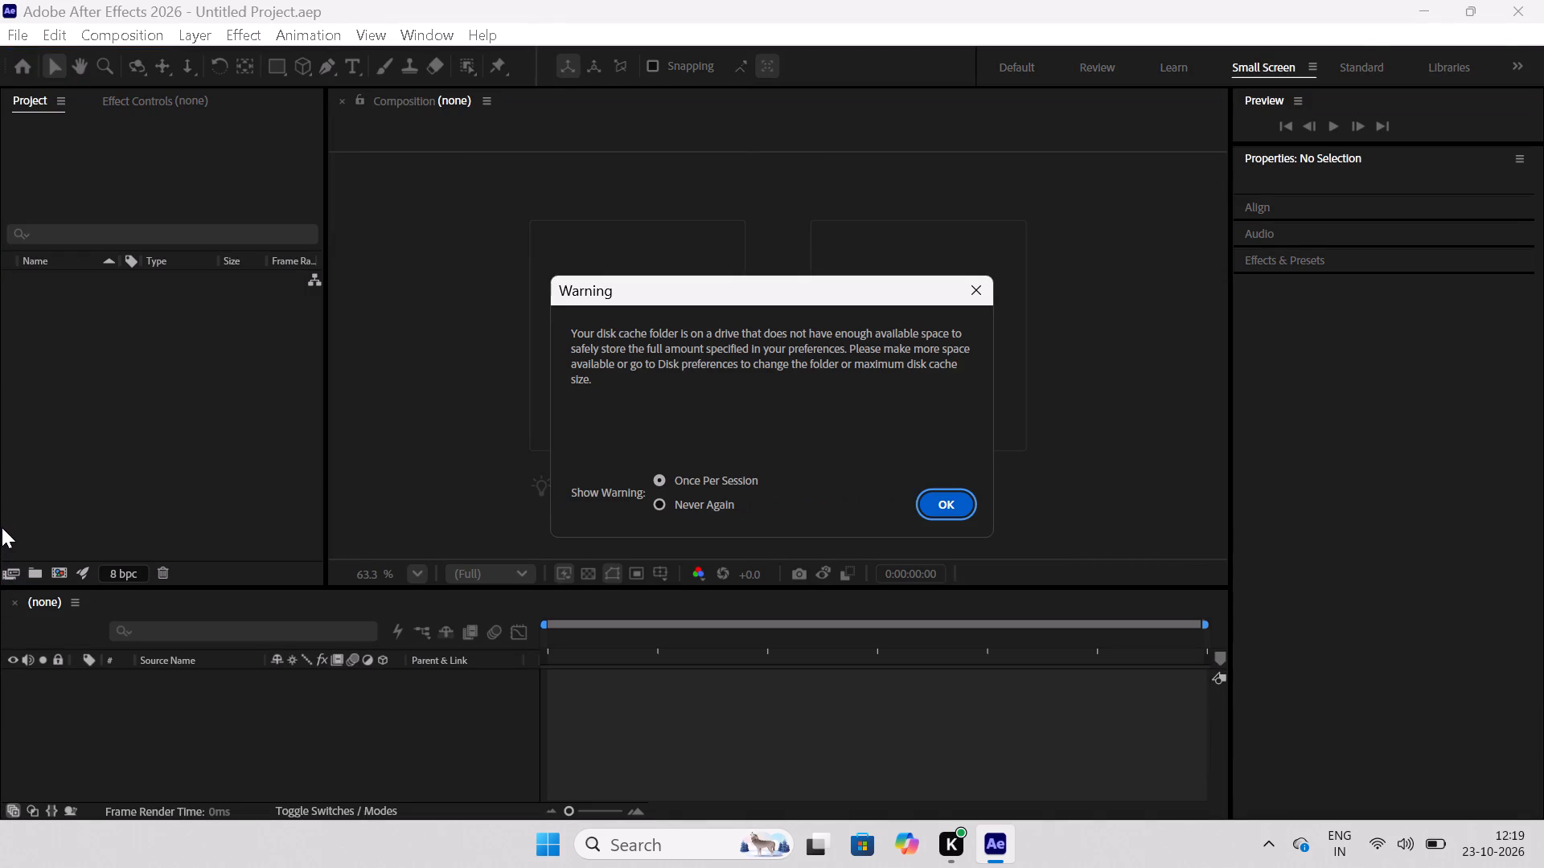
Dismiss the disk cache and missing-files warnings and continue past the system compatibility report with known issues.
left_click(947, 504)
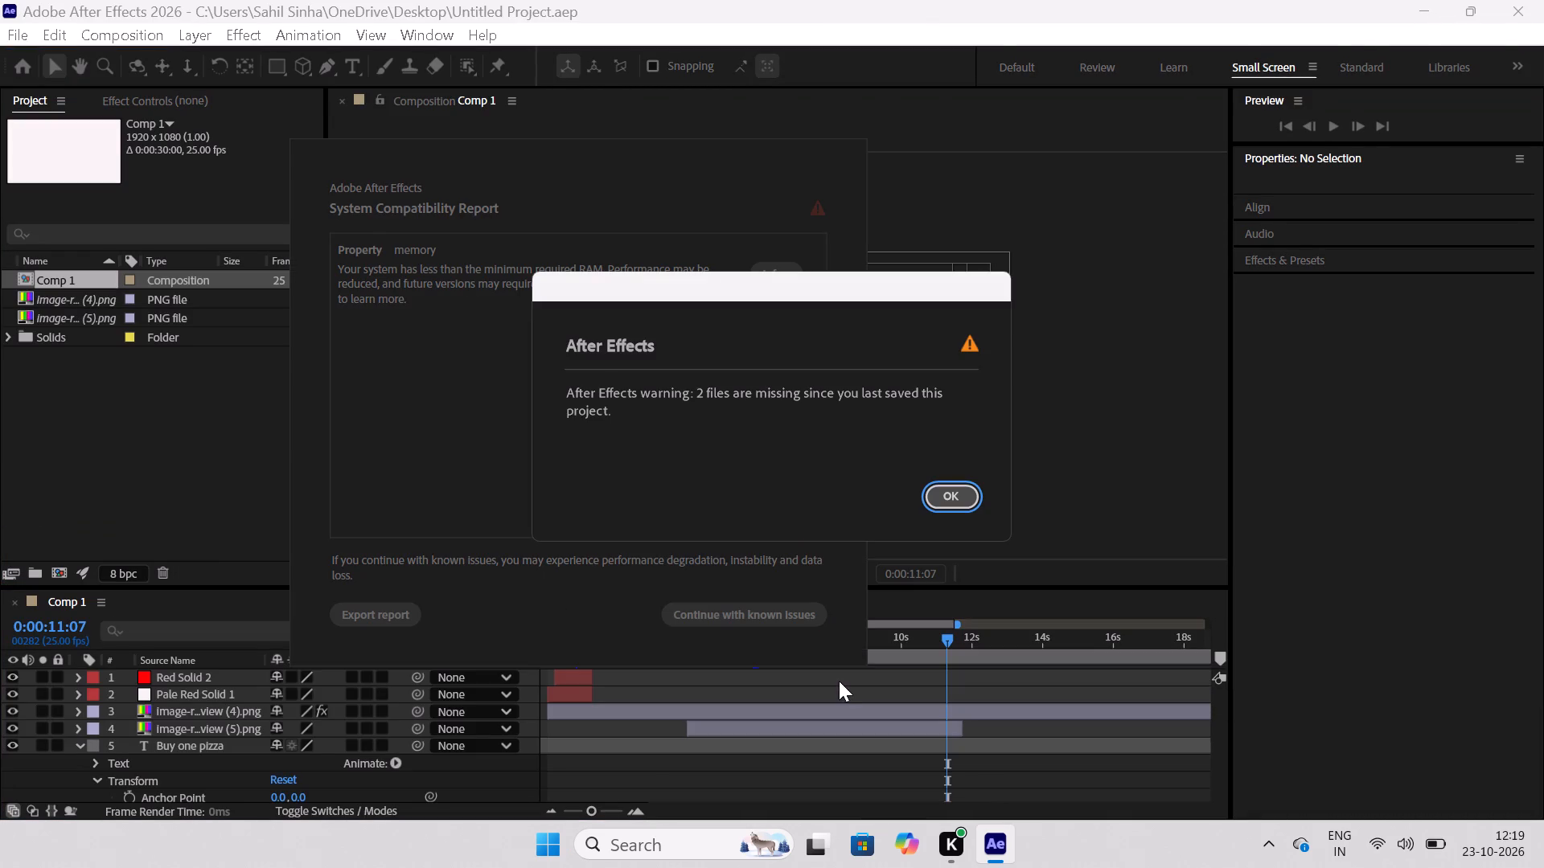
left_click(947, 481)
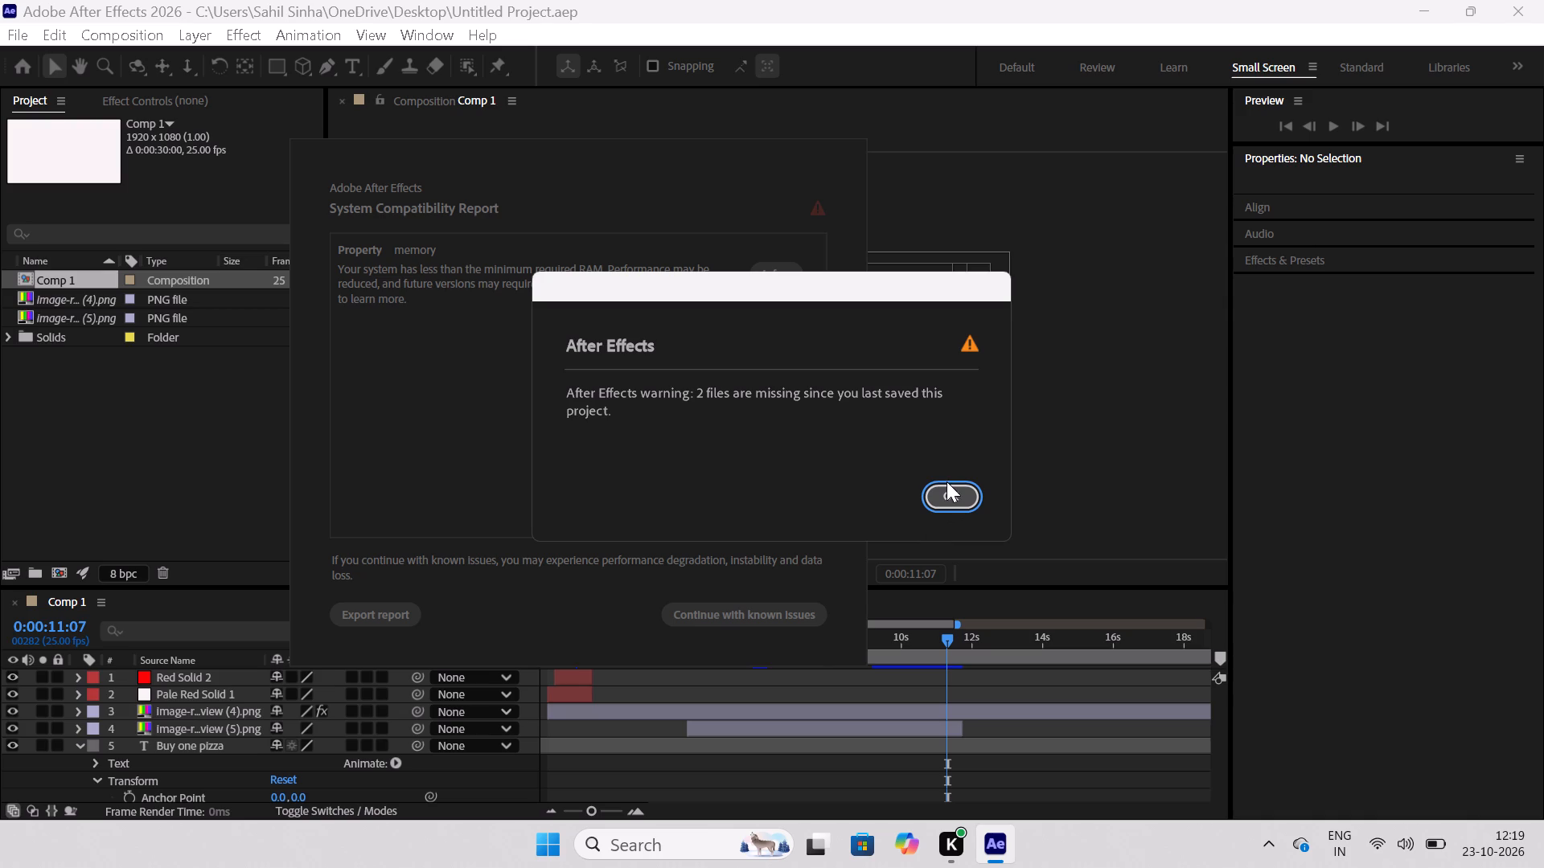
left_click(944, 501)
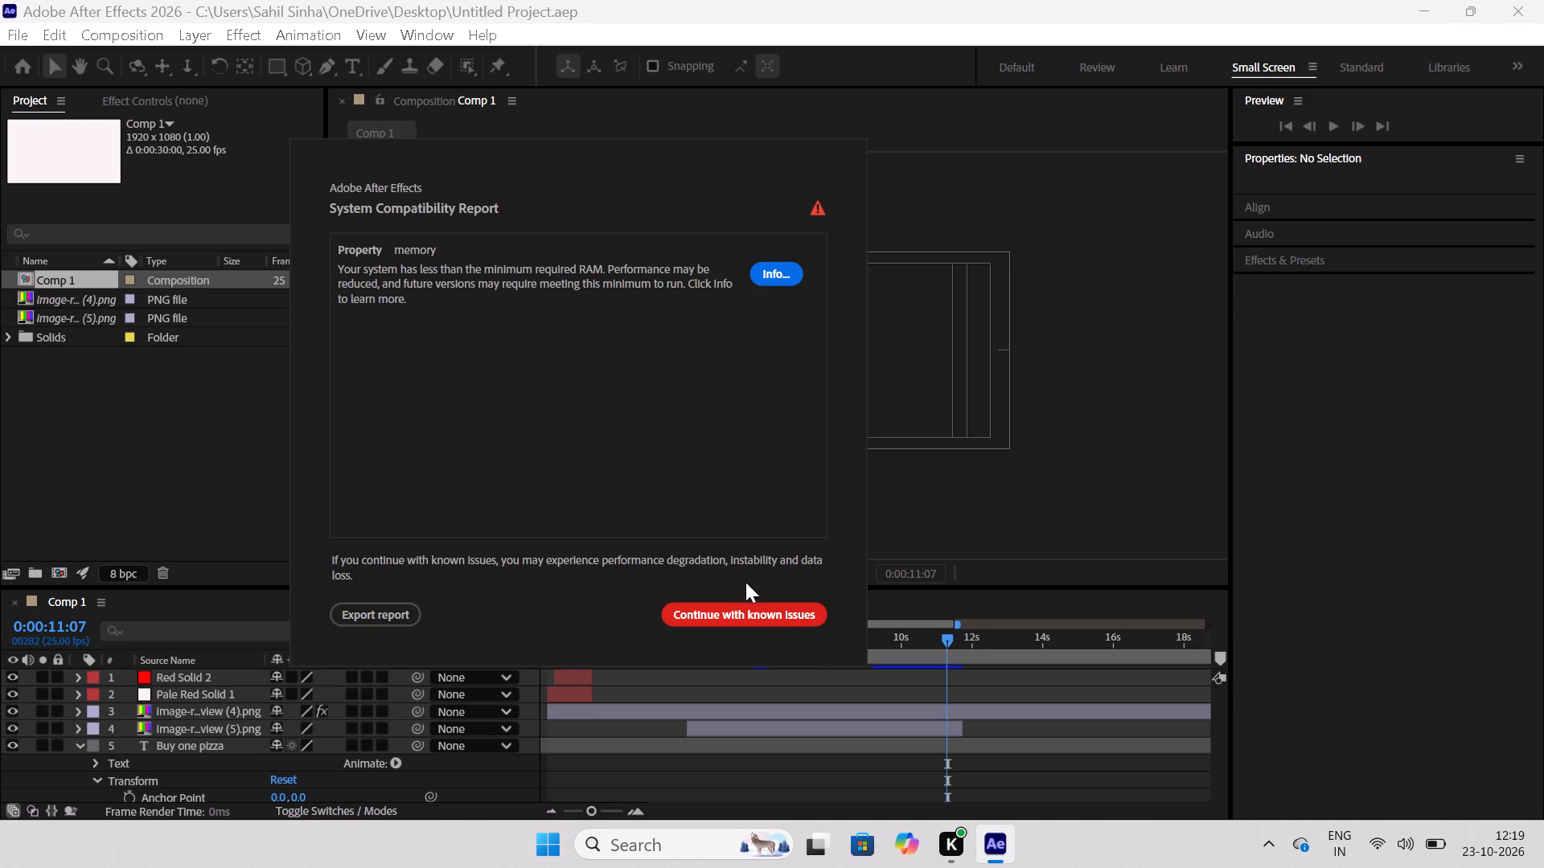
left_click(725, 612)
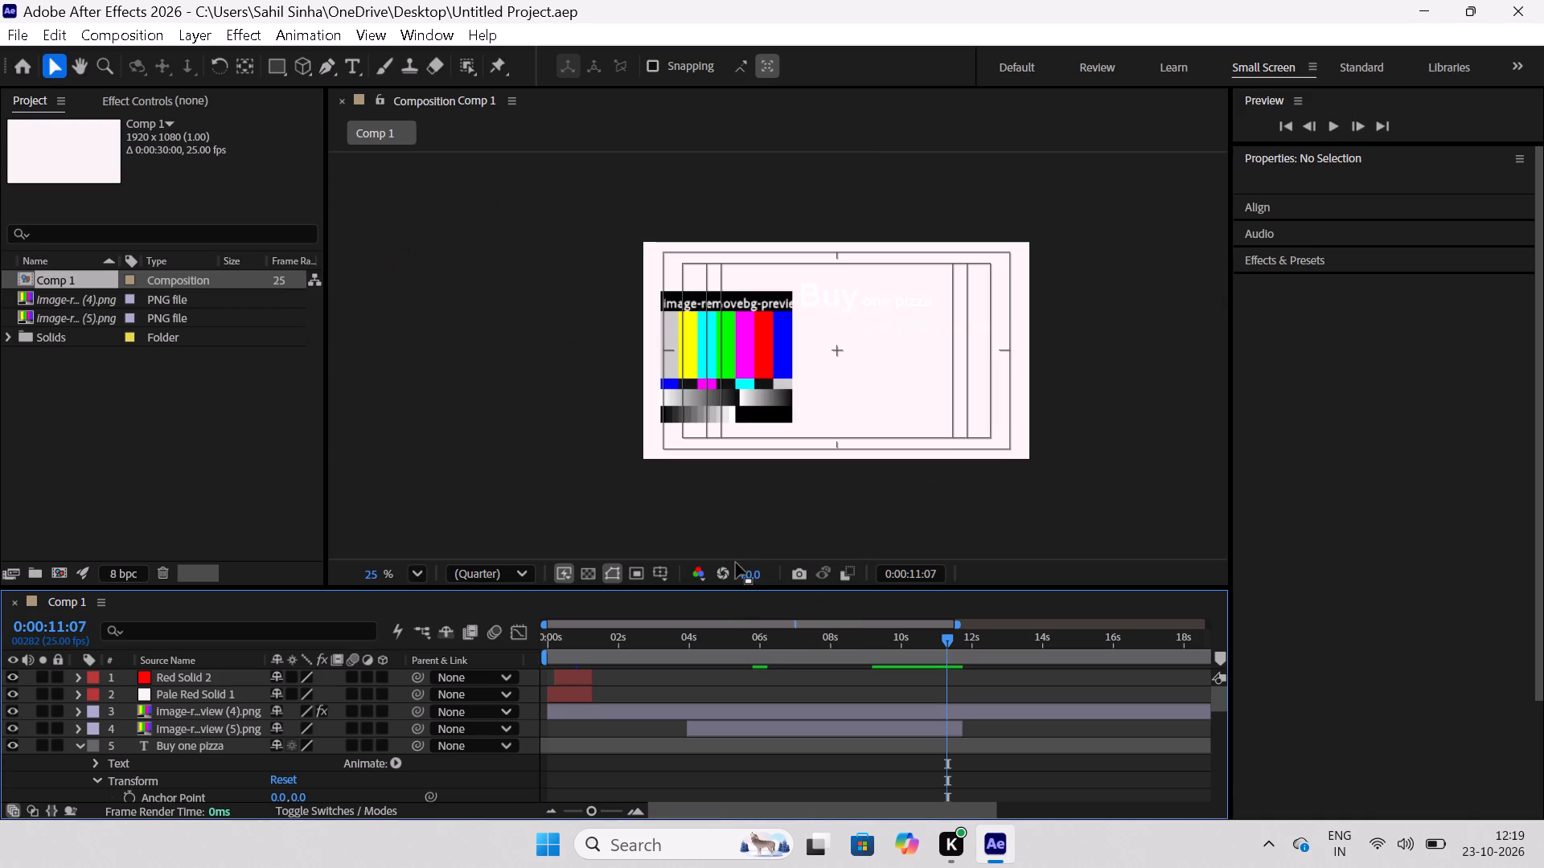
Open the recent project named circle from the home screen.
left_click_drag(554, 490, 194, 135)
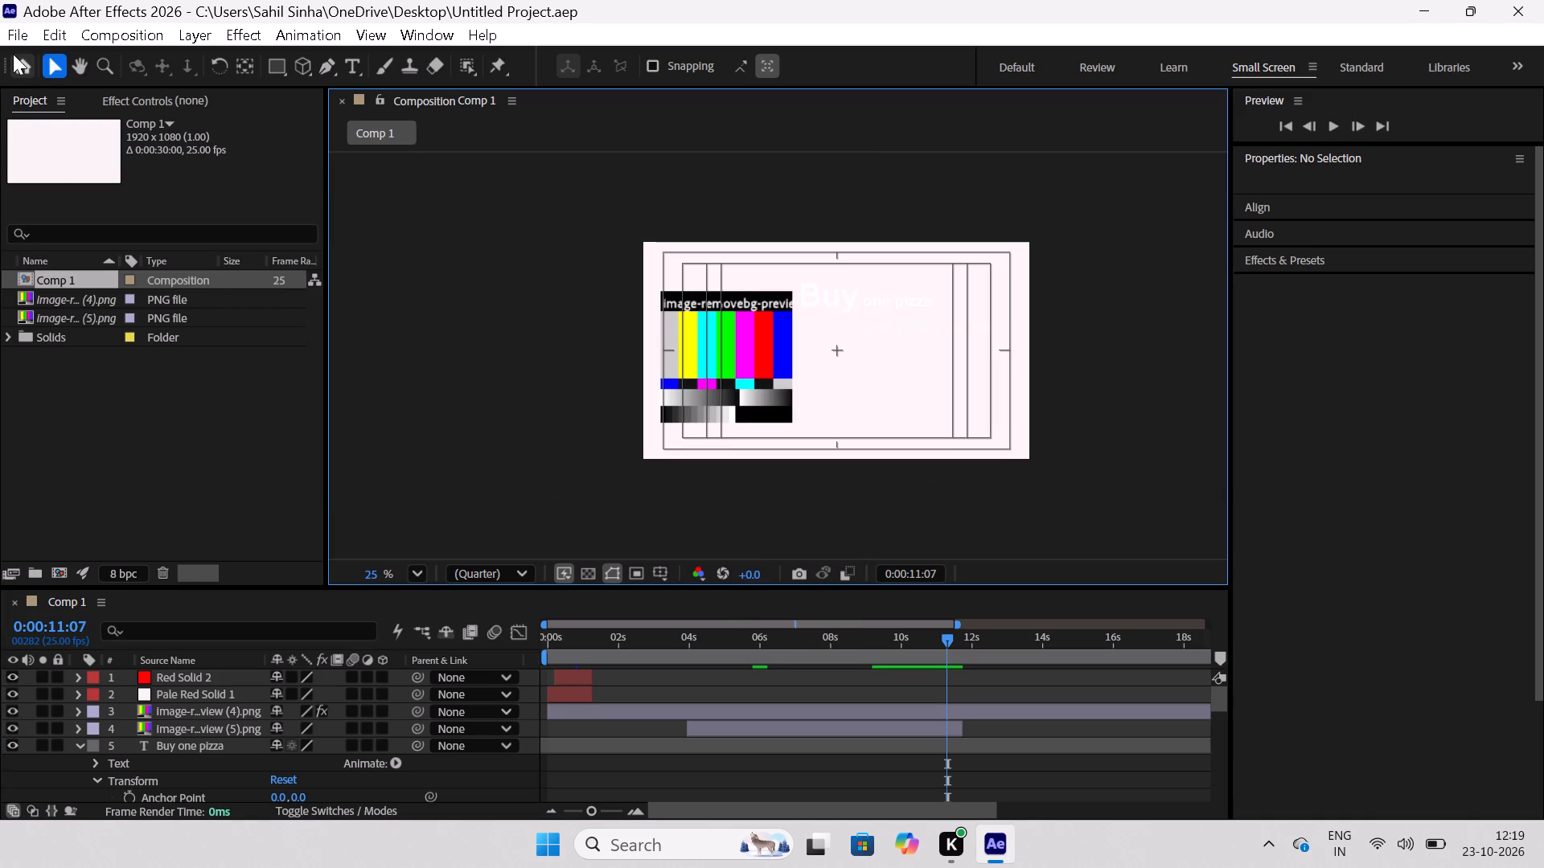
left_click(13, 55)
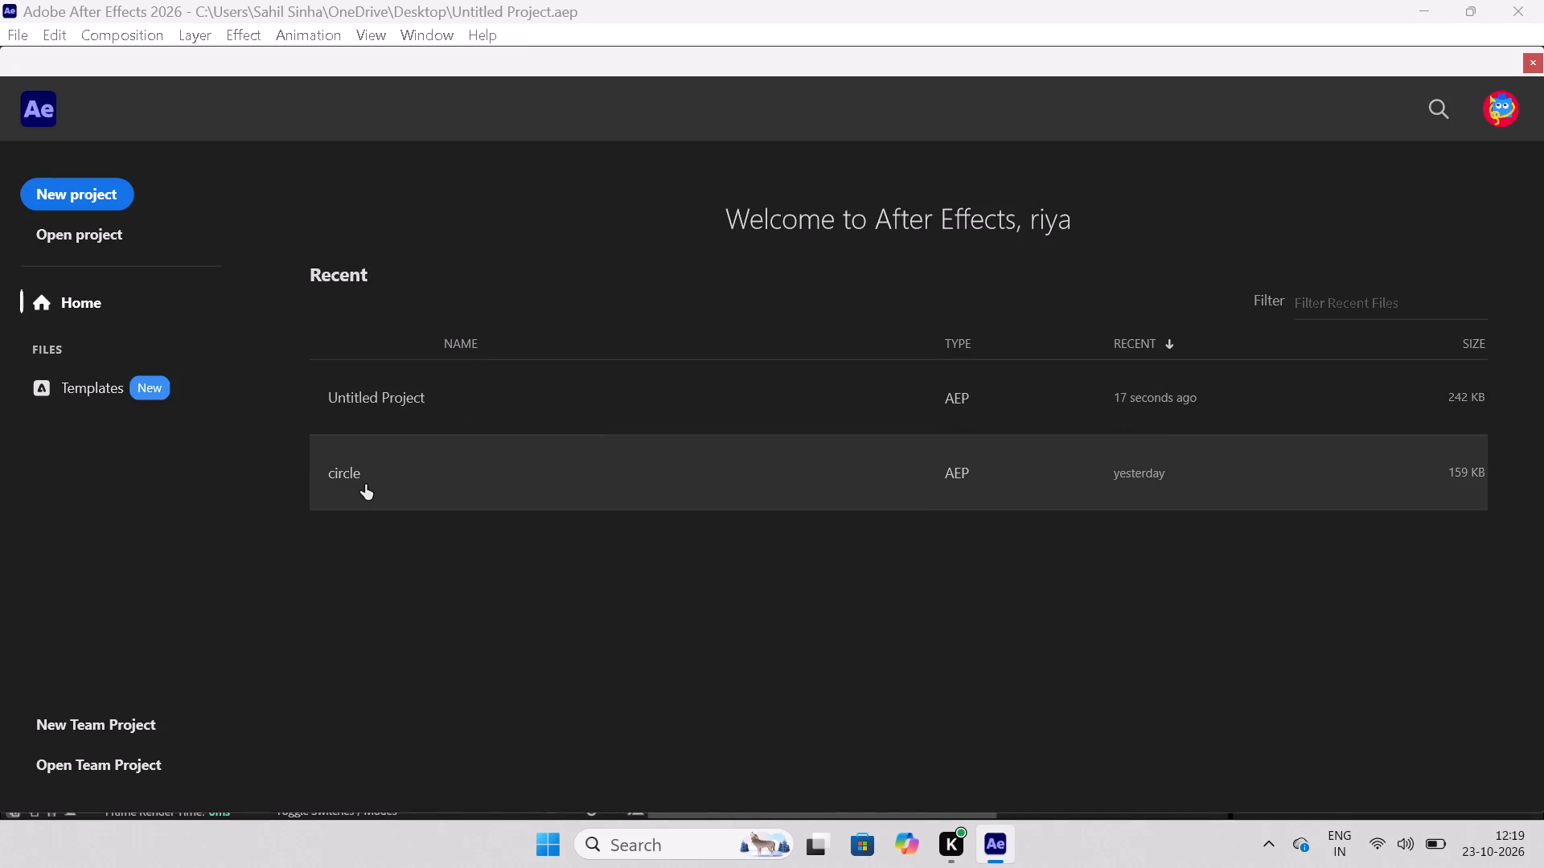
key("Return")
left_click(365, 485)
left_click(442, 483)
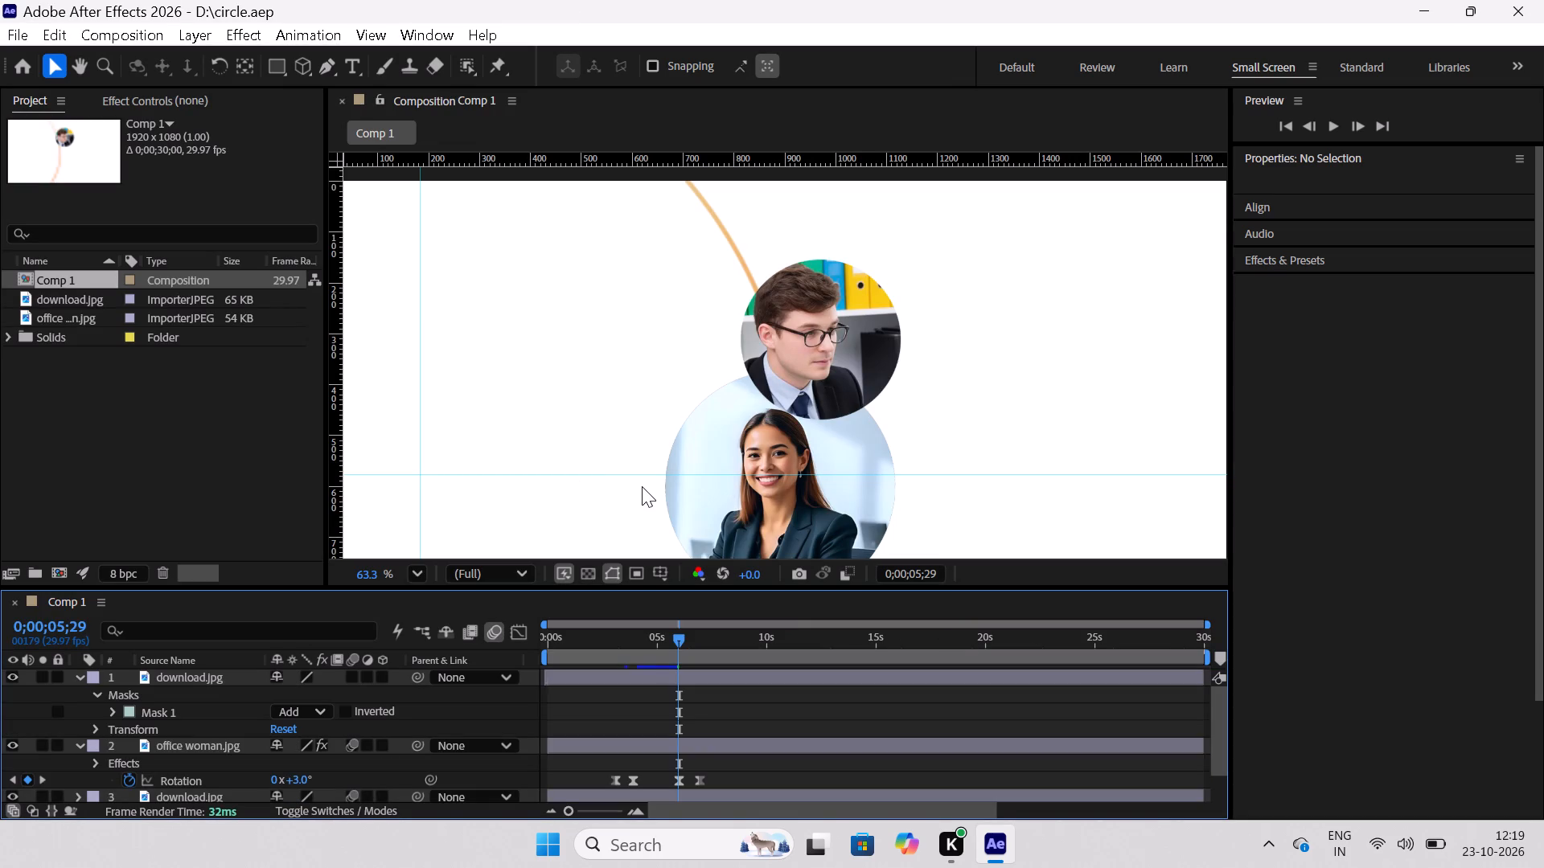
Fit Comp 1 in the viewer and preview its animation from the beginning.
scroll(642, 486, "down", 1, "ctrl")
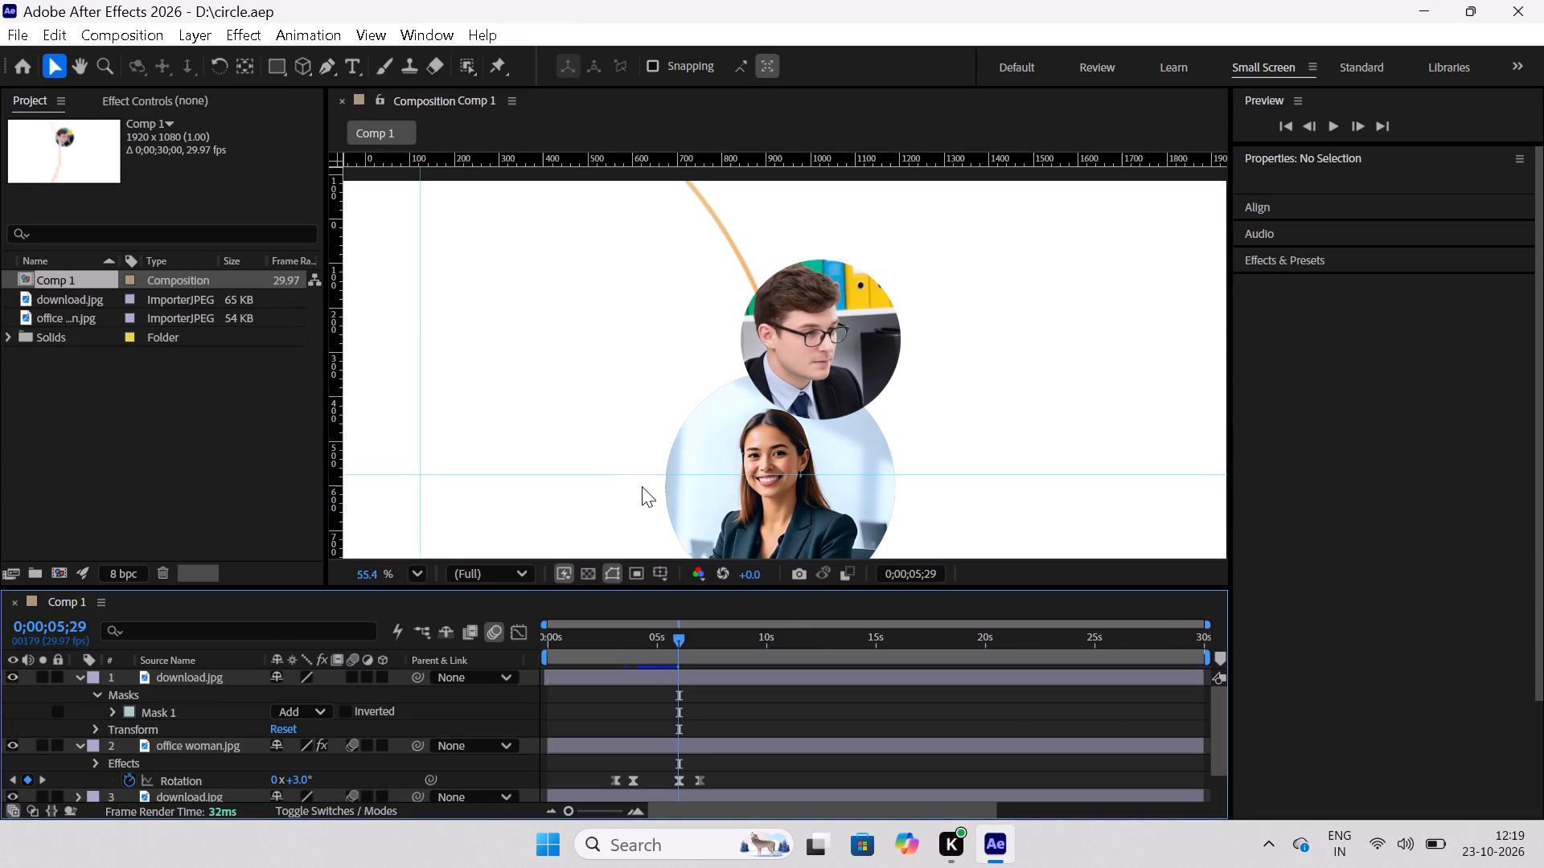
scroll(642, 486, "down", 3, "ctrl")
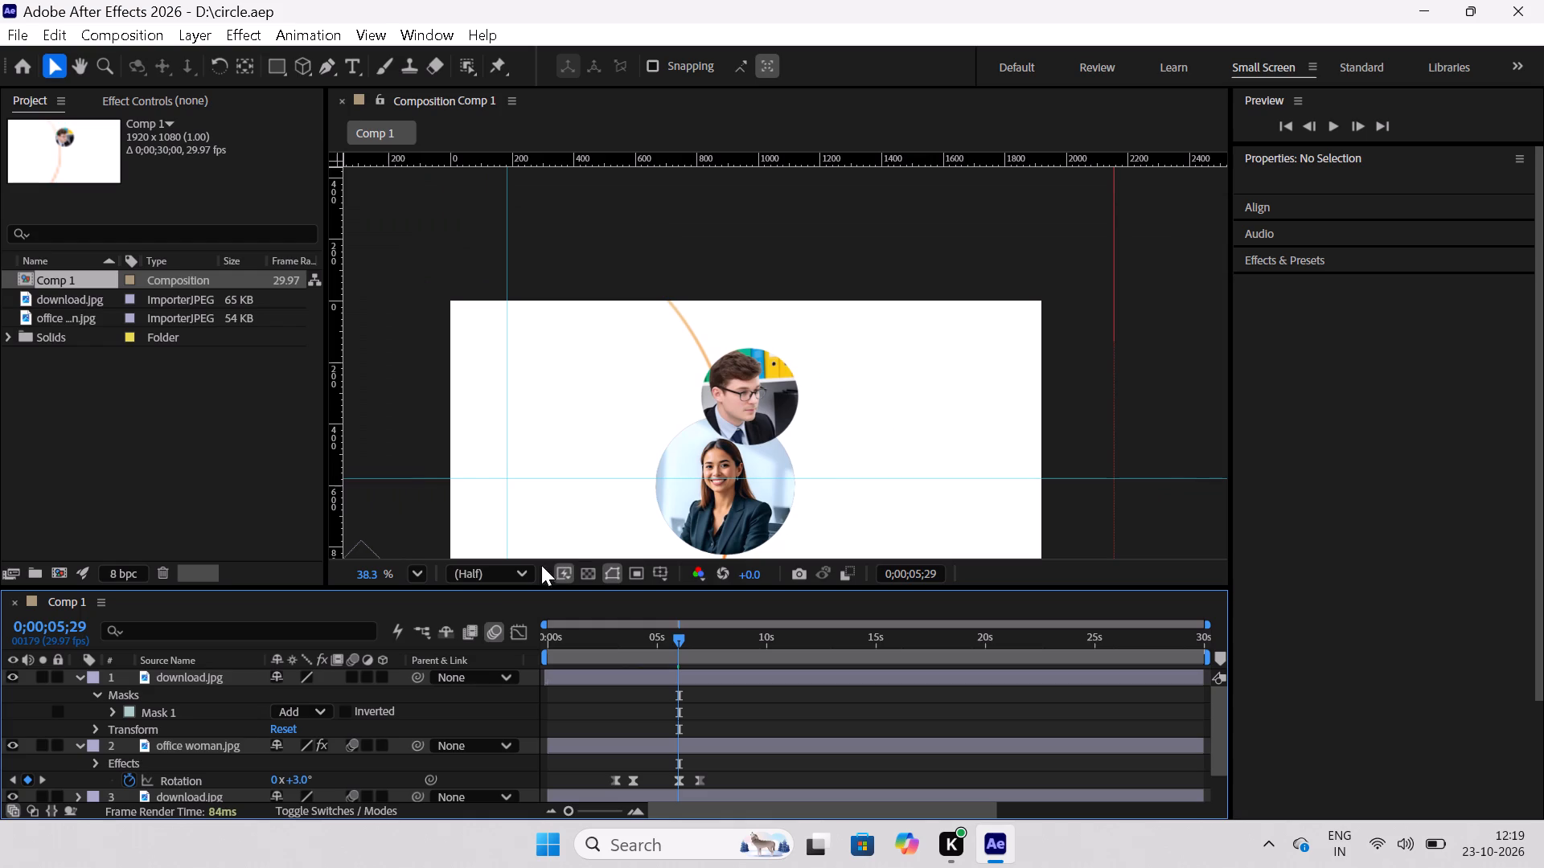
left_click(414, 571)
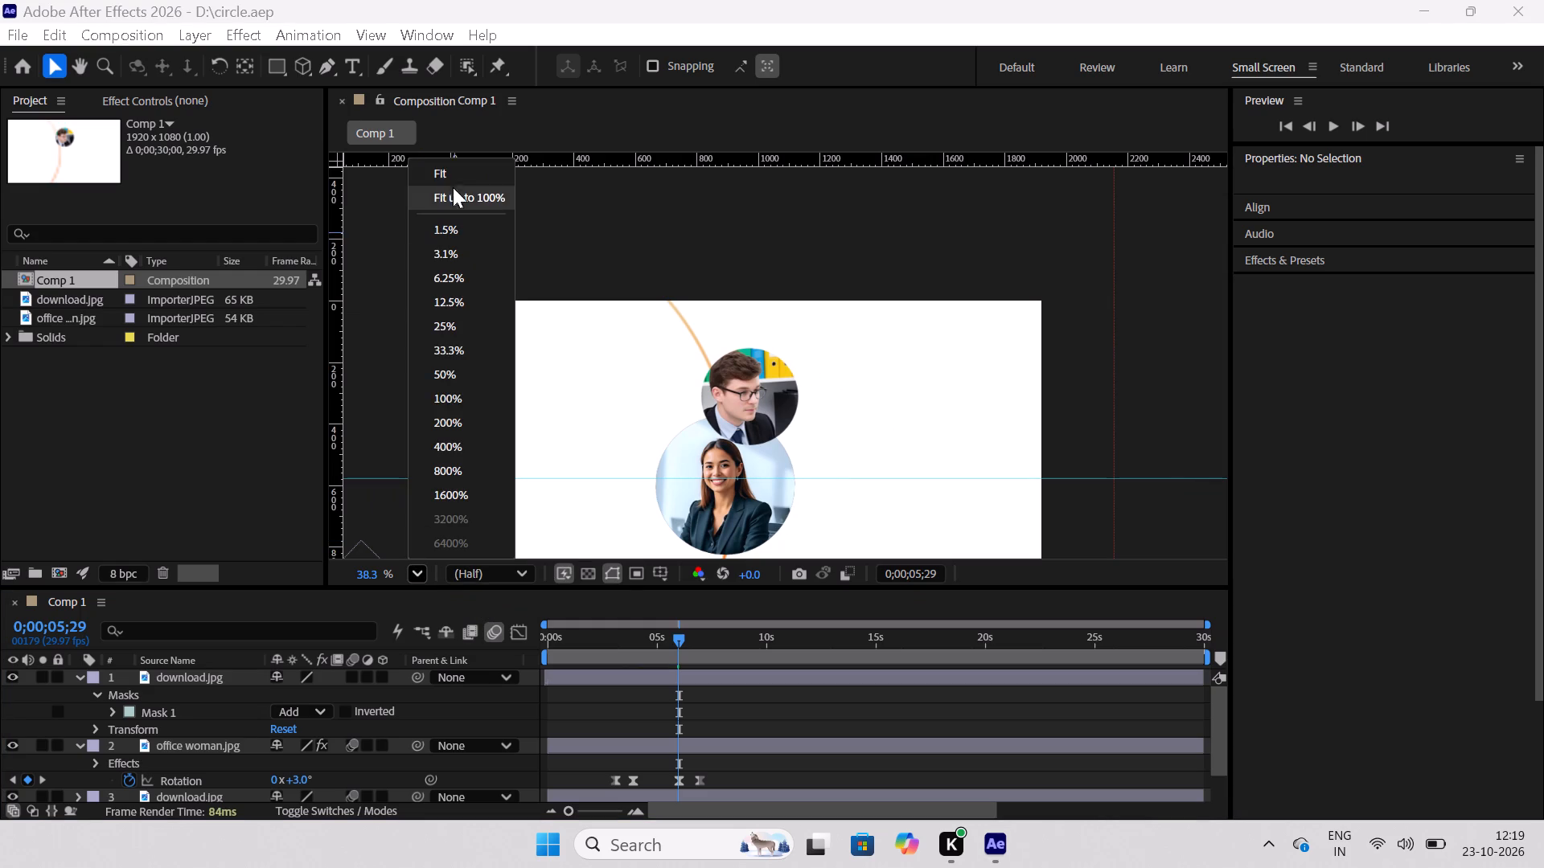
left_click(451, 182)
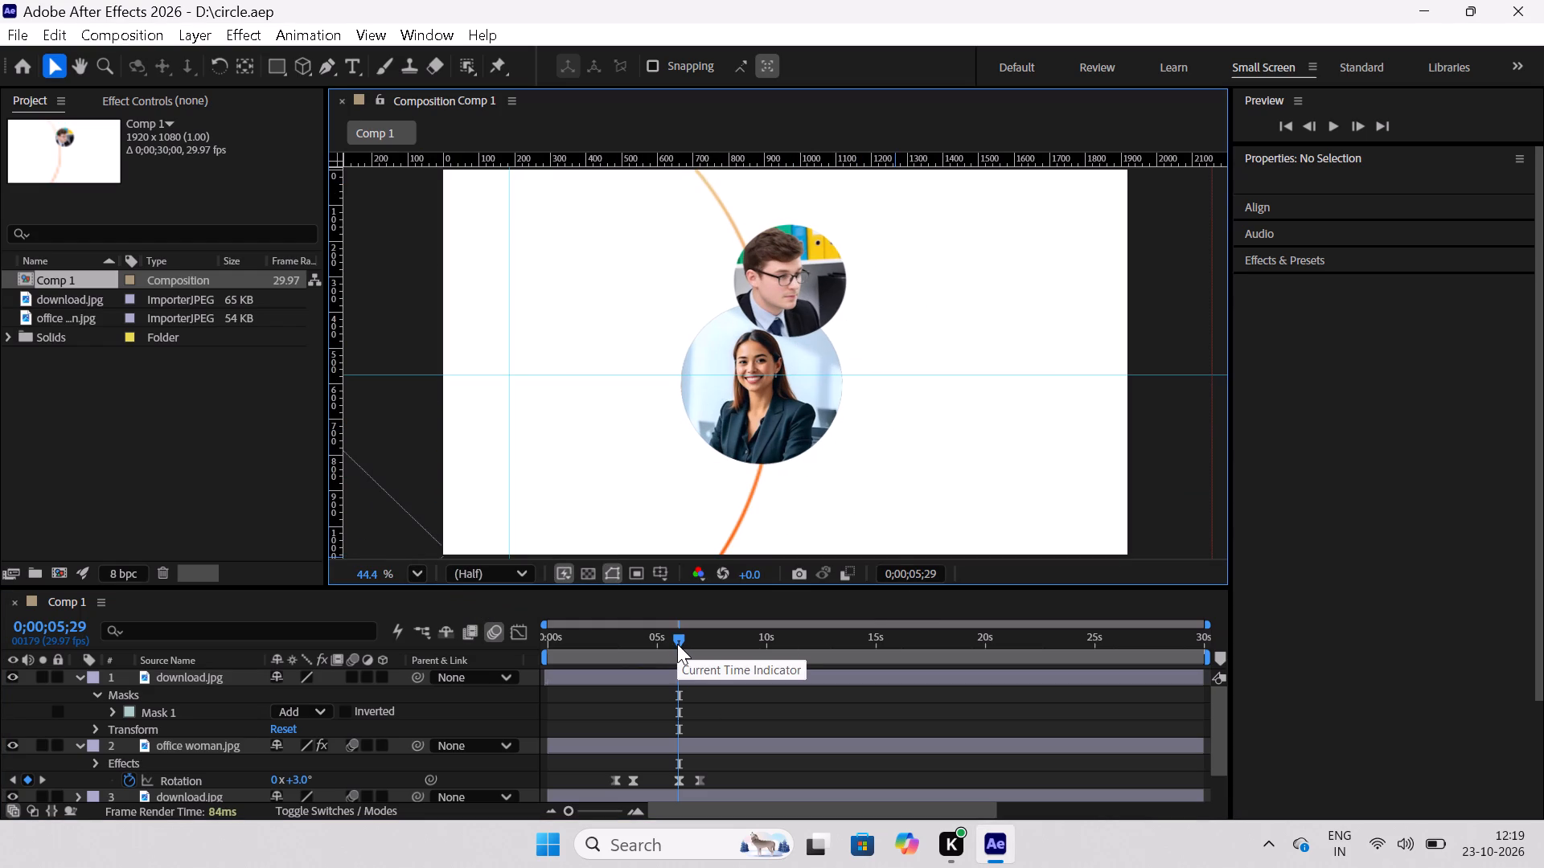
left_click_drag(677, 644, 505, 652)
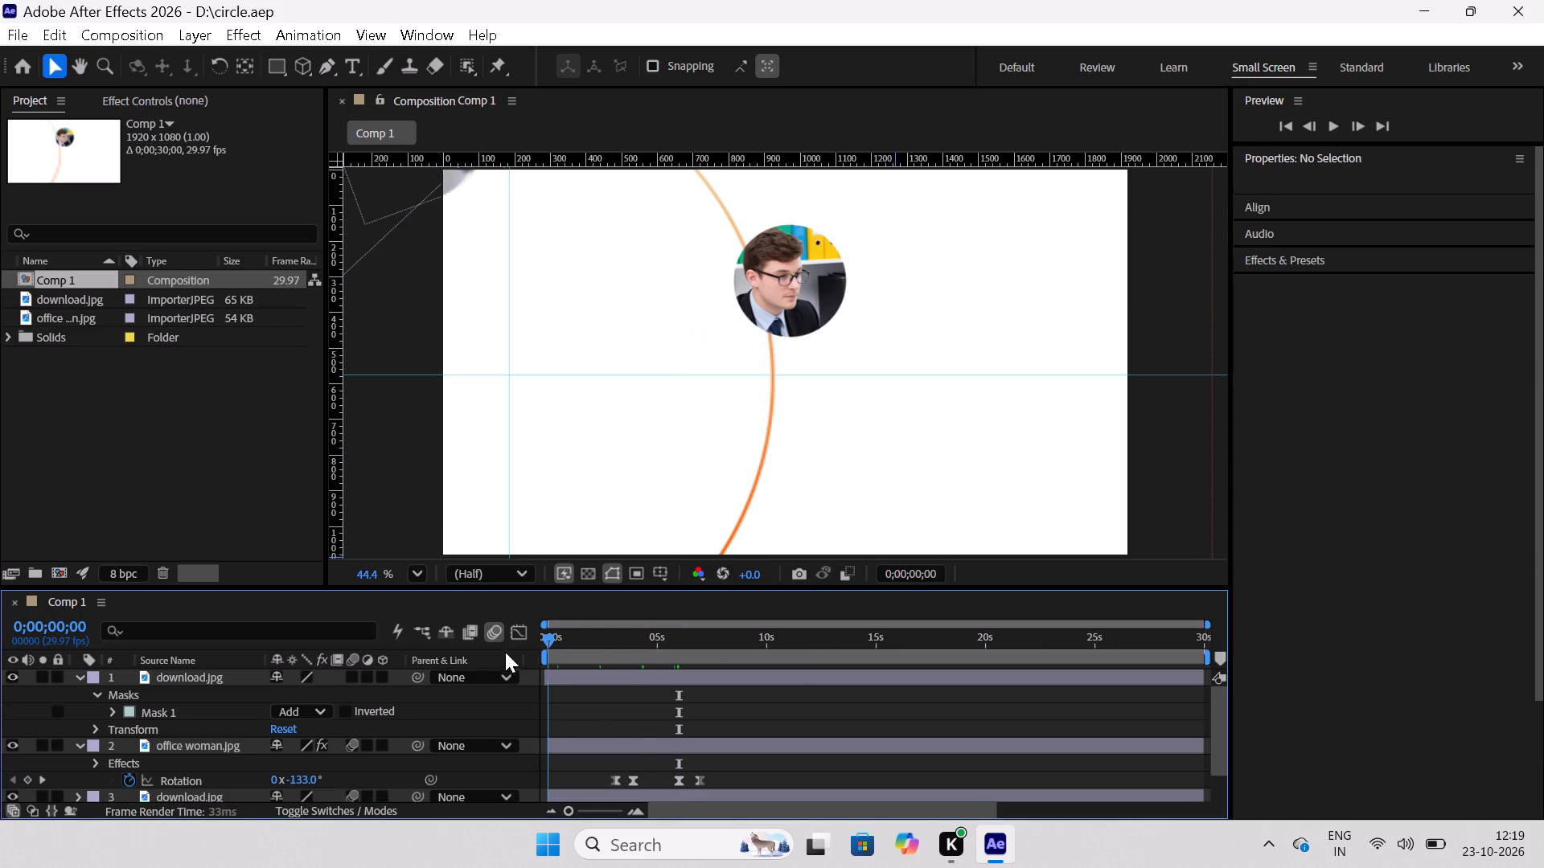
left_click_drag(505, 652, 487, 654)
key("Return")
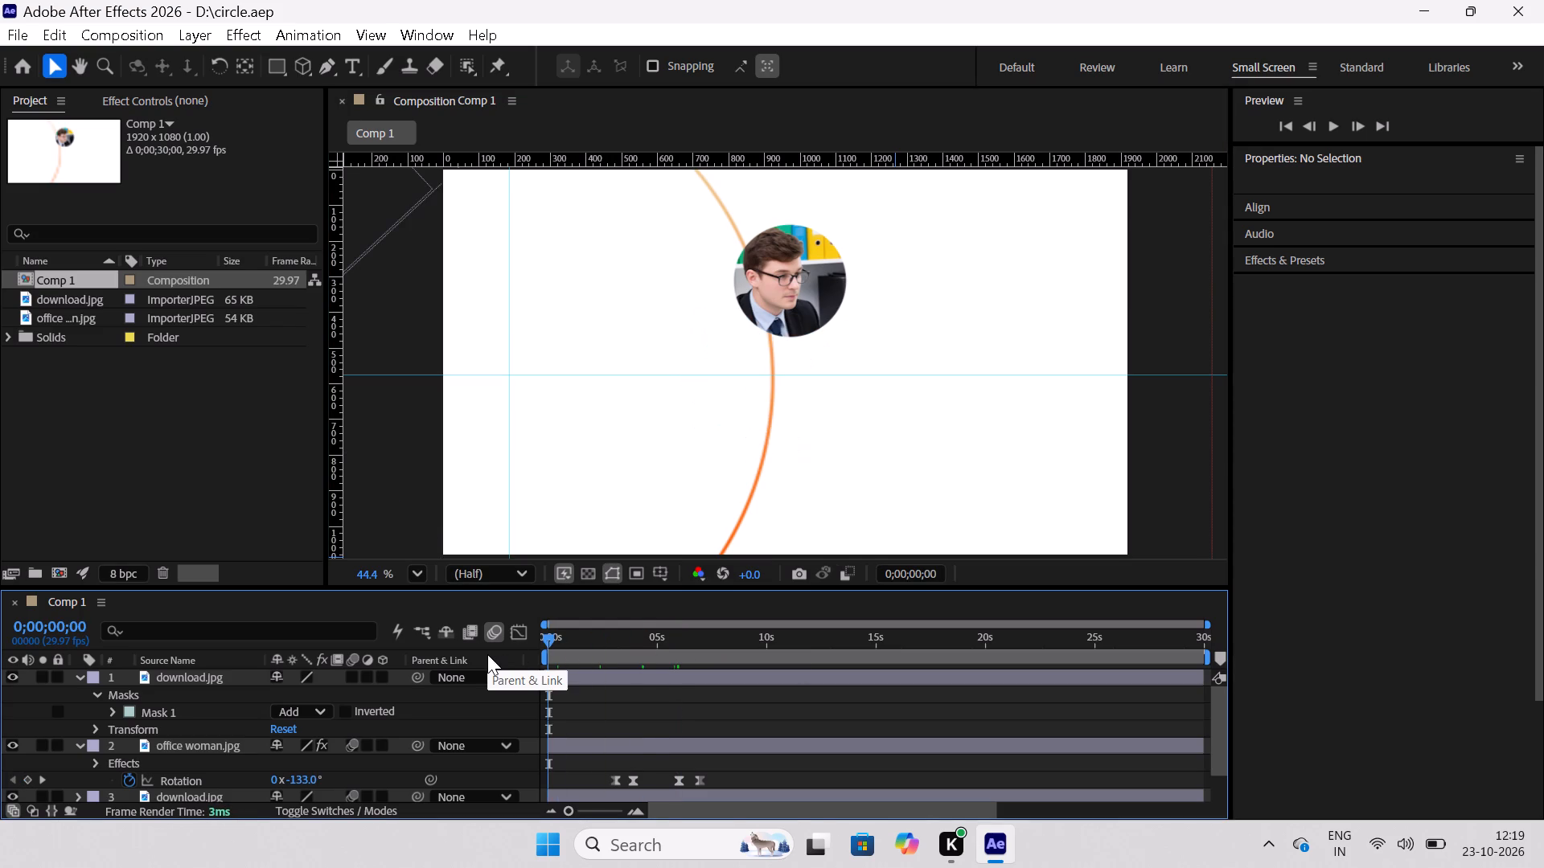
left_click(487, 654)
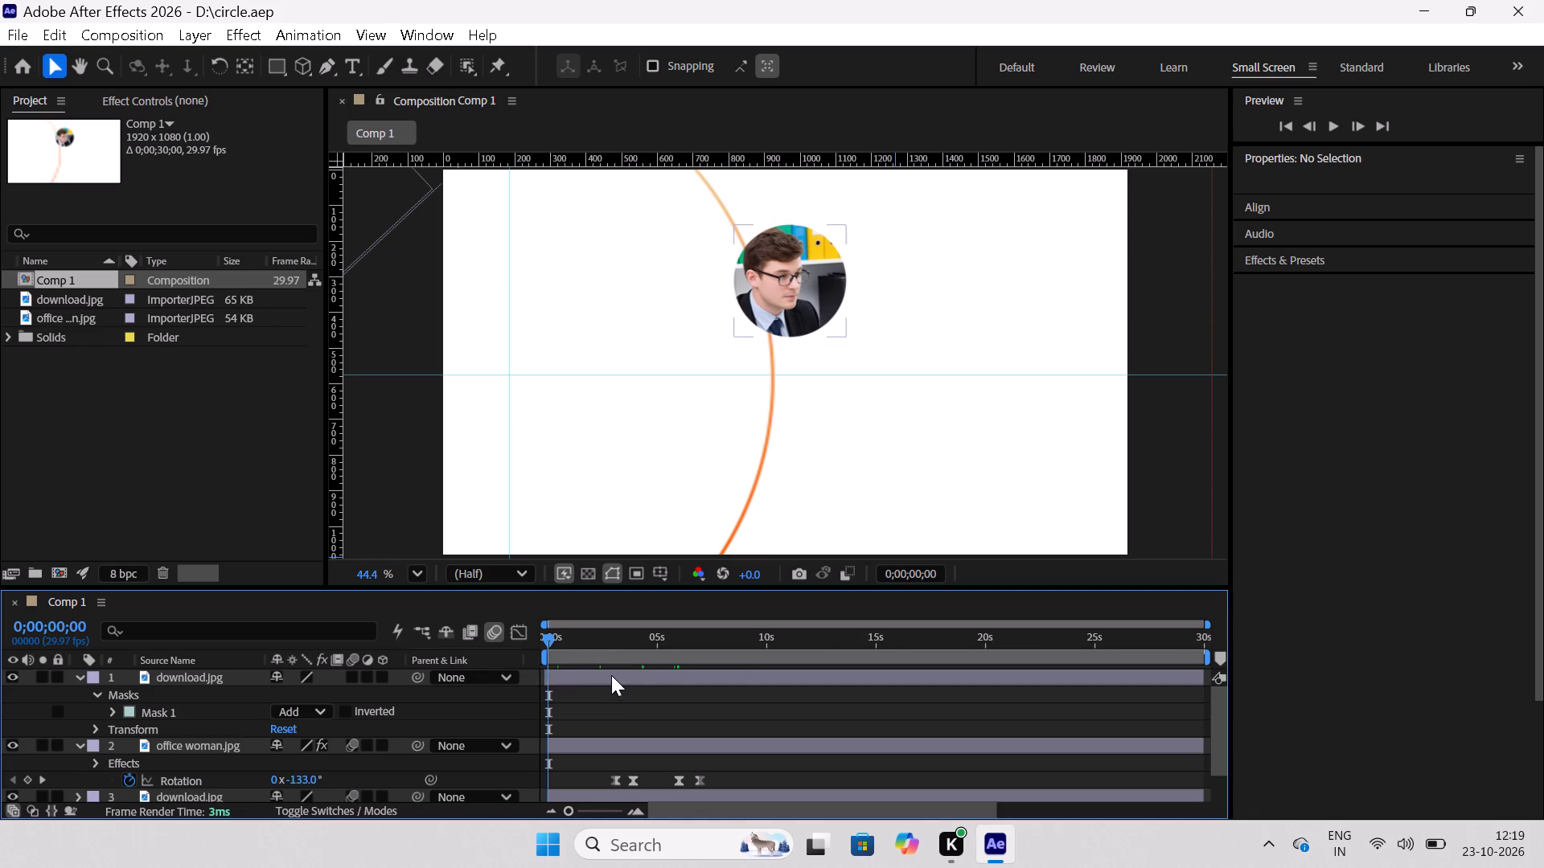
key("space")
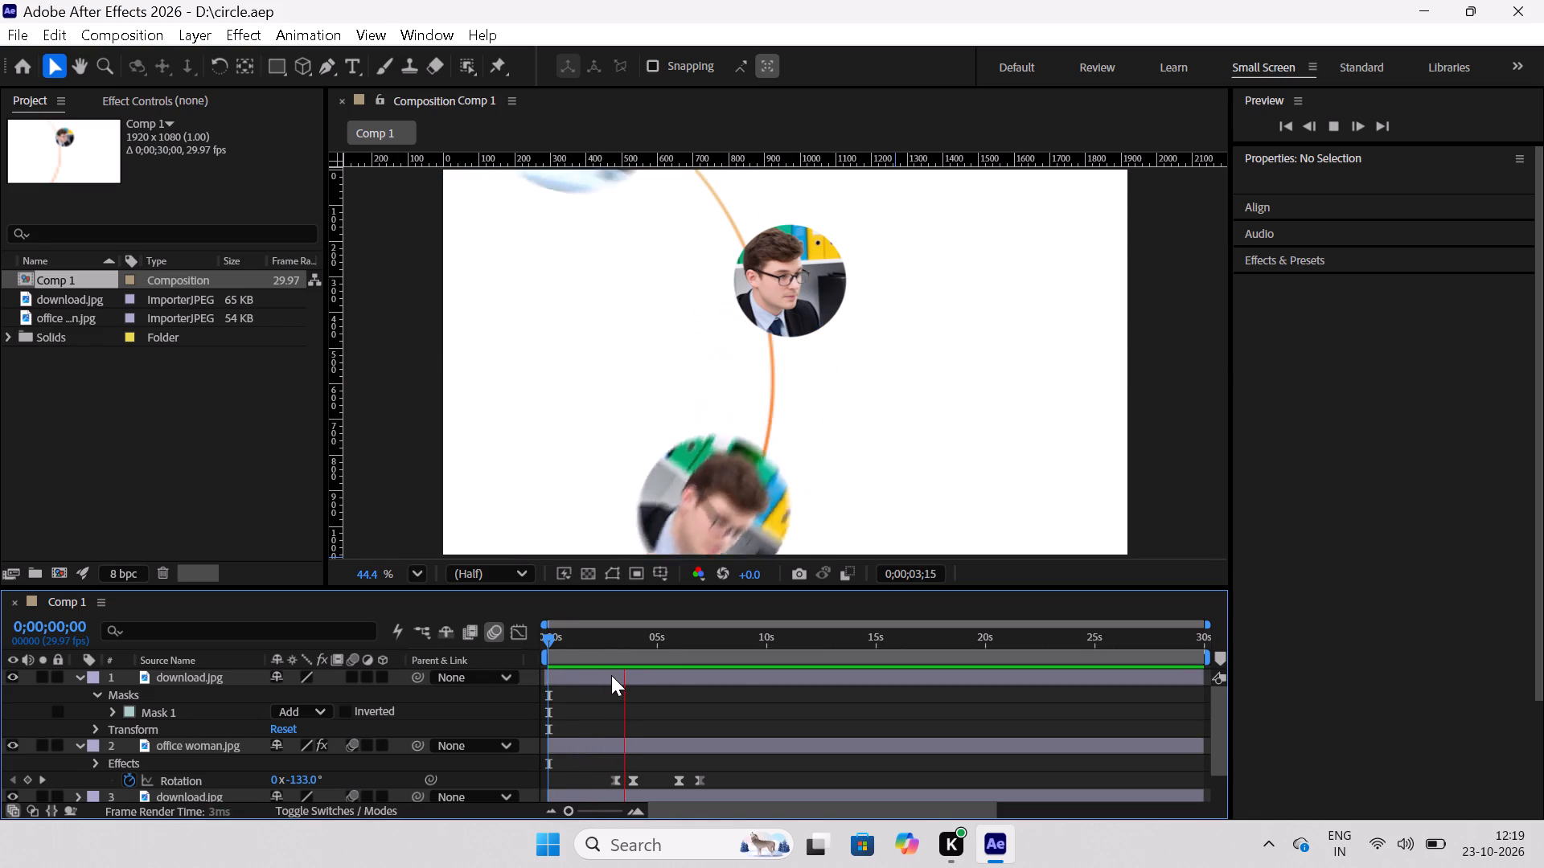
key("space")
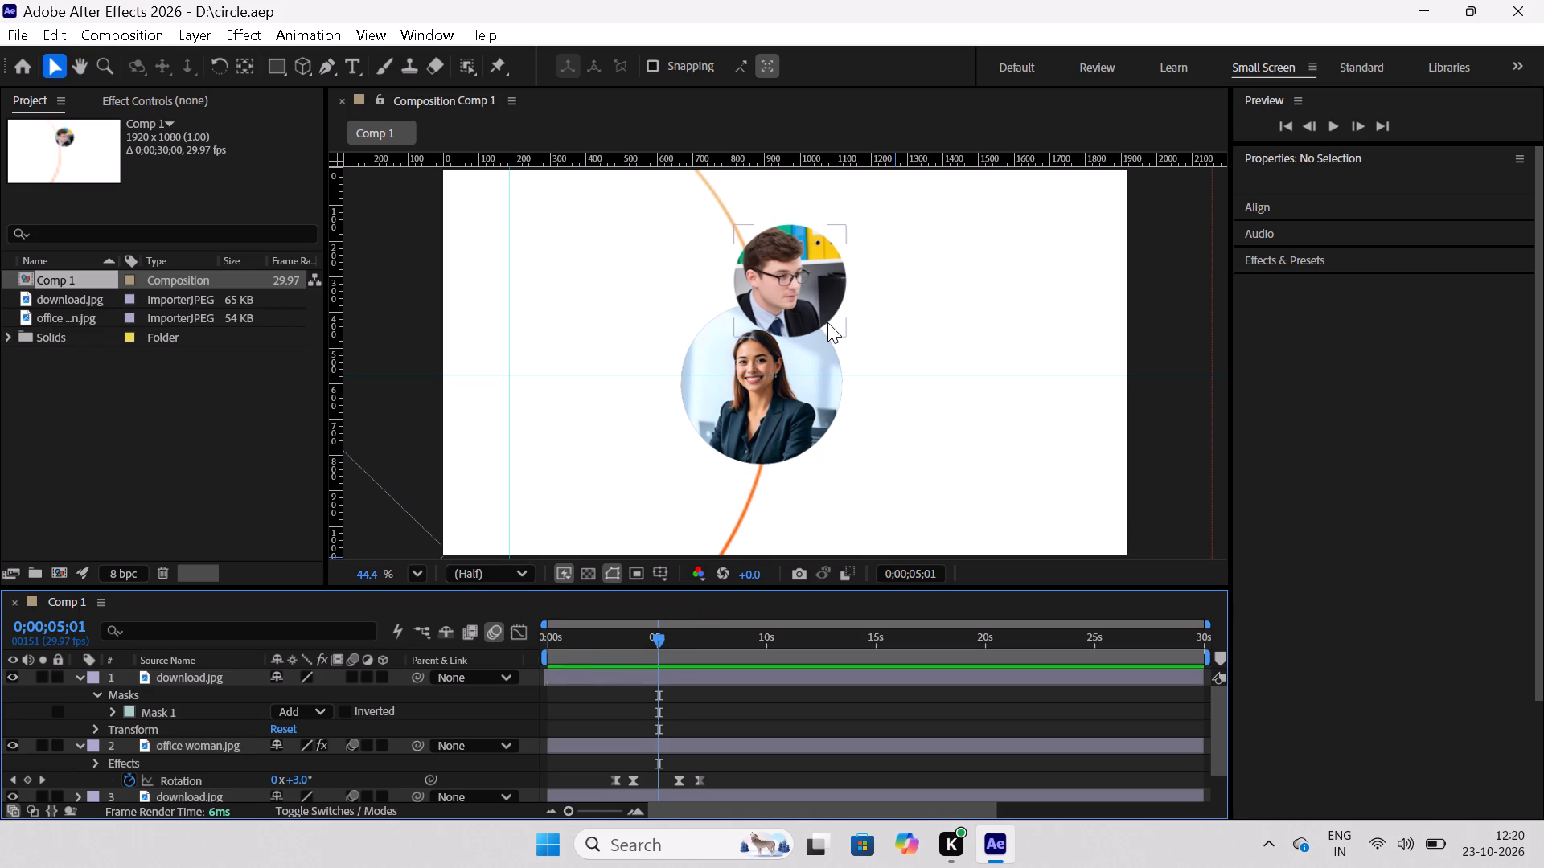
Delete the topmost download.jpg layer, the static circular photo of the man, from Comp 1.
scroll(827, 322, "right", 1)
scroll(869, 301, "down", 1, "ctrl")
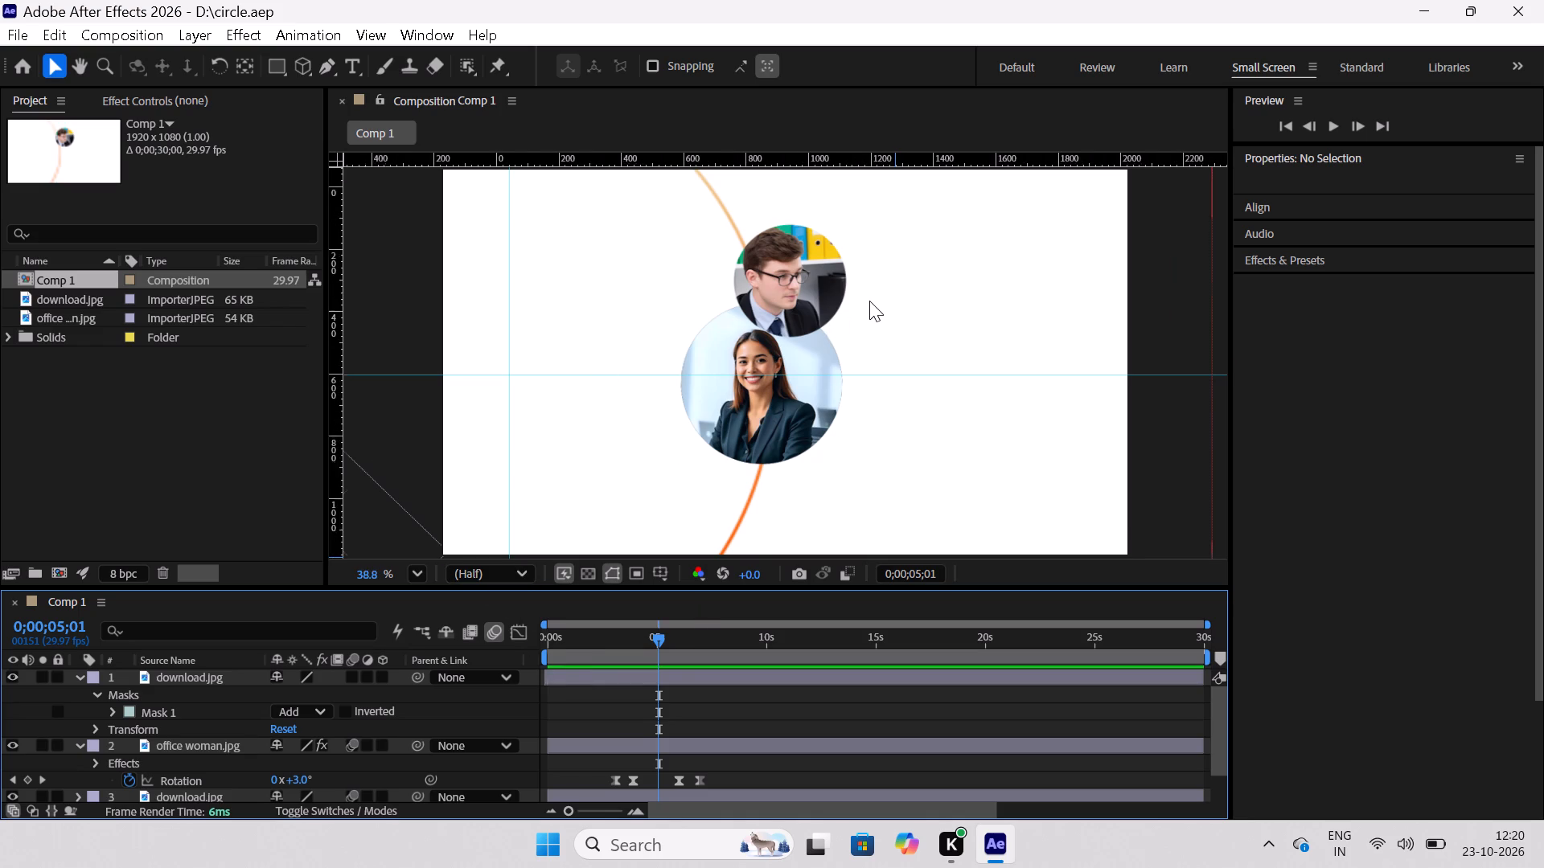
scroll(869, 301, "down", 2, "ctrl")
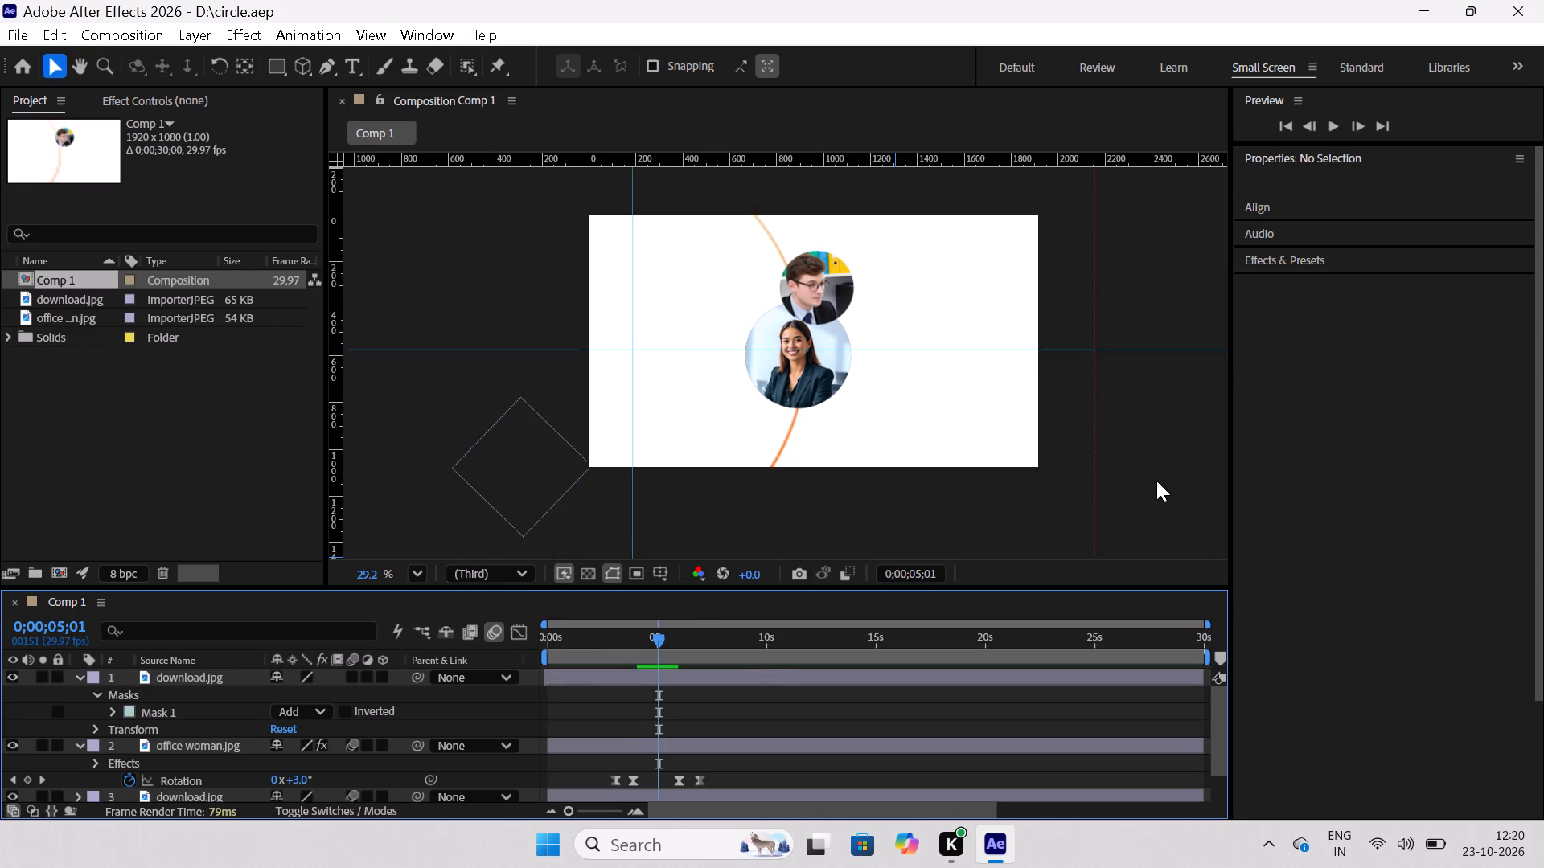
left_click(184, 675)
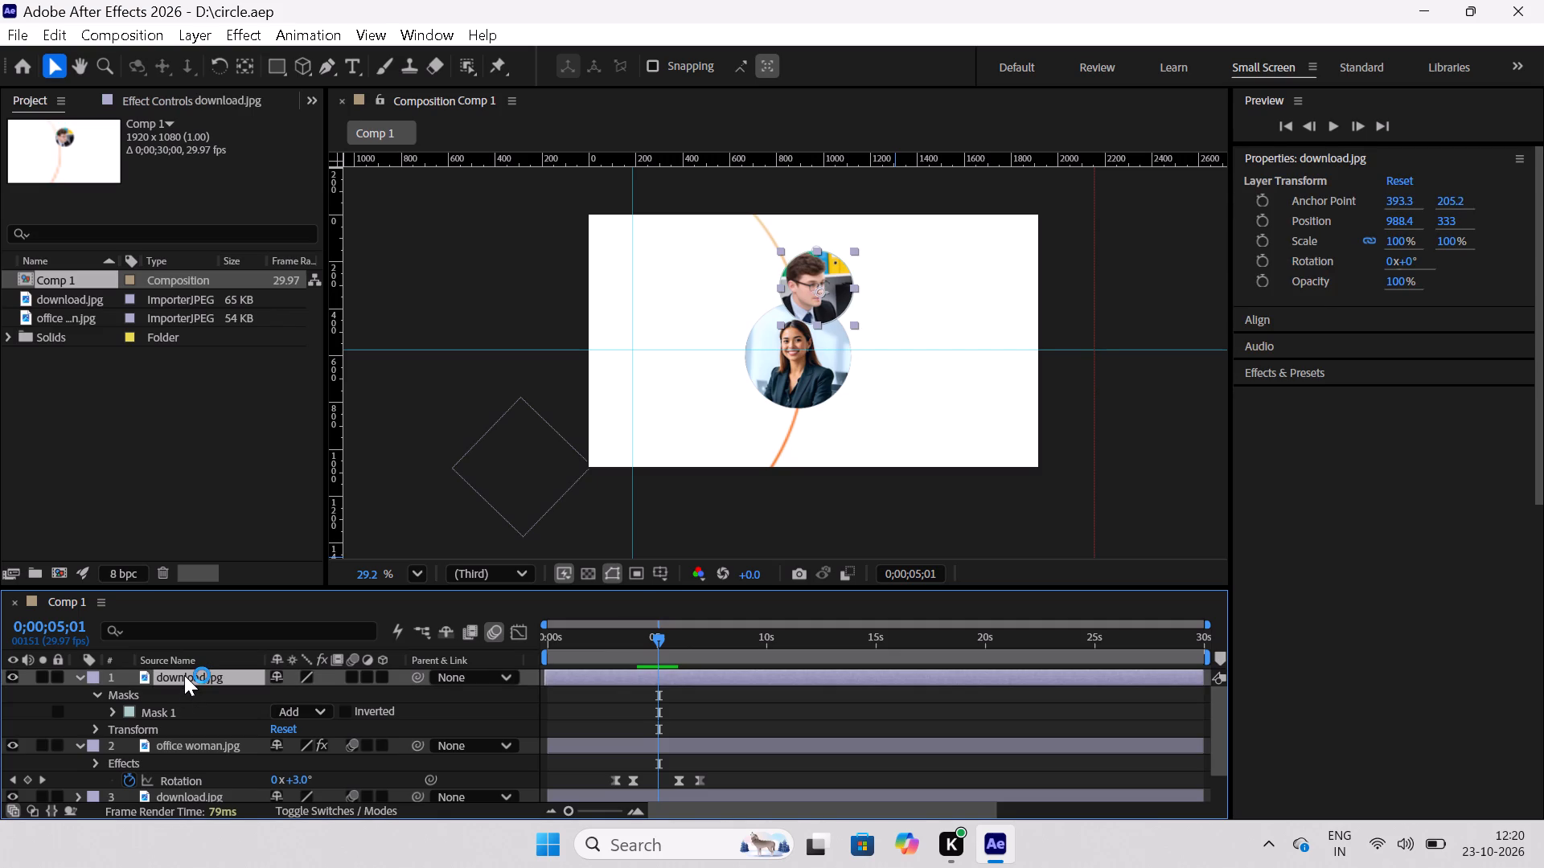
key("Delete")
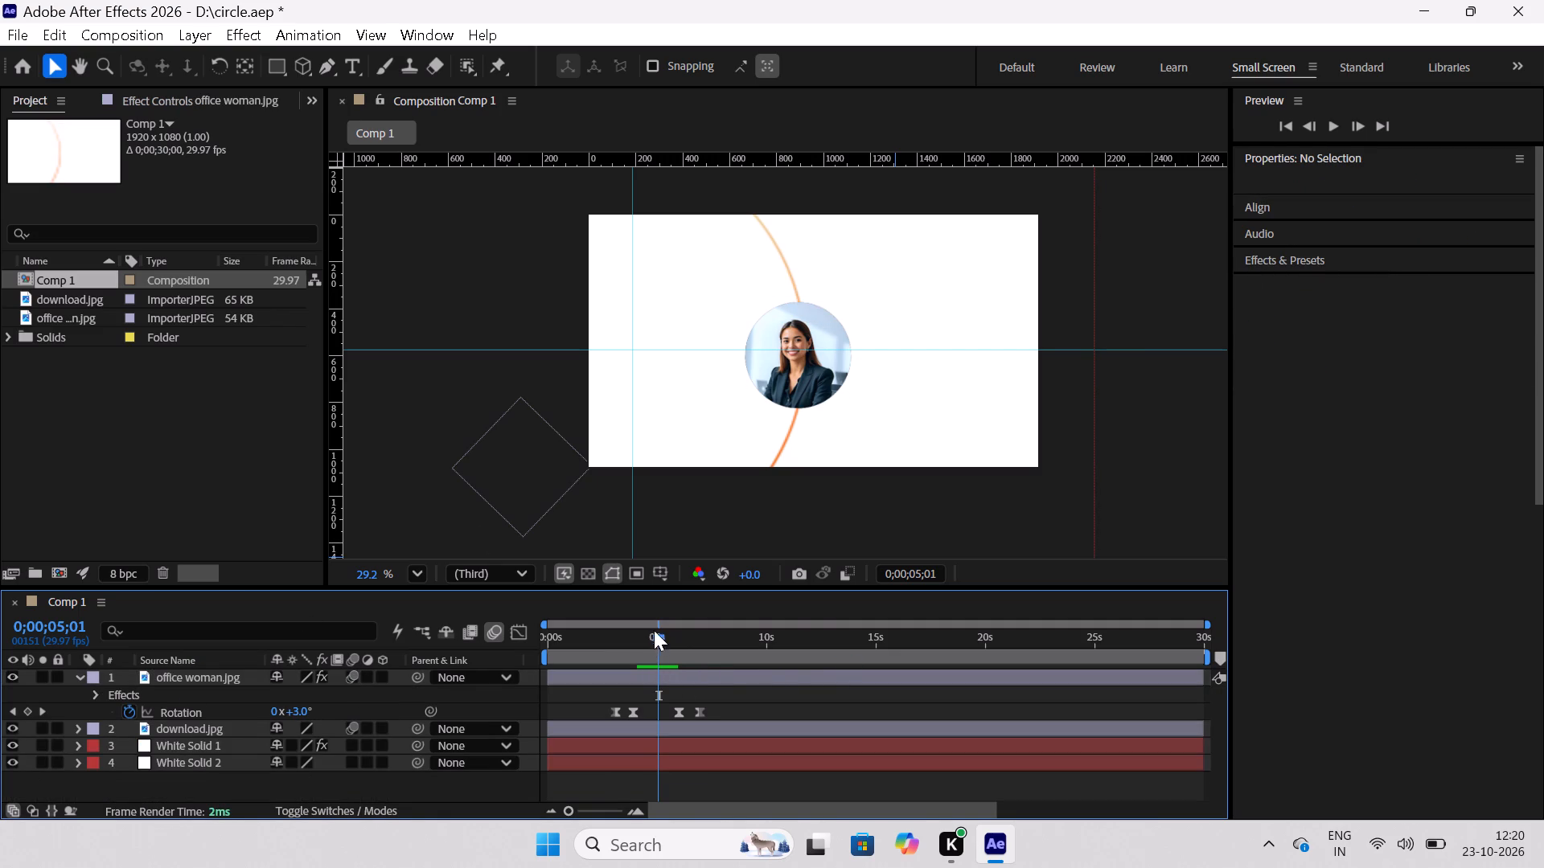
Preview the Comp 1 animation from the beginning with only the office woman.jpg and remaining download.jpg photo layers.
left_click_drag(658, 648, 491, 669)
key("space")
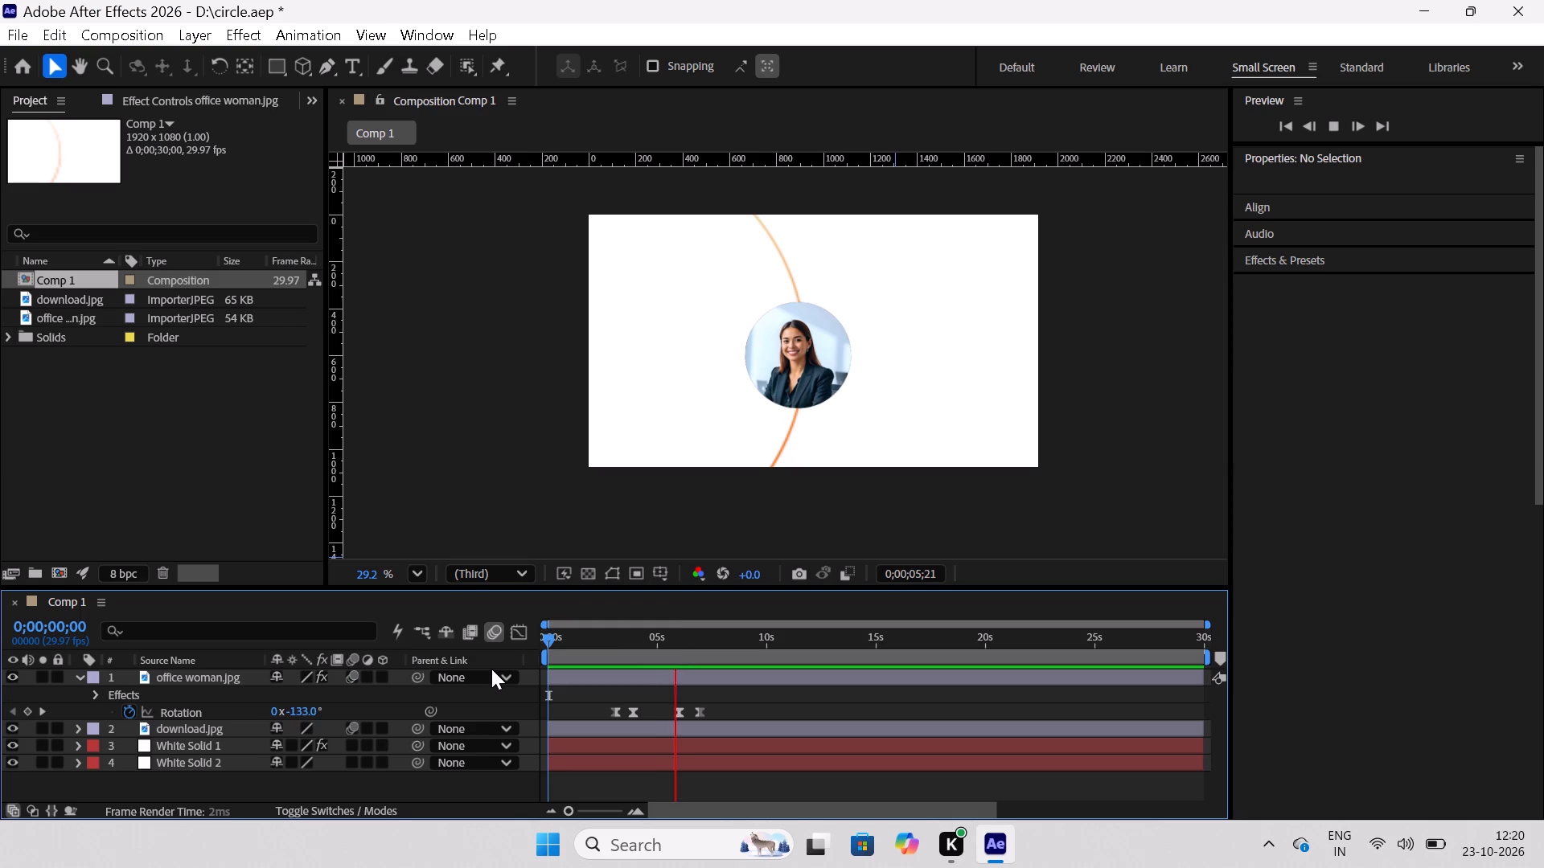
key("space")
key("space")
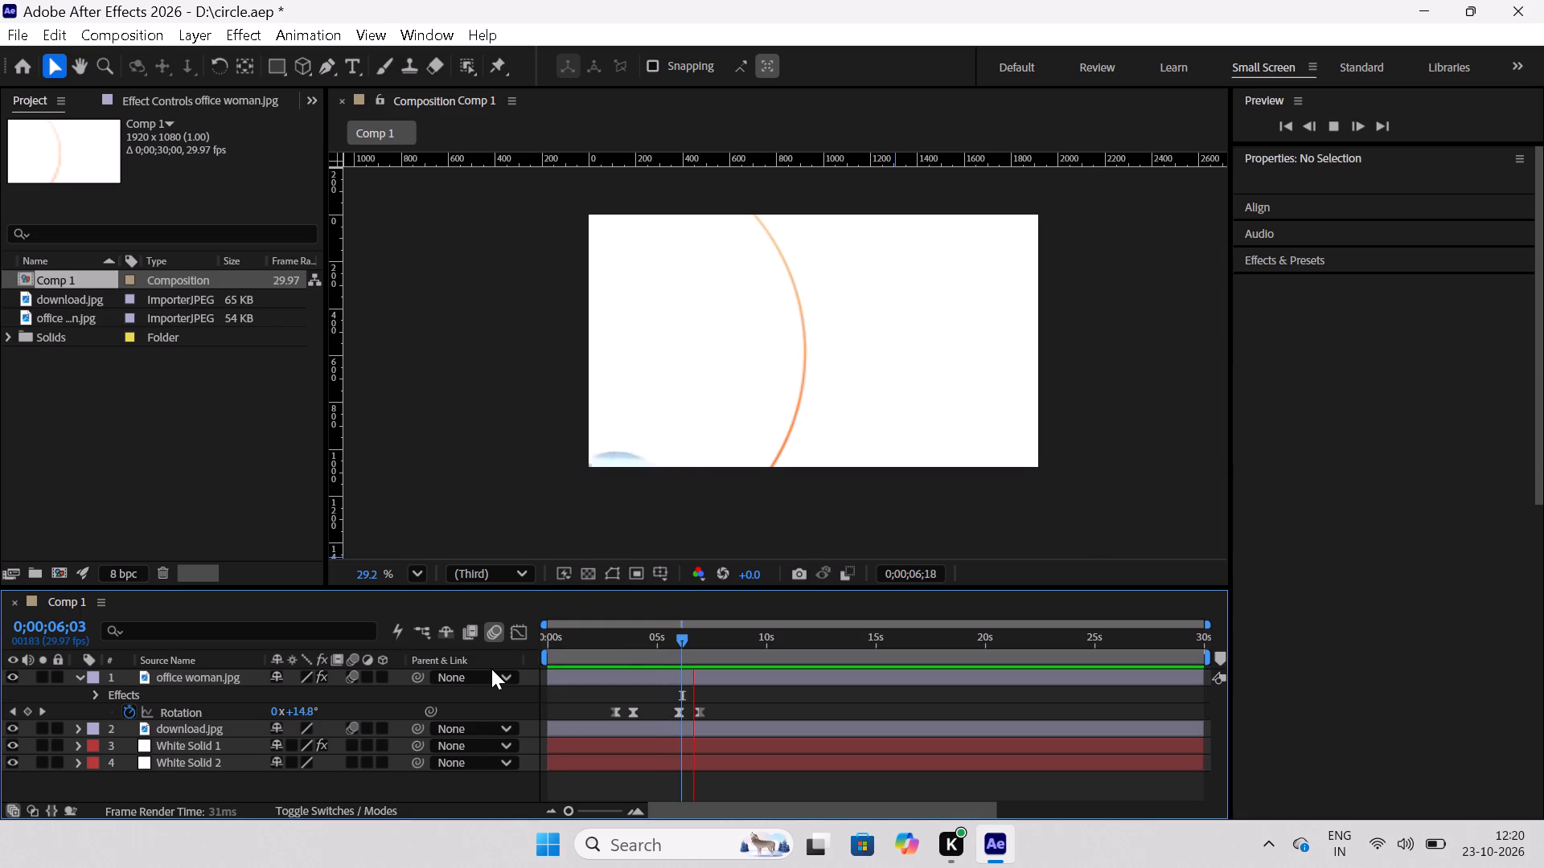
key("space")
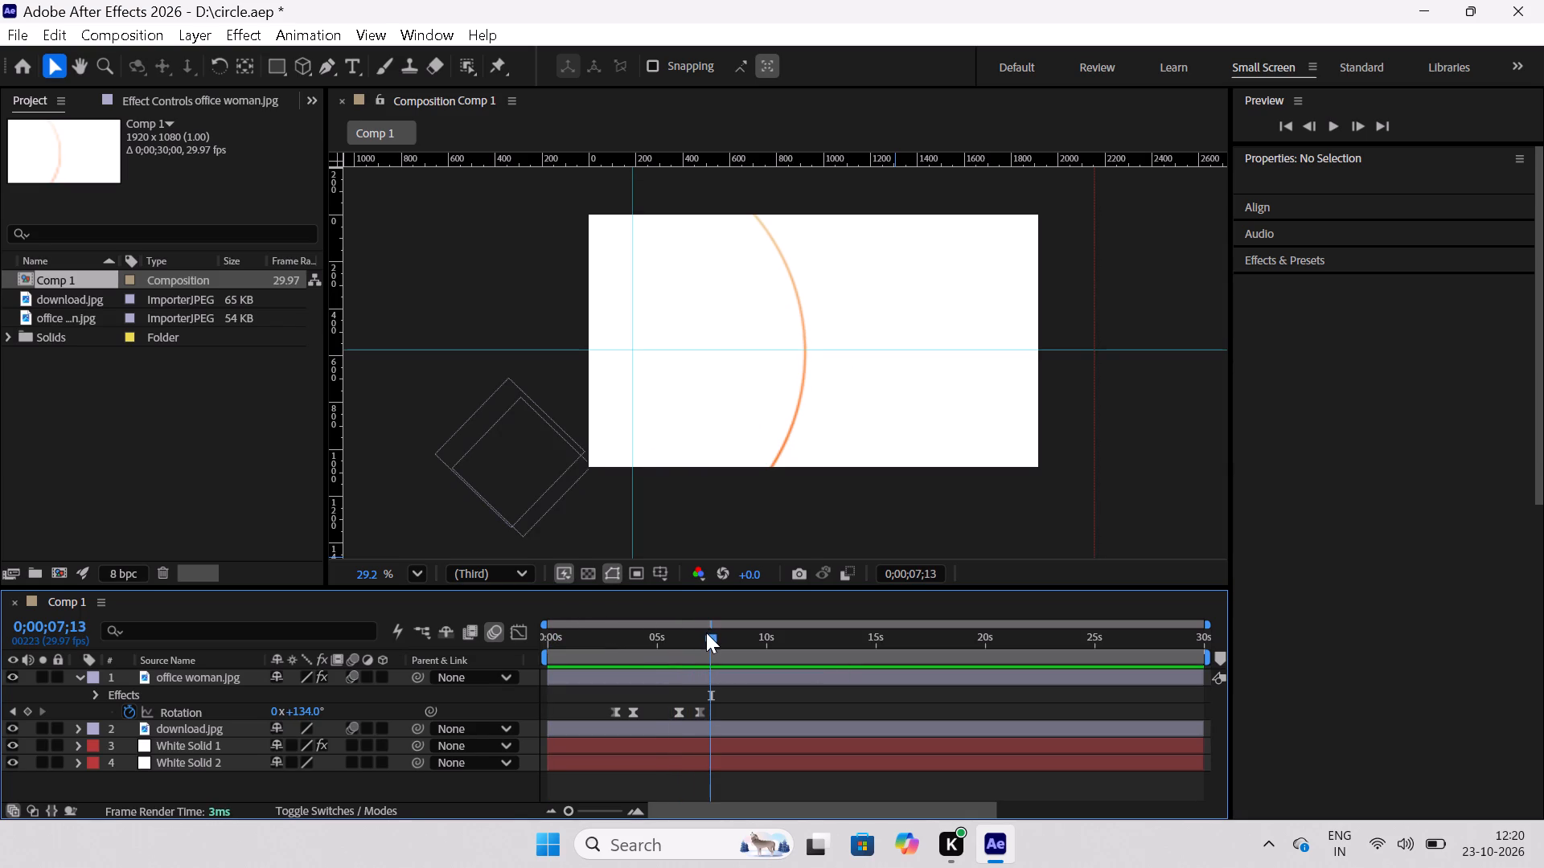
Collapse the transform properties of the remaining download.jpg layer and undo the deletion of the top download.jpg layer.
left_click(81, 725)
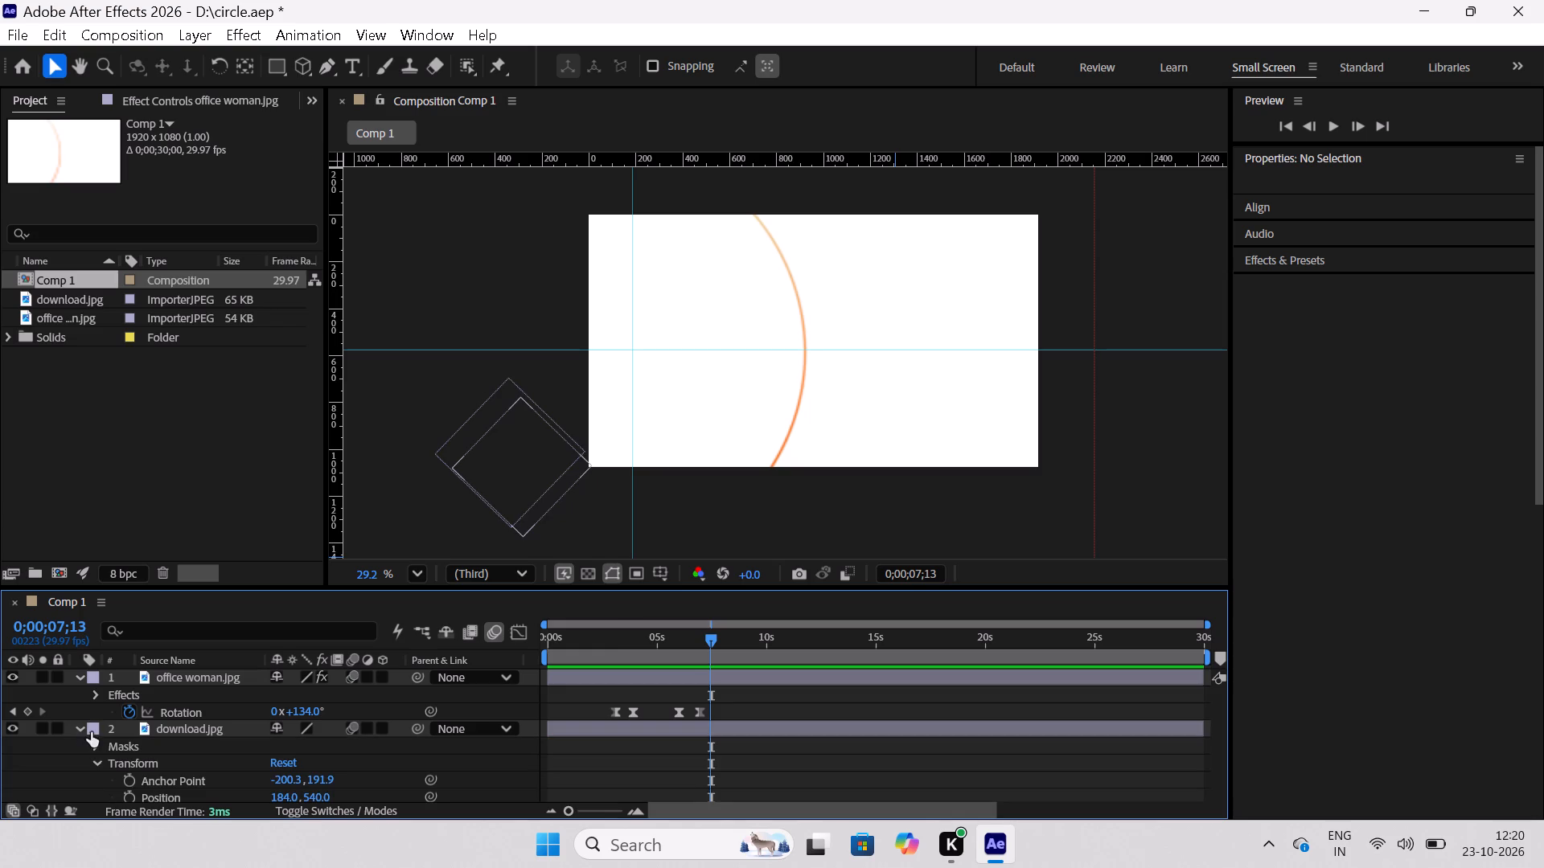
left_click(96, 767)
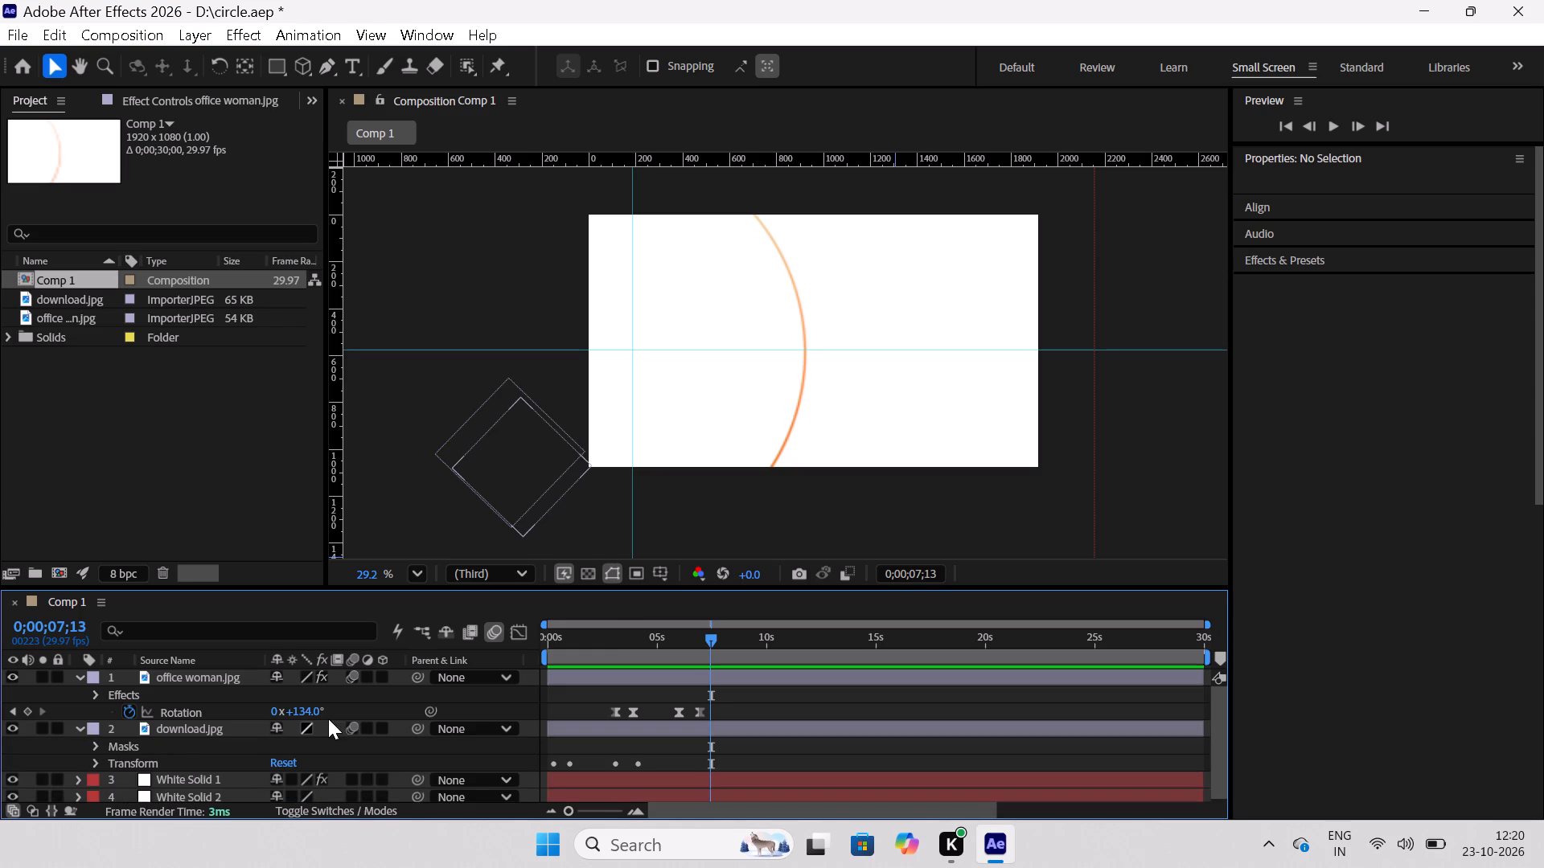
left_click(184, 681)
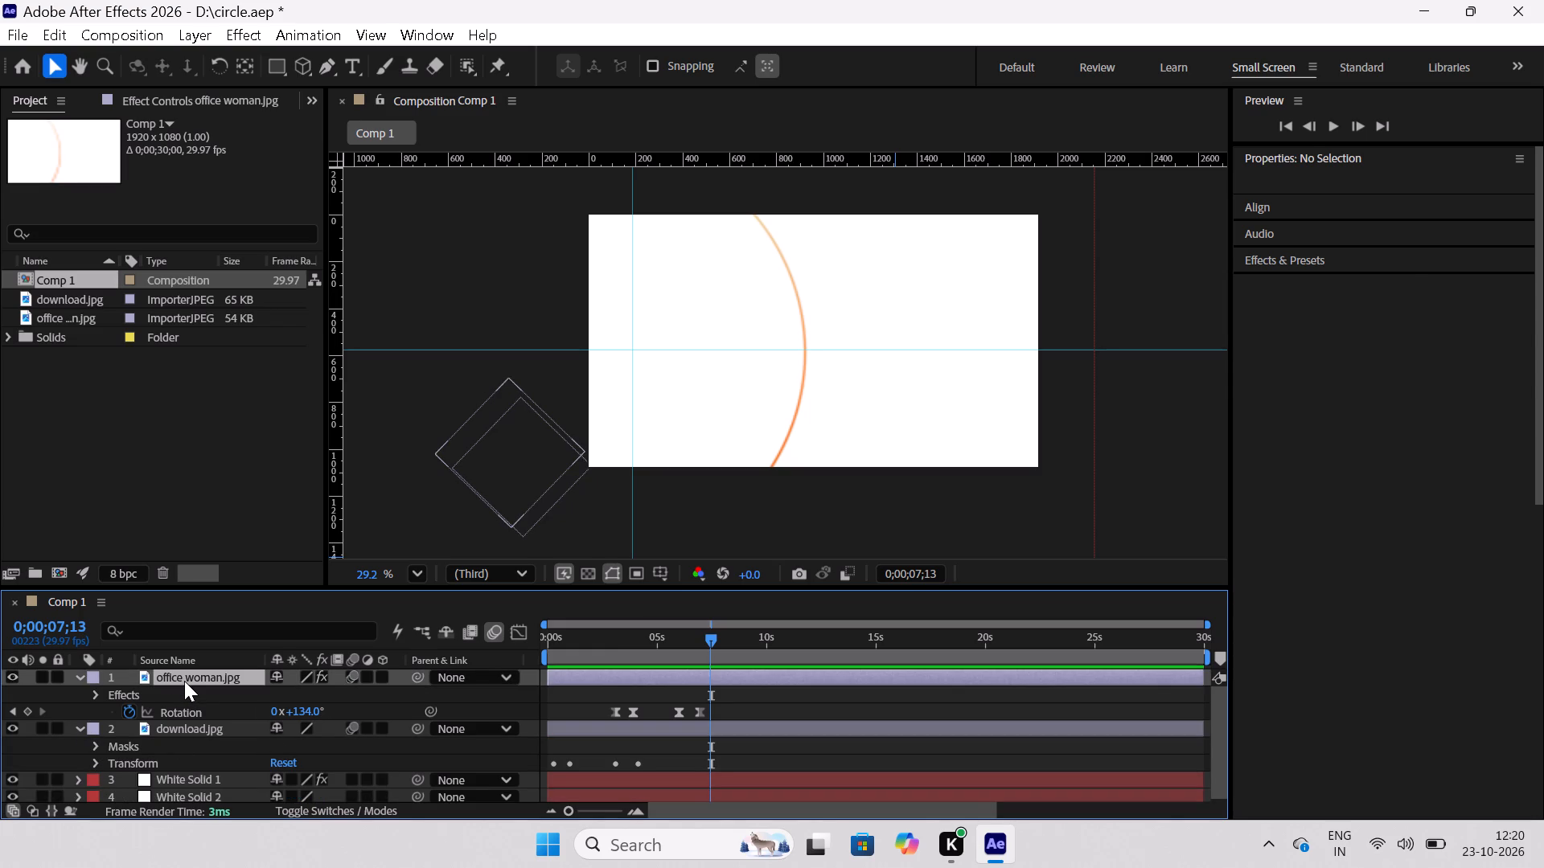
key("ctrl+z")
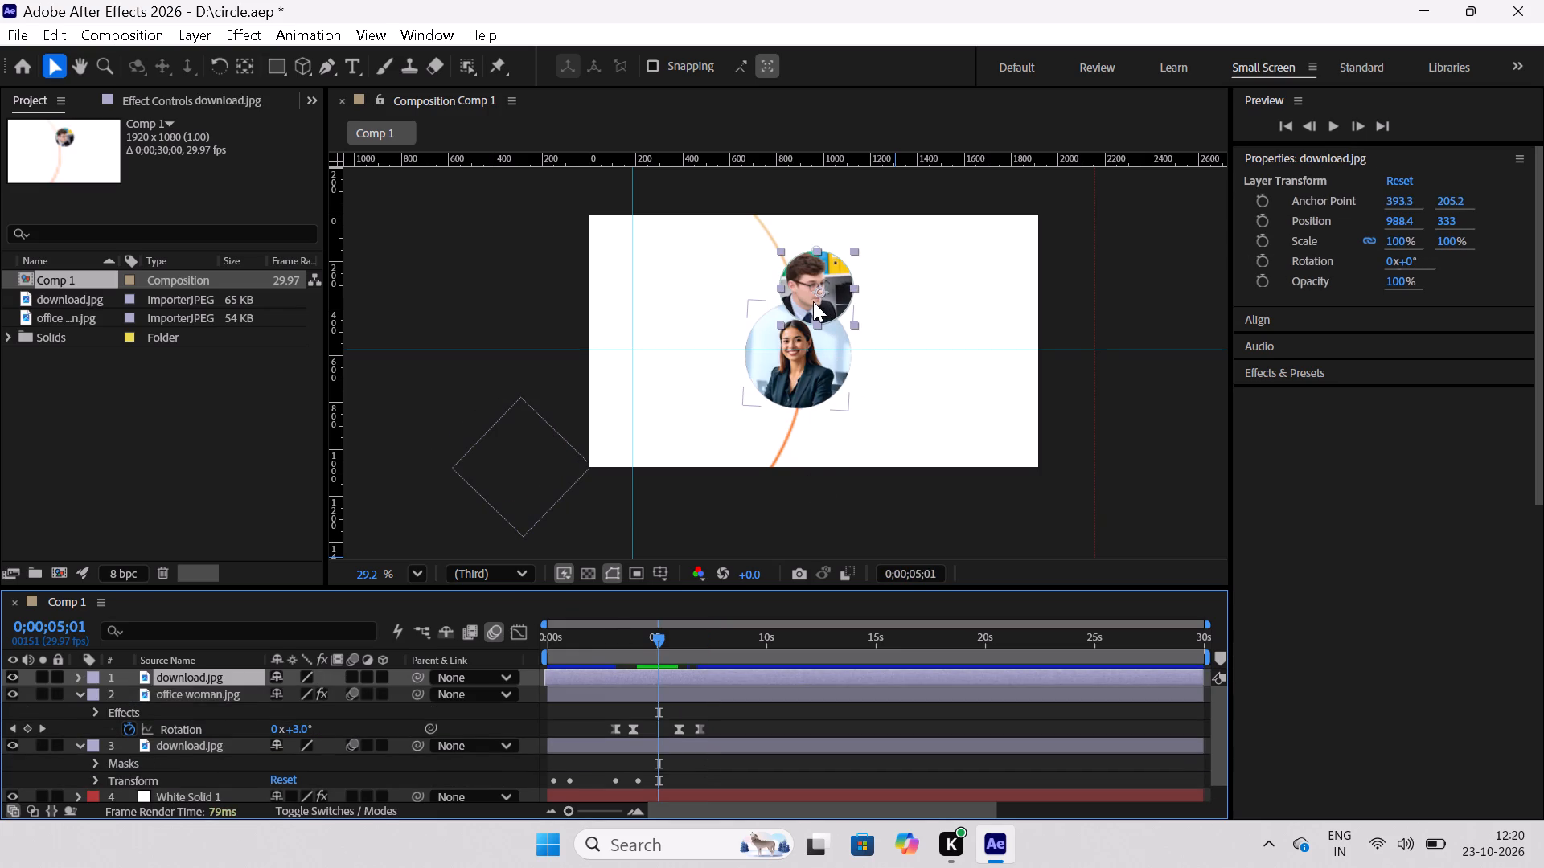
Move the top download.jpg photo over the woman's circular photo, to a position of about 906, 597.
left_click_drag(803, 276, 785, 337)
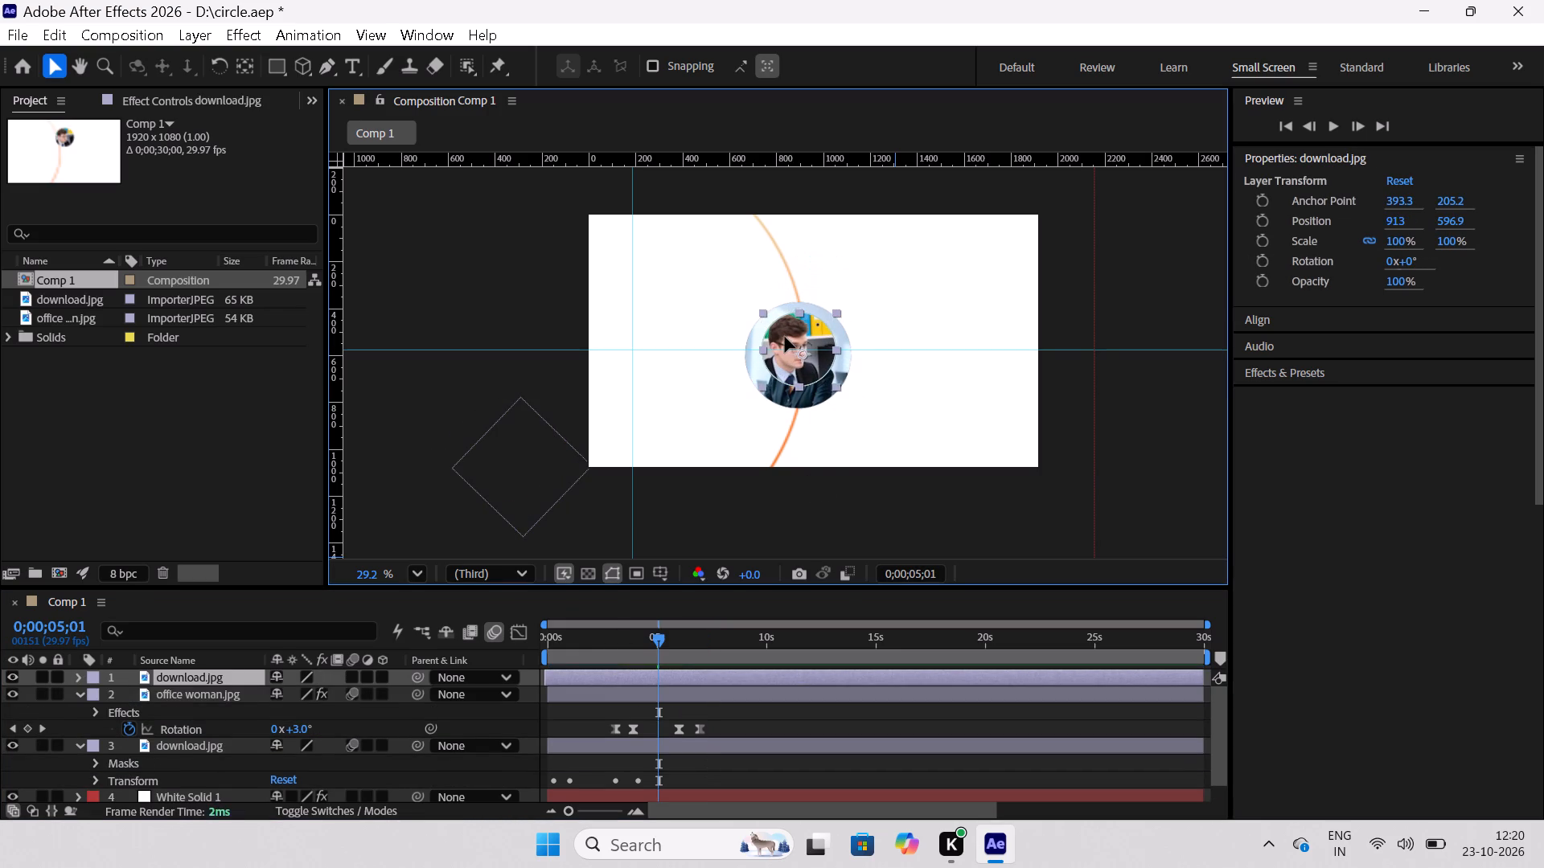
left_click_drag(785, 337, 784, 343)
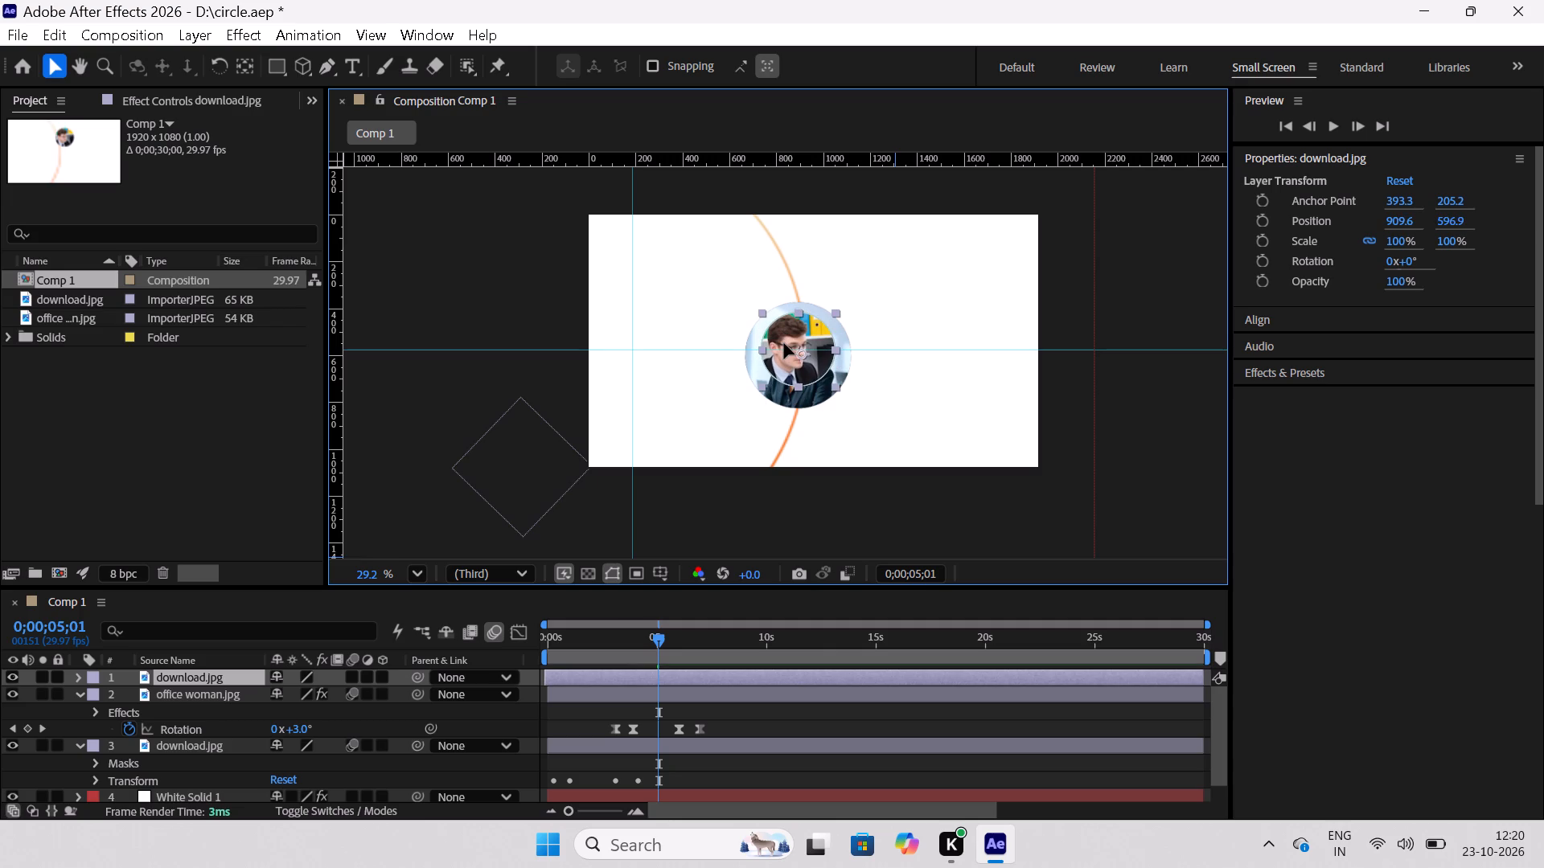
left_click_drag(784, 343, 783, 343)
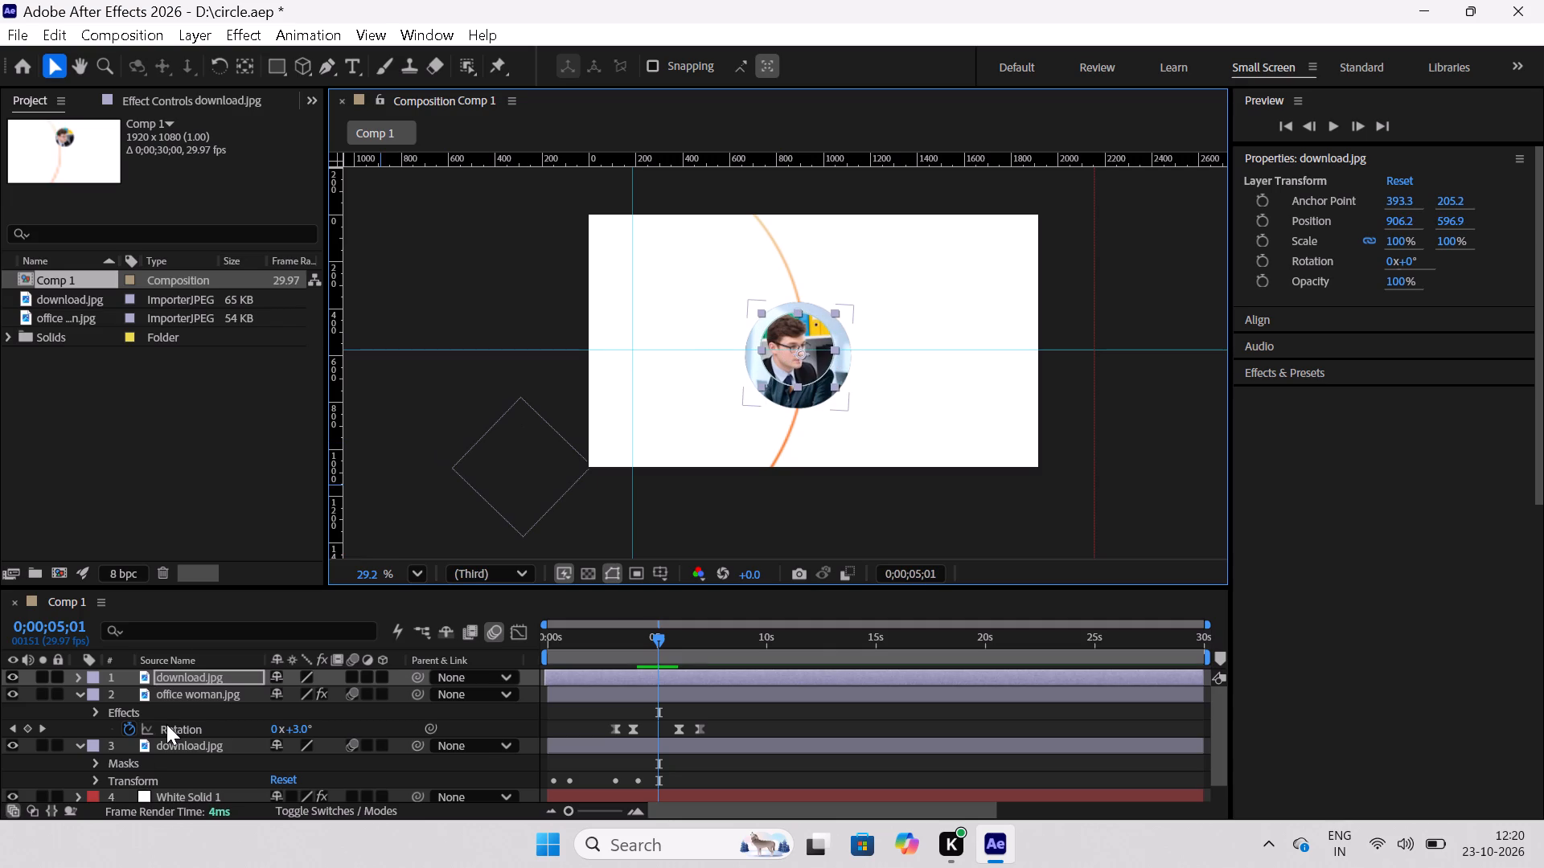
Scale the top download.jpg layer uniformly to 146% to match the size of the woman's circle.
key("s")
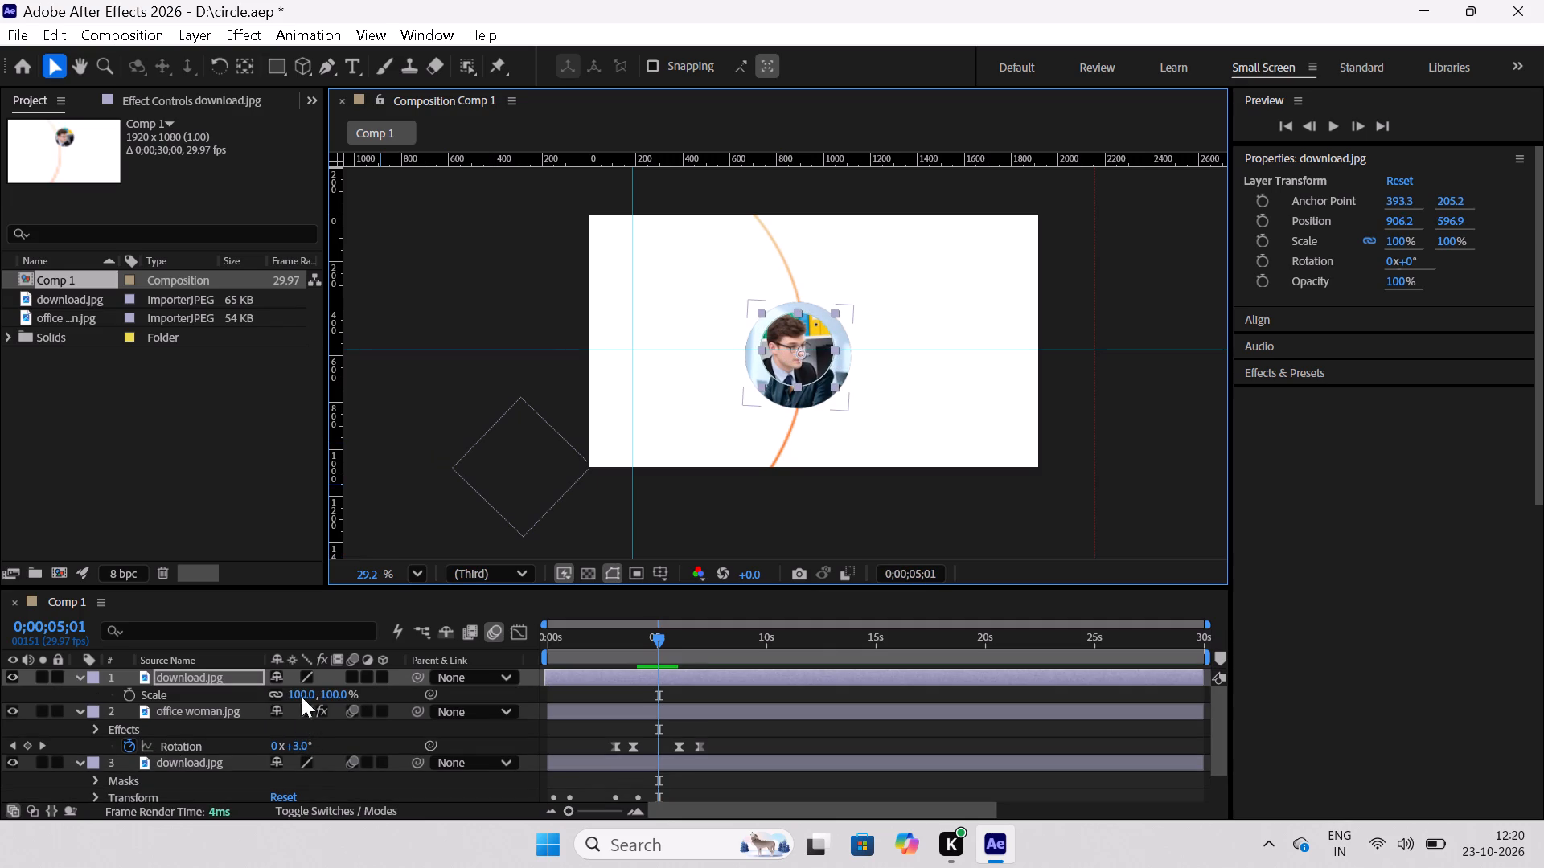
left_click_drag(299, 697, 310, 698)
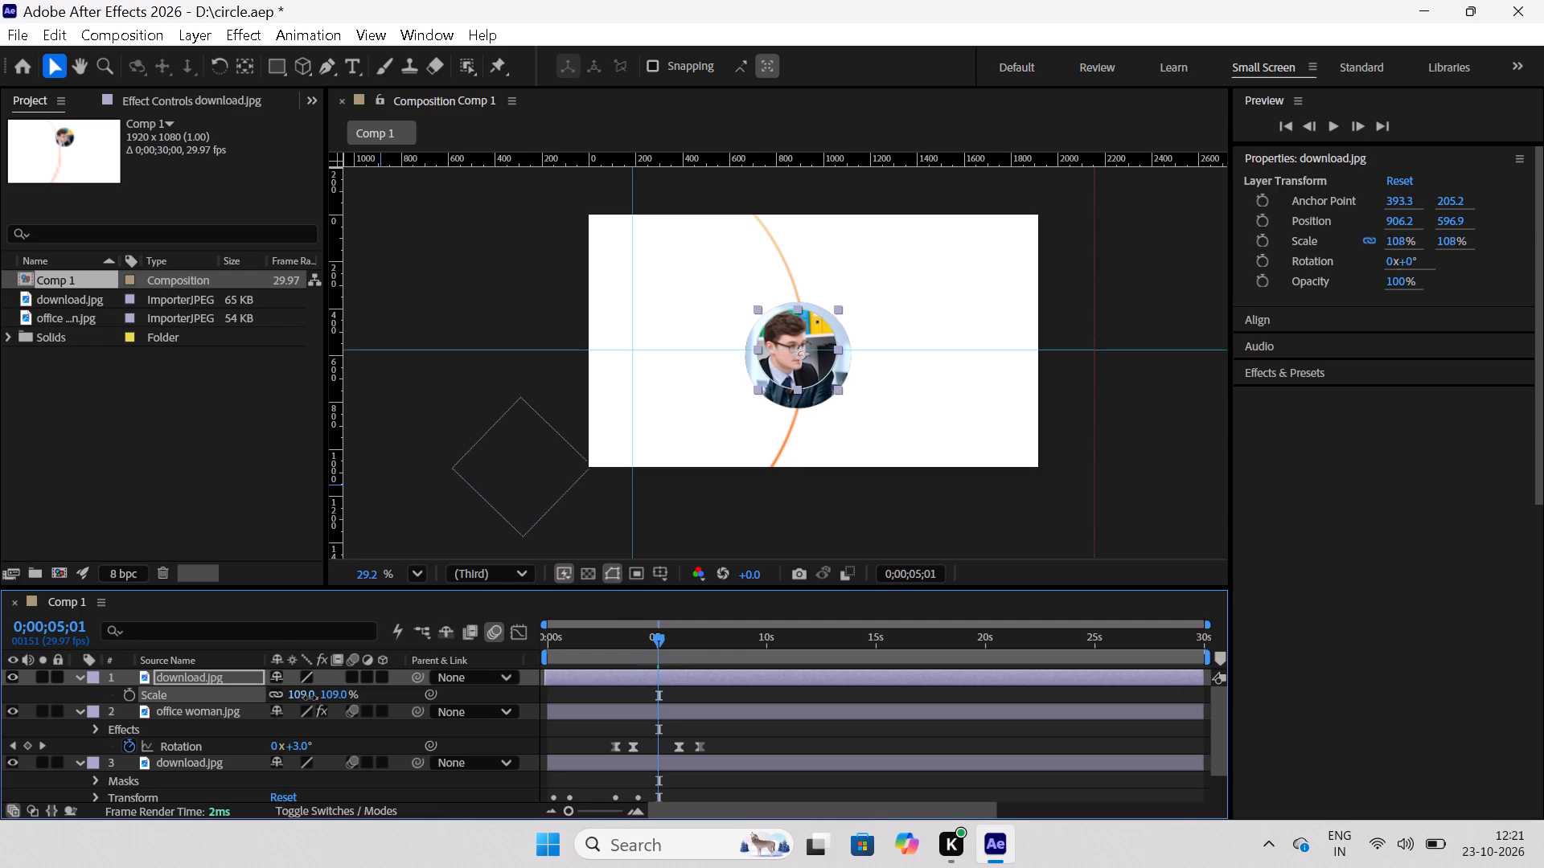
left_click_drag(310, 698, 342, 700)
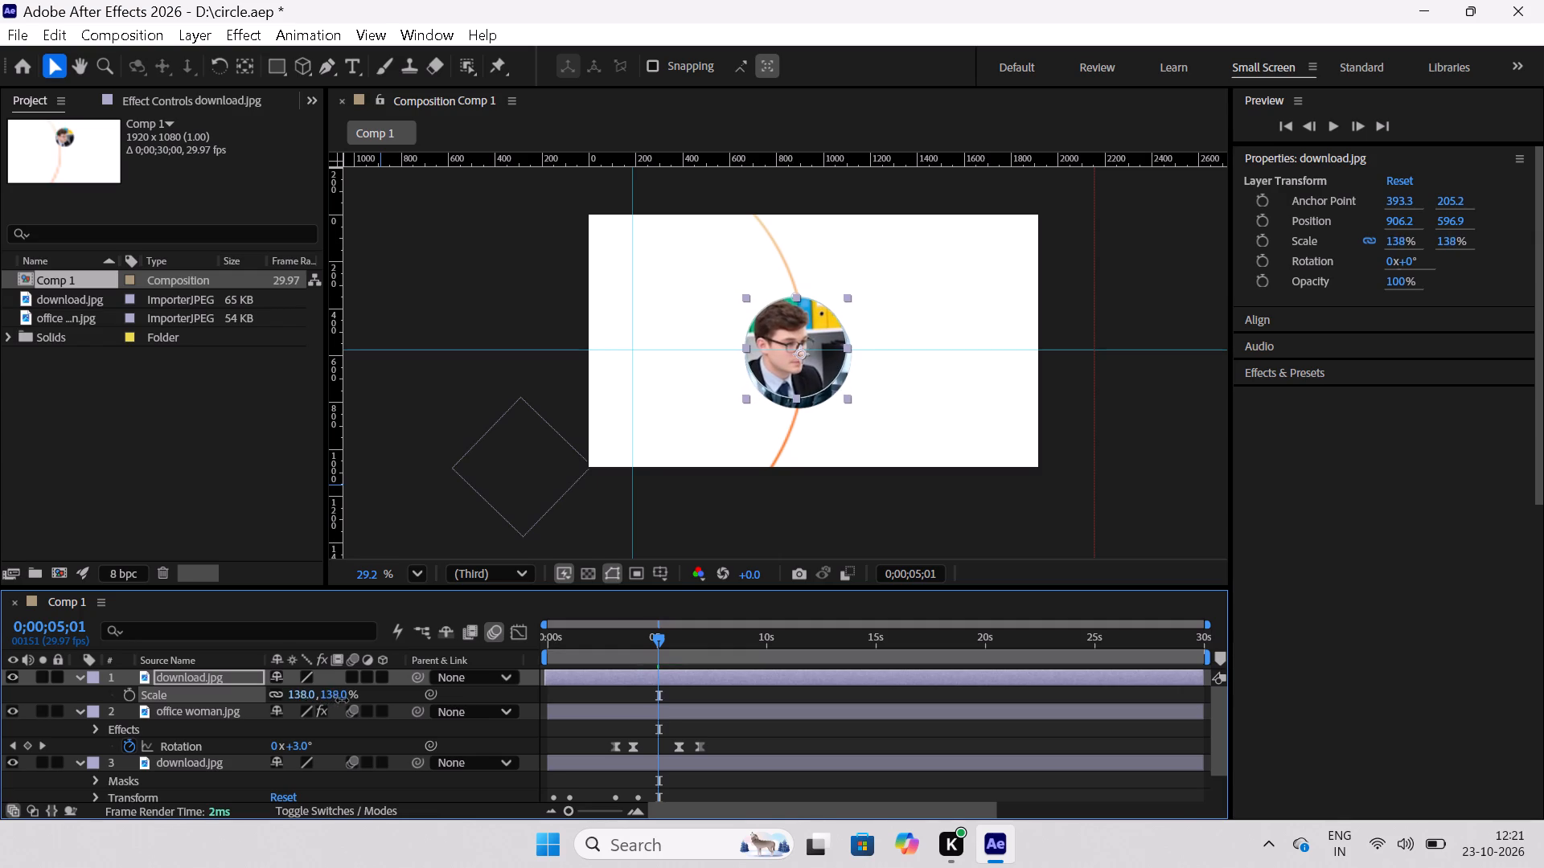
left_click_drag(342, 700, 349, 700)
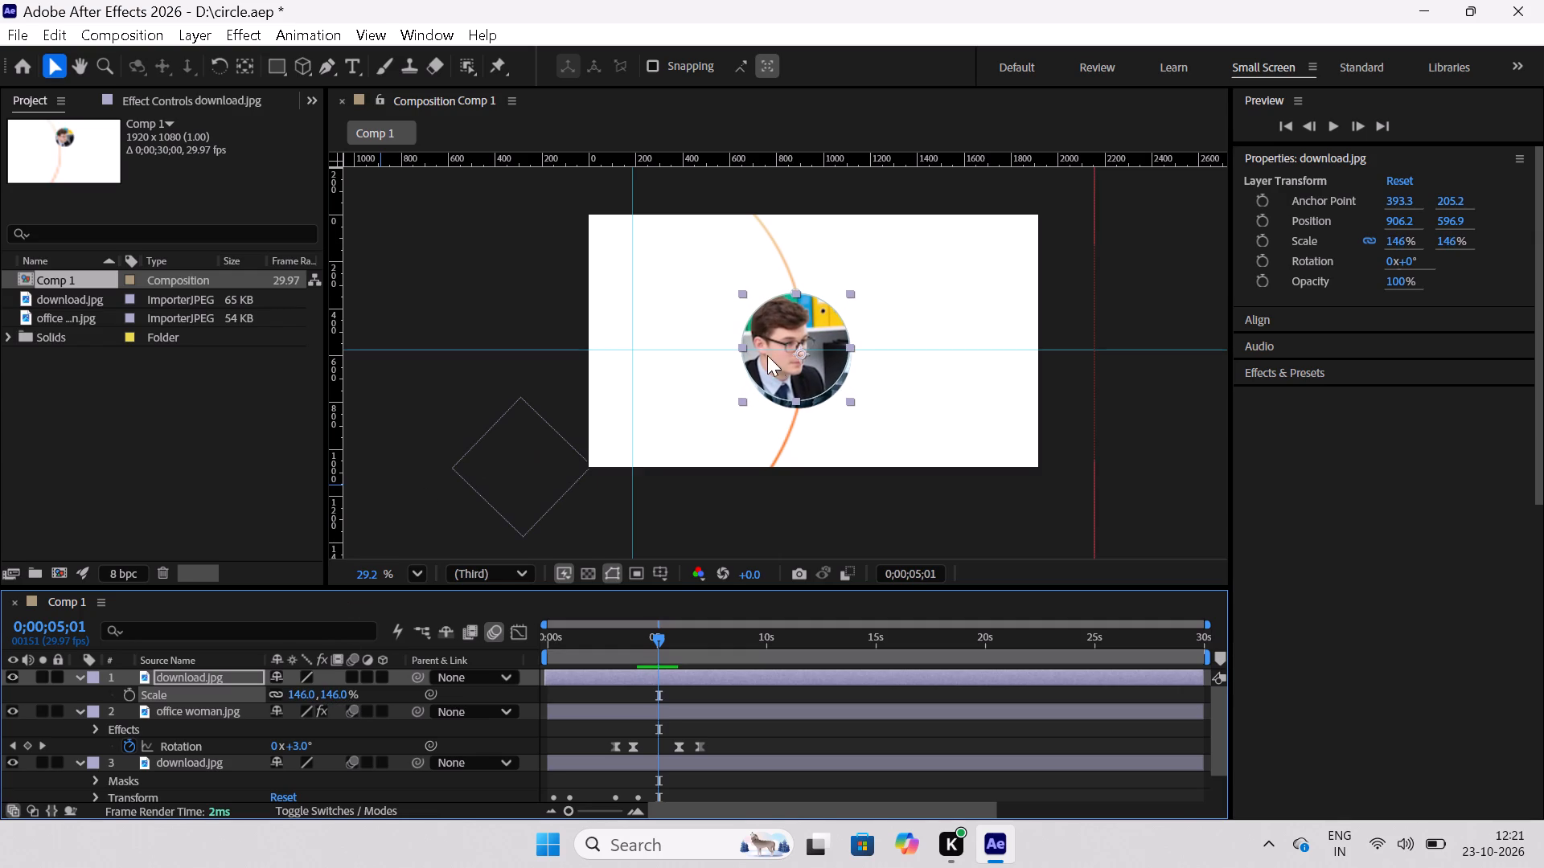
Nudge the top download.jpg photo to a position of about 916, 648 so it covers the woman's circle.
left_click_drag(792, 370, 795, 377)
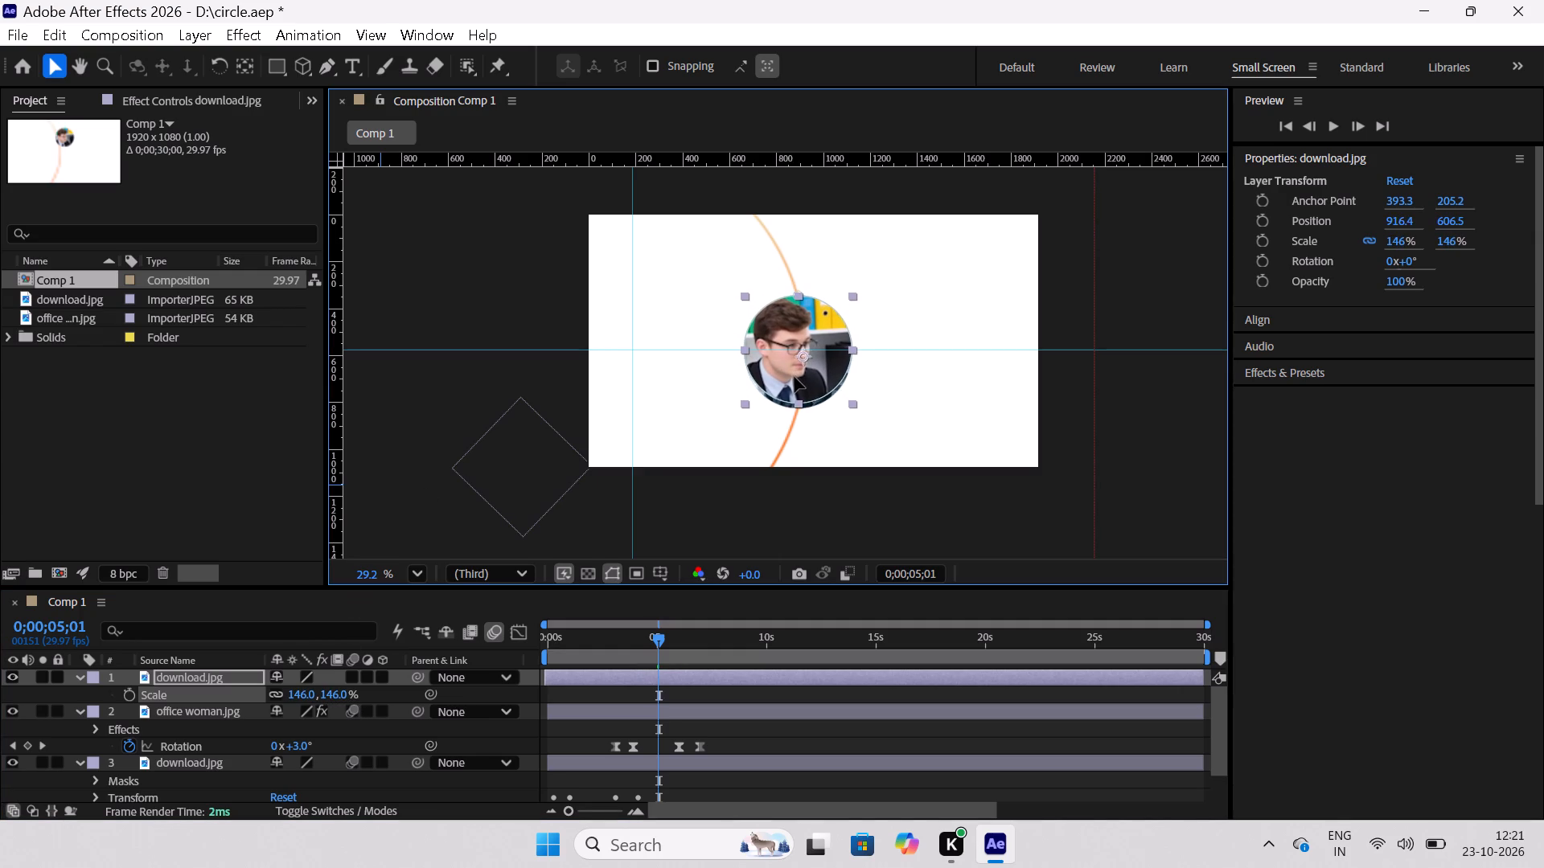
left_click_drag(795, 377, 795, 383)
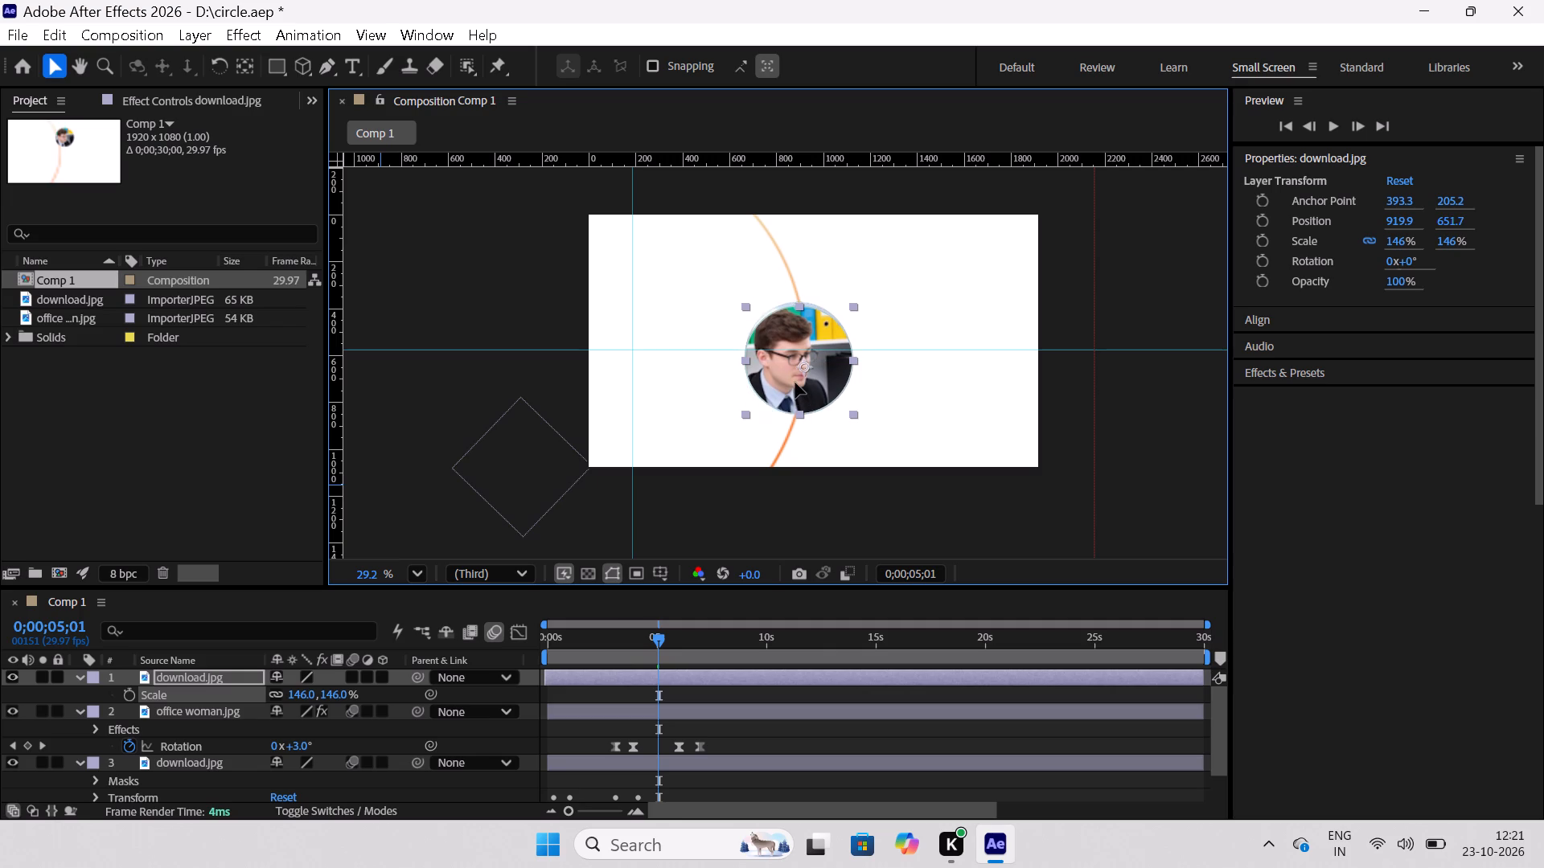
left_click_drag(795, 383, 795, 381)
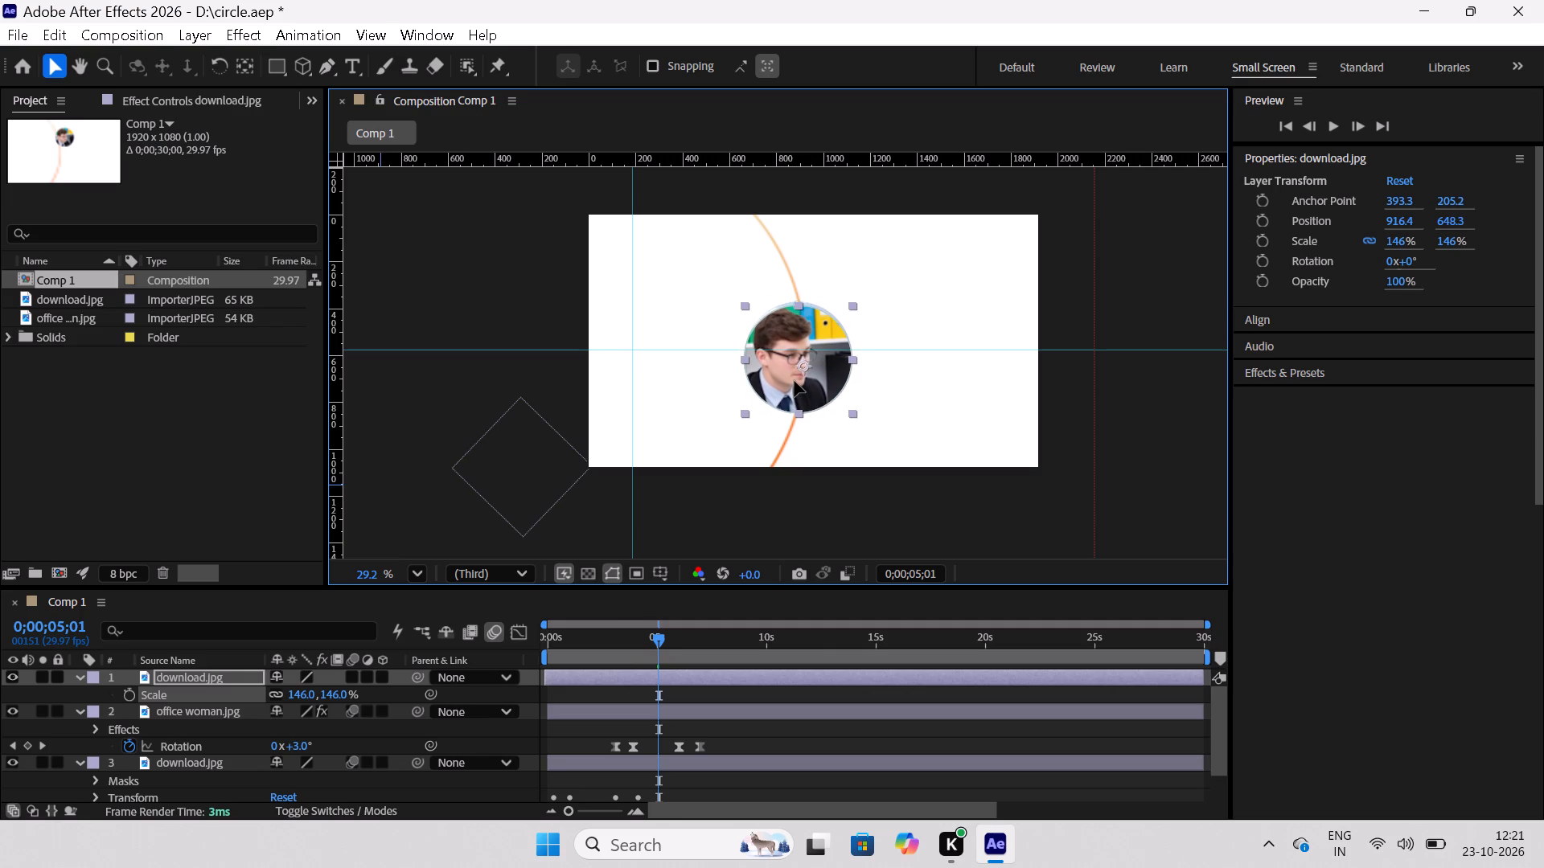
left_click_drag(795, 381, 795, 382)
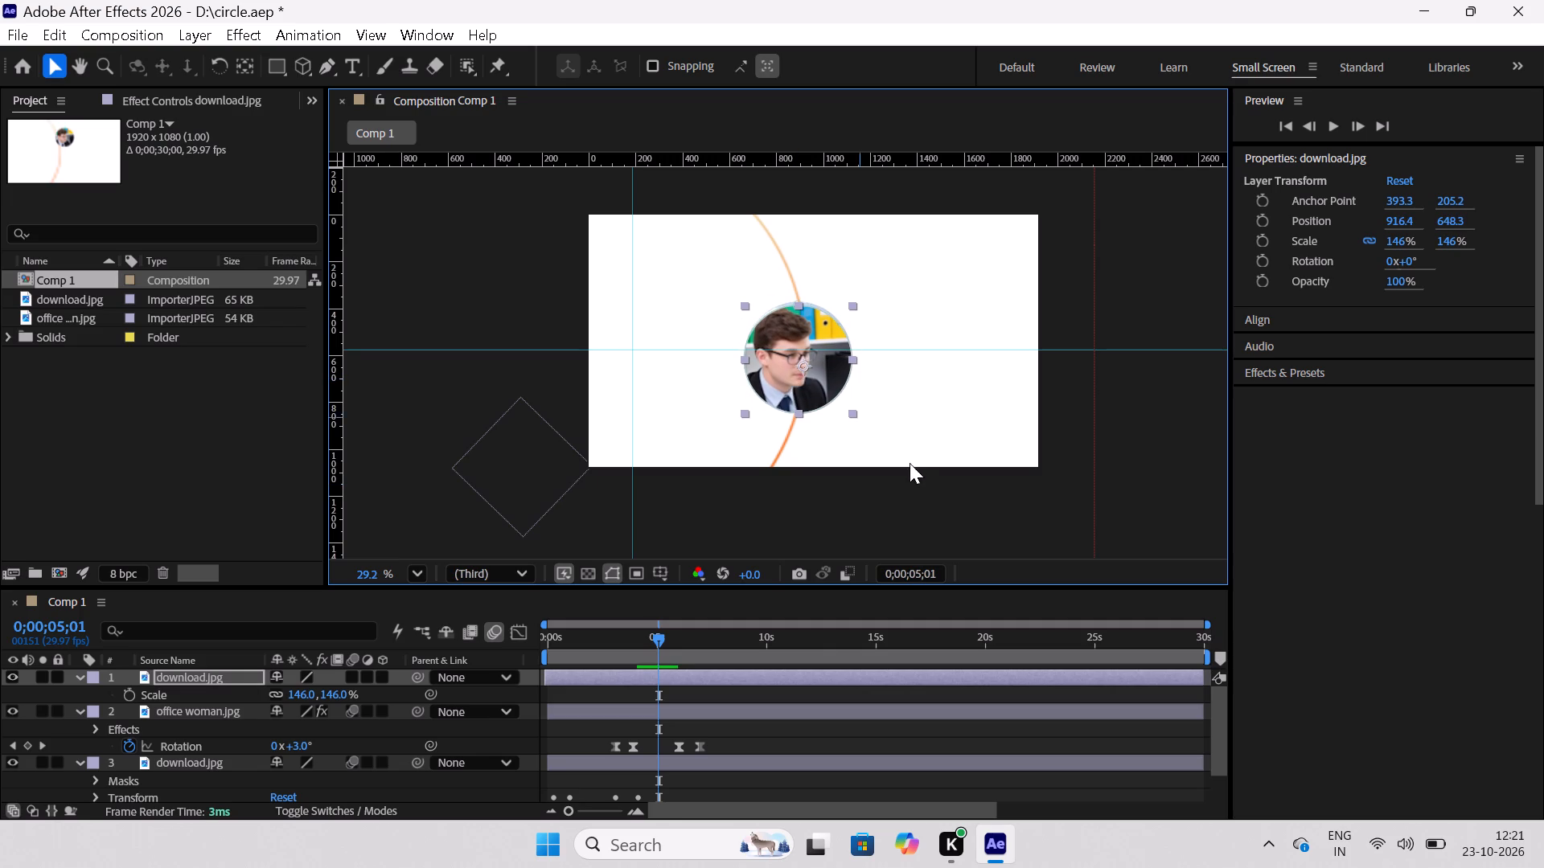
left_click(922, 472)
left_click(915, 479)
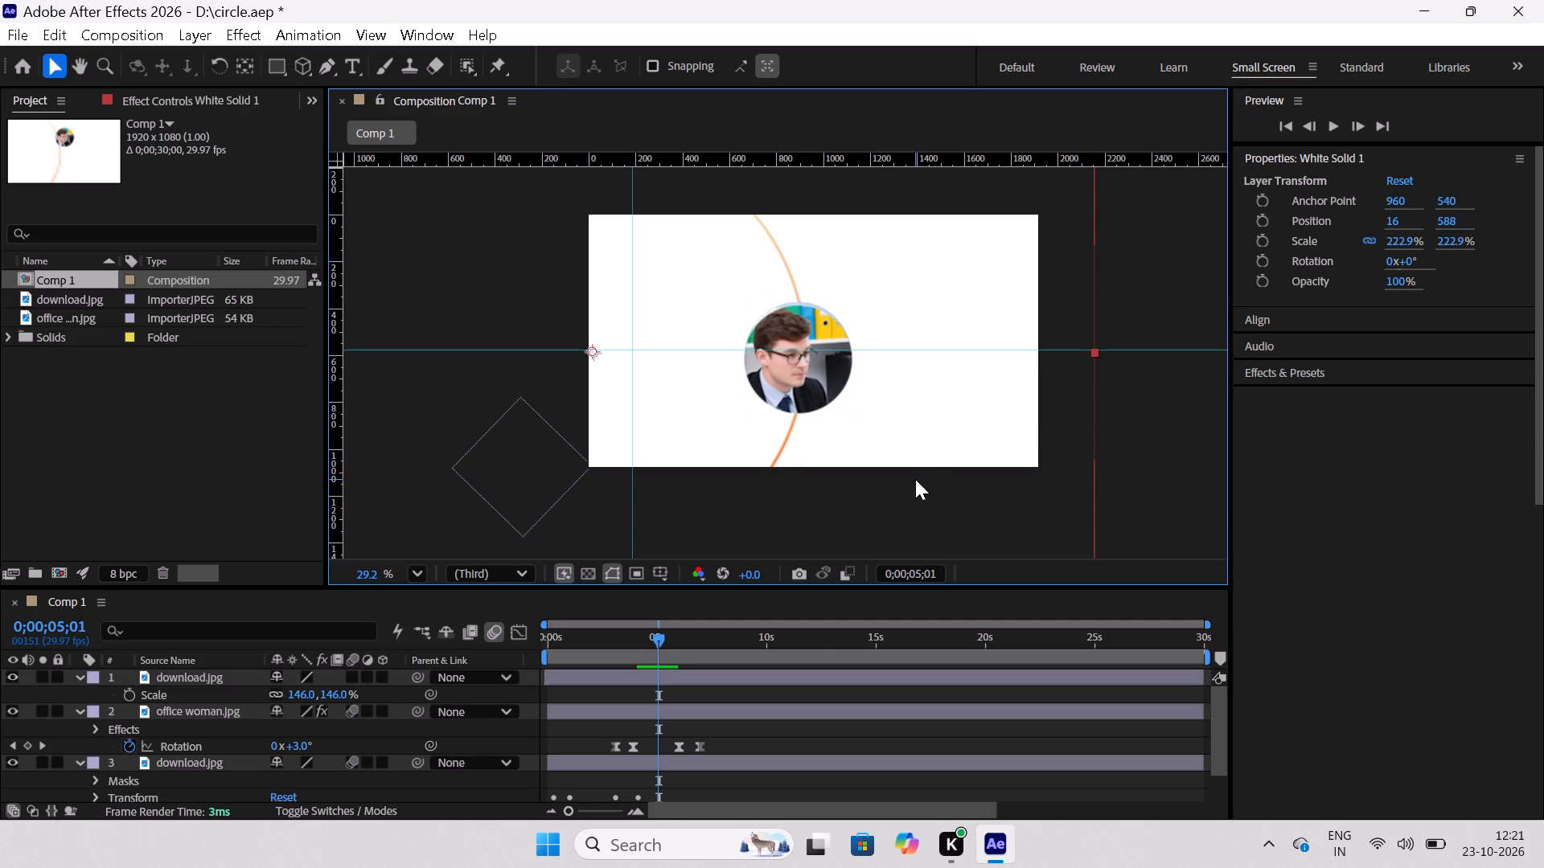
left_click(836, 365)
left_click(836, 365)
left_click(199, 679)
left_click(199, 679)
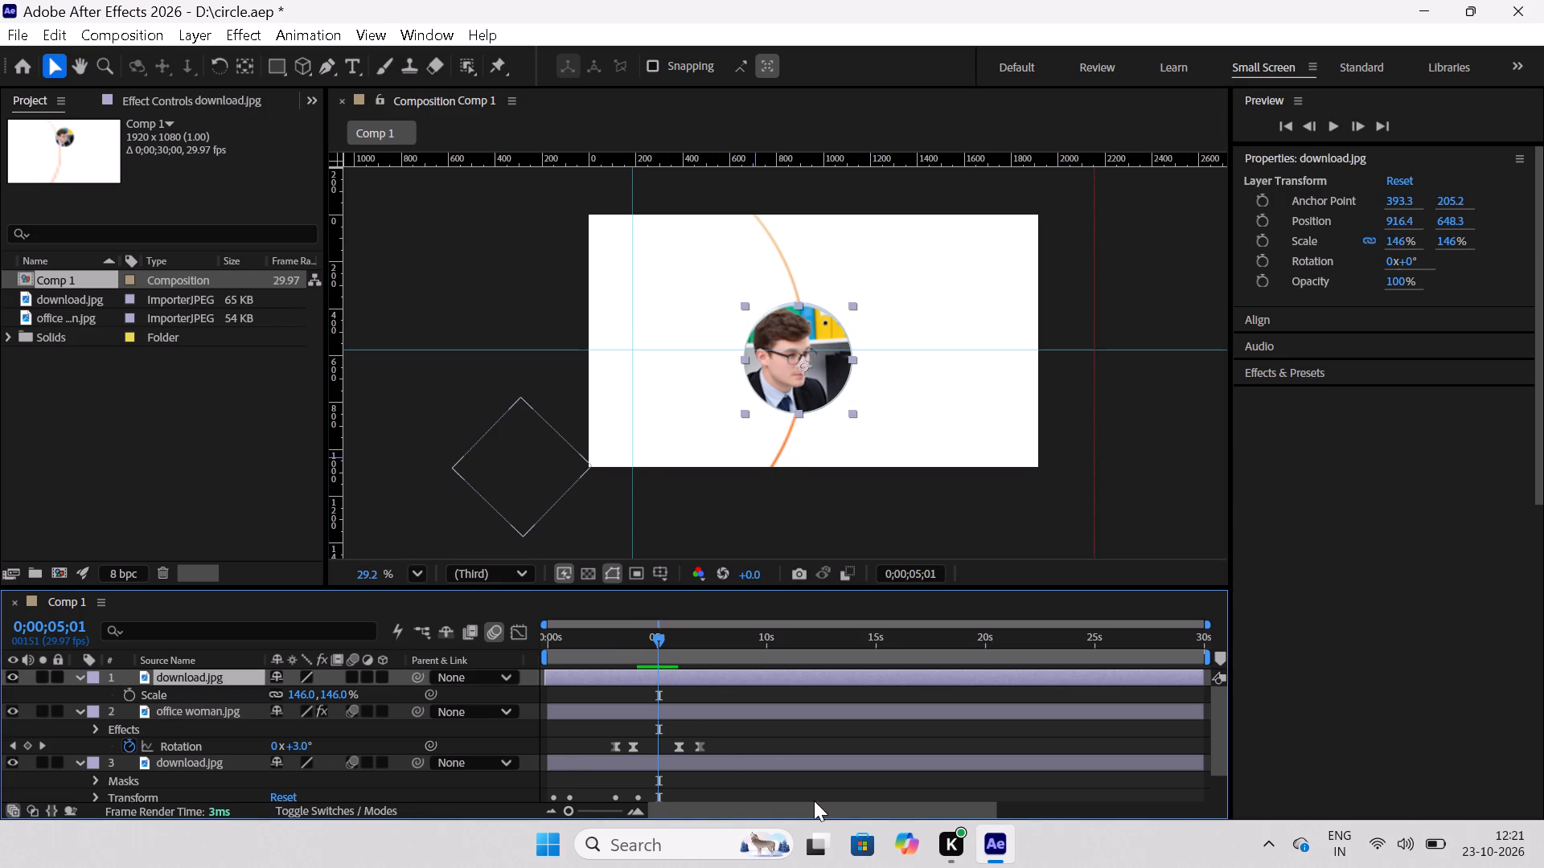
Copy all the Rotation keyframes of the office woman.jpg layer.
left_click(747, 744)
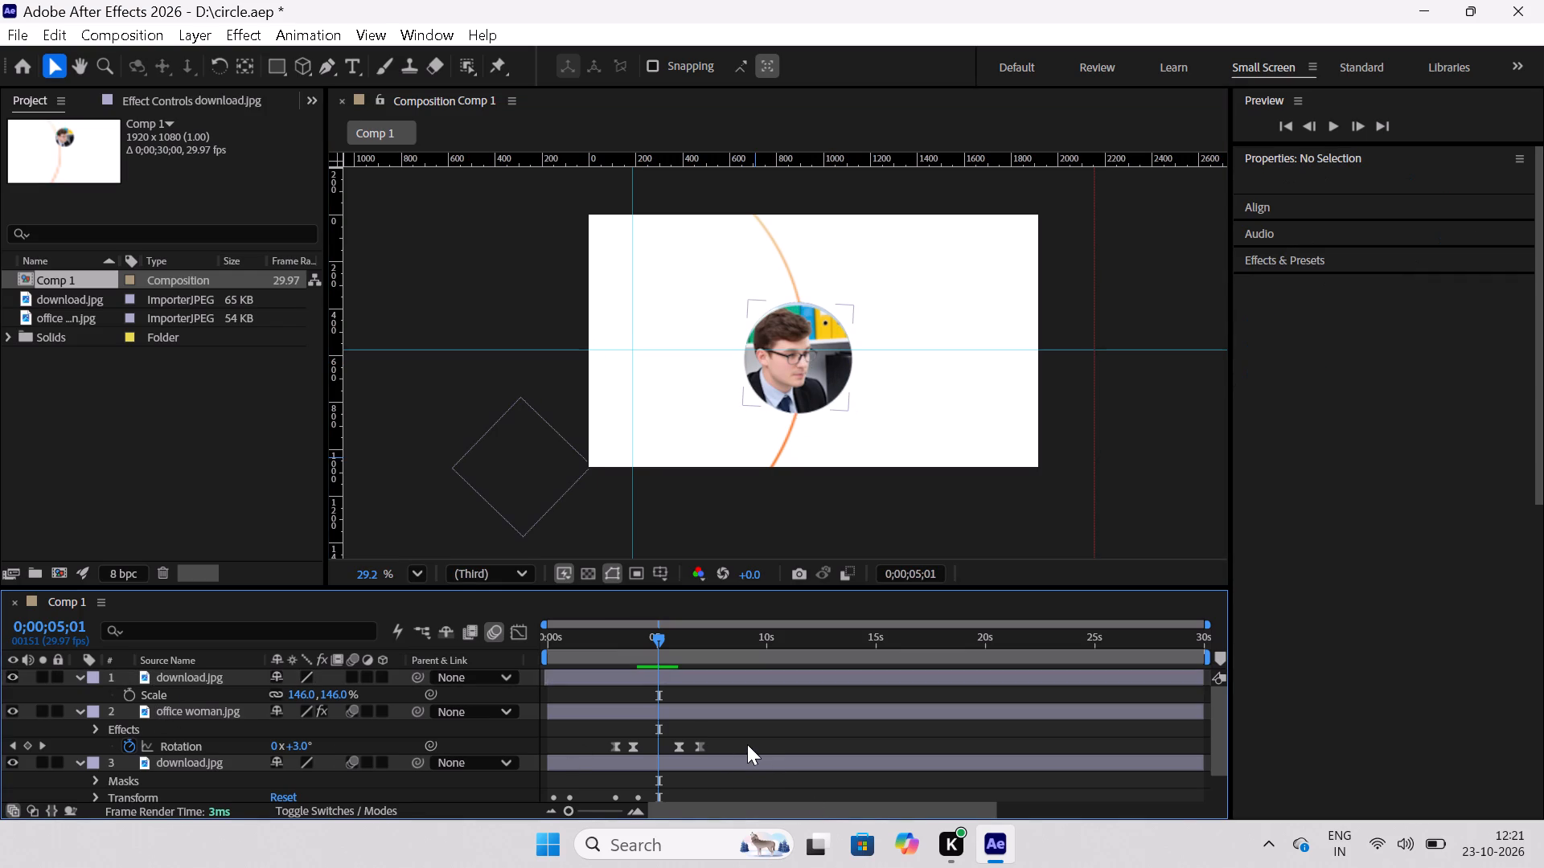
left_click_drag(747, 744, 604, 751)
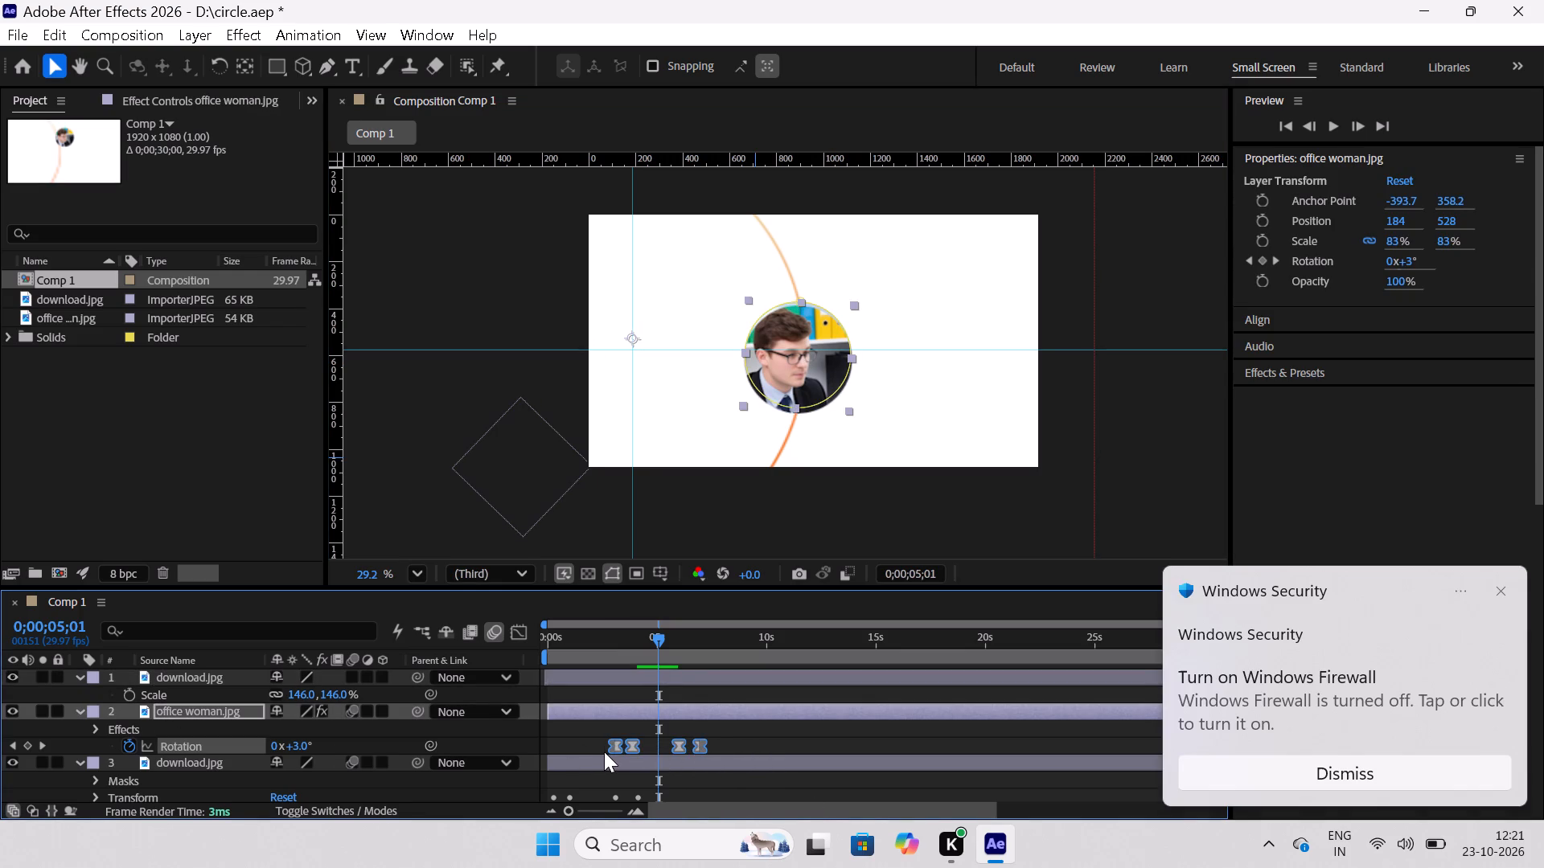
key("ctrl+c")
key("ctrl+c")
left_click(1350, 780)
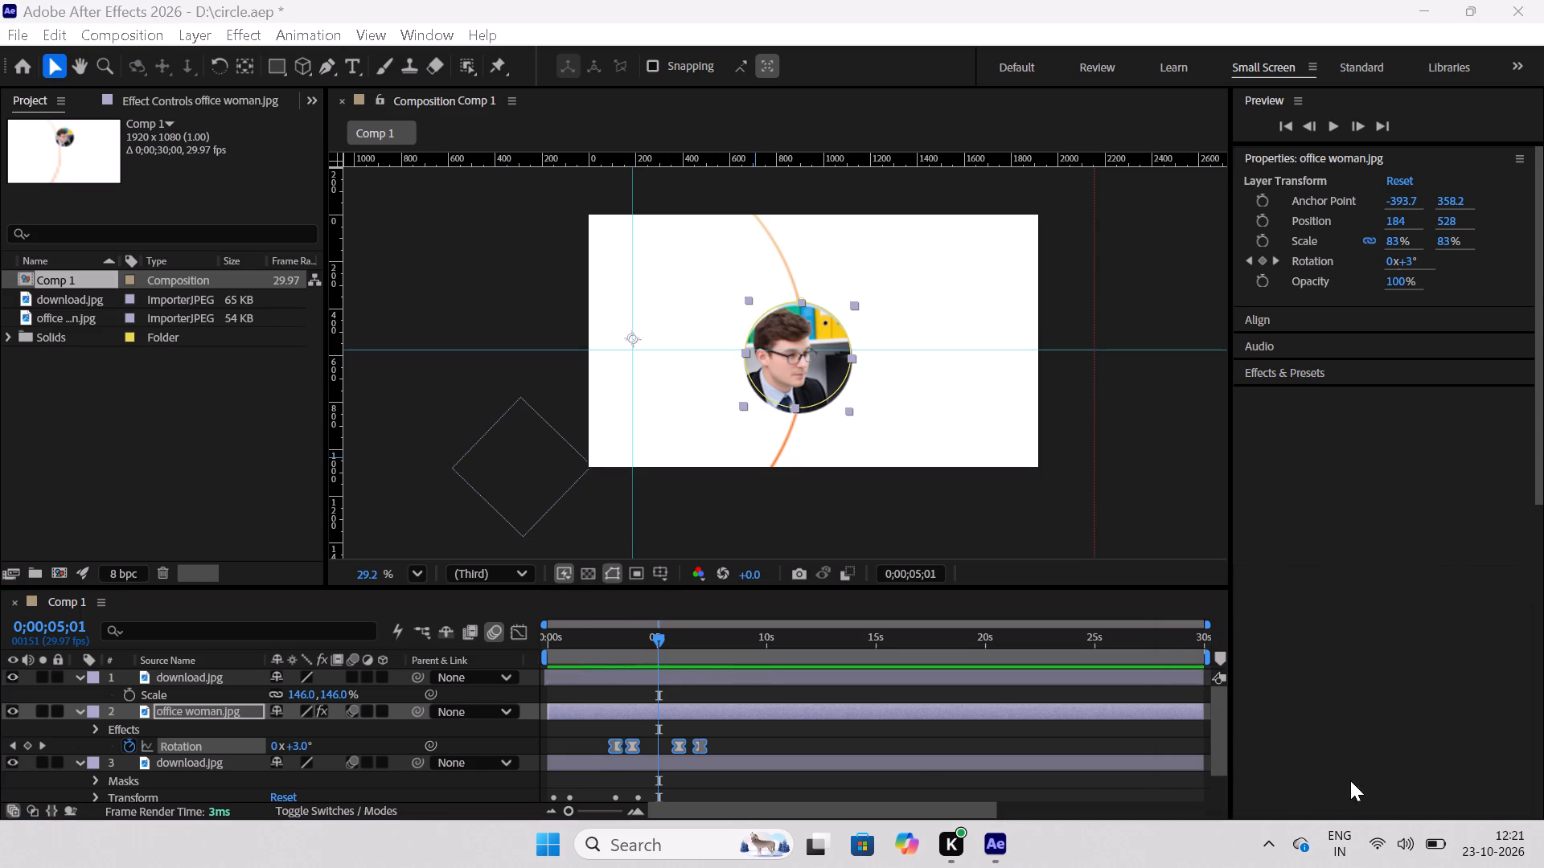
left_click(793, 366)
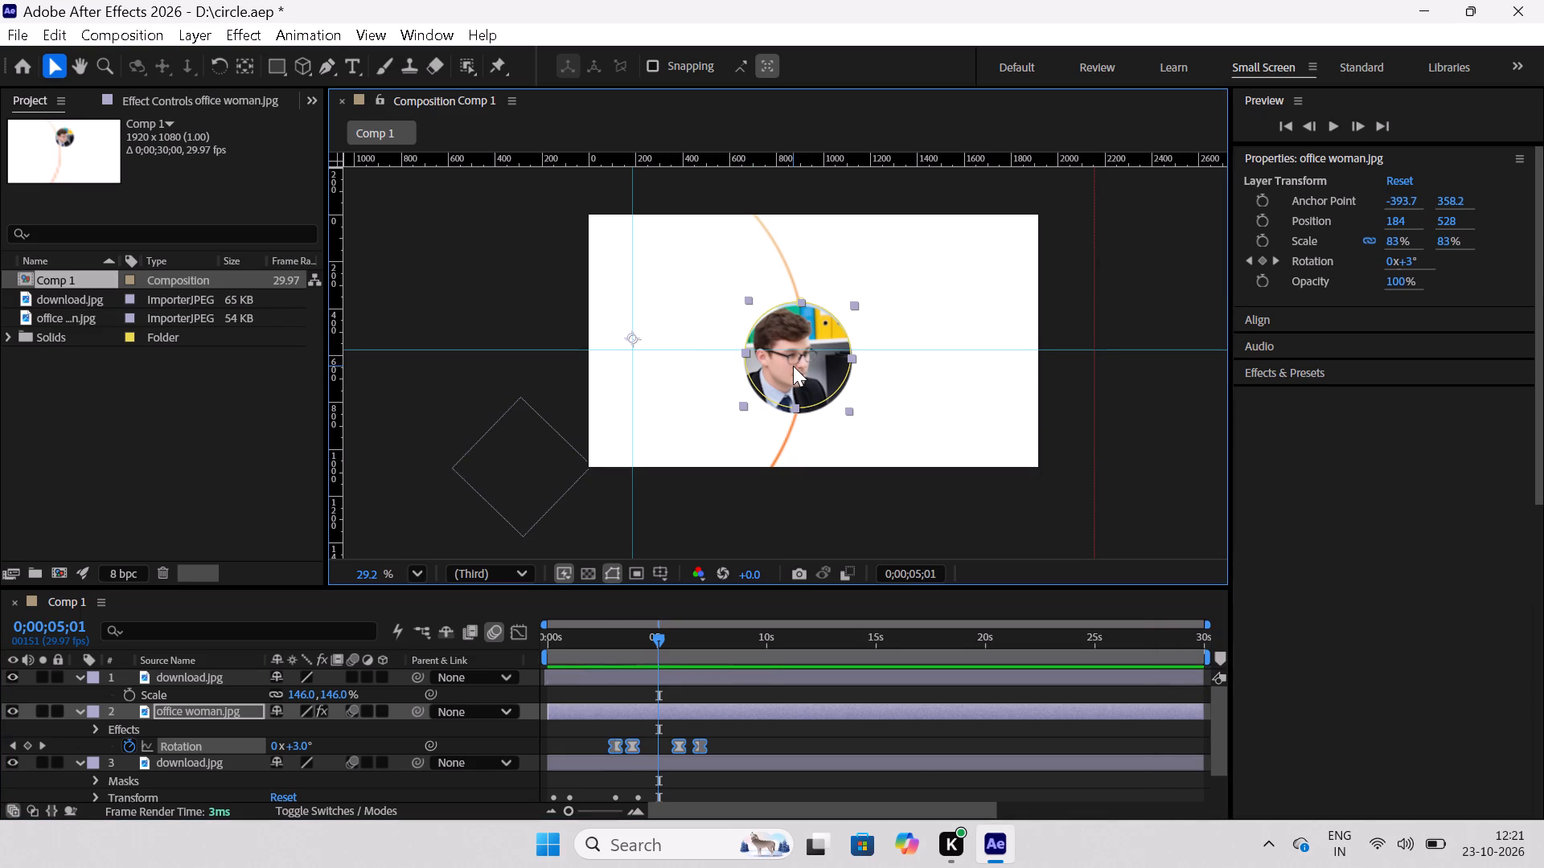
Move the anchor point of the top download.jpg layer to the intersection of the guides at 184, 576.
left_click(183, 680)
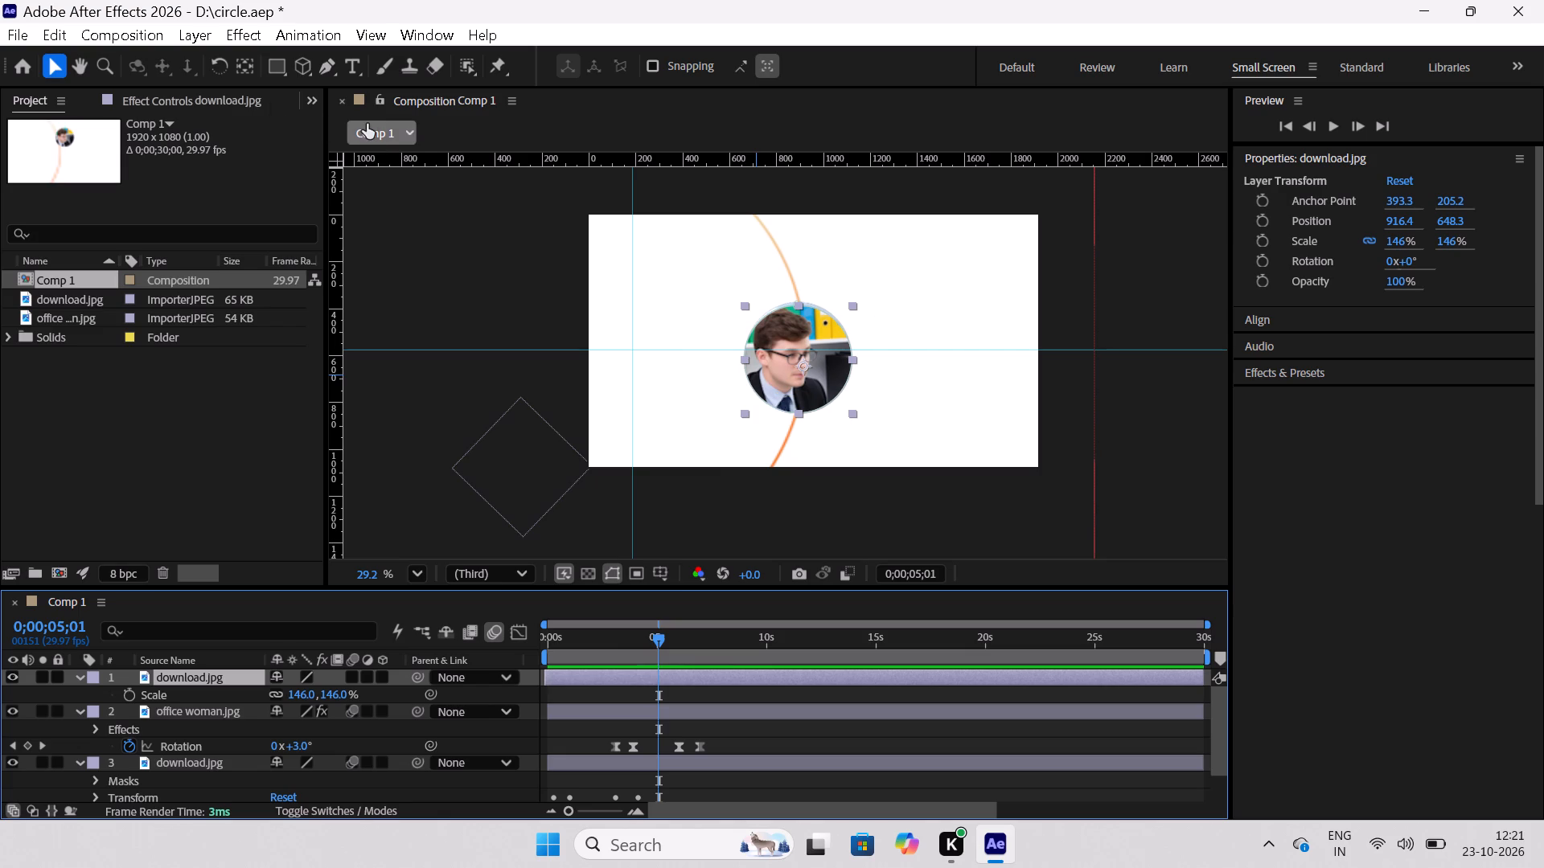
left_click(255, 73)
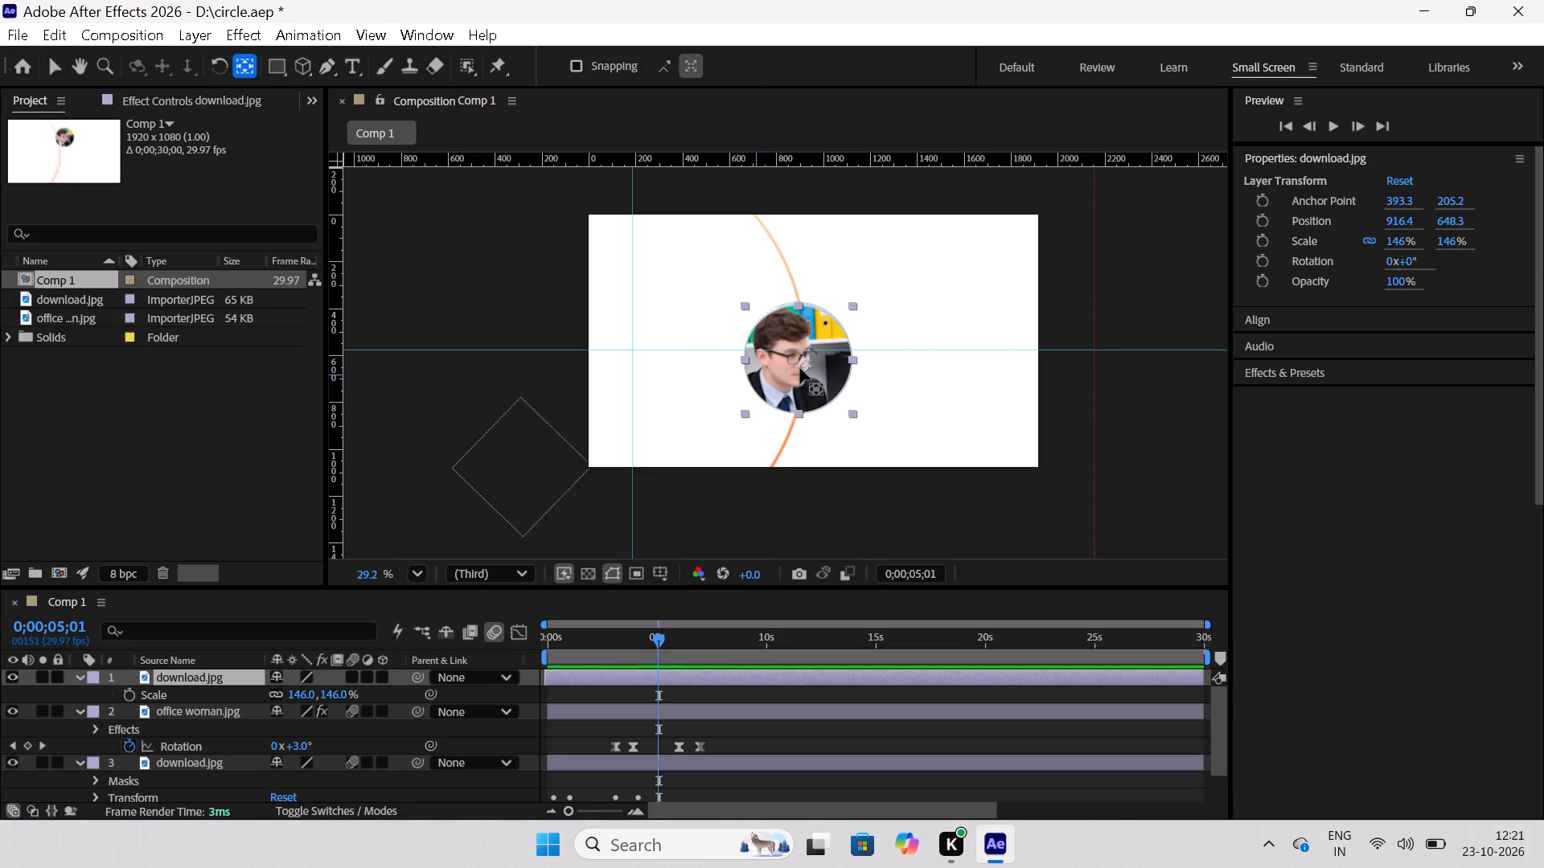
left_click_drag(800, 368, 665, 348)
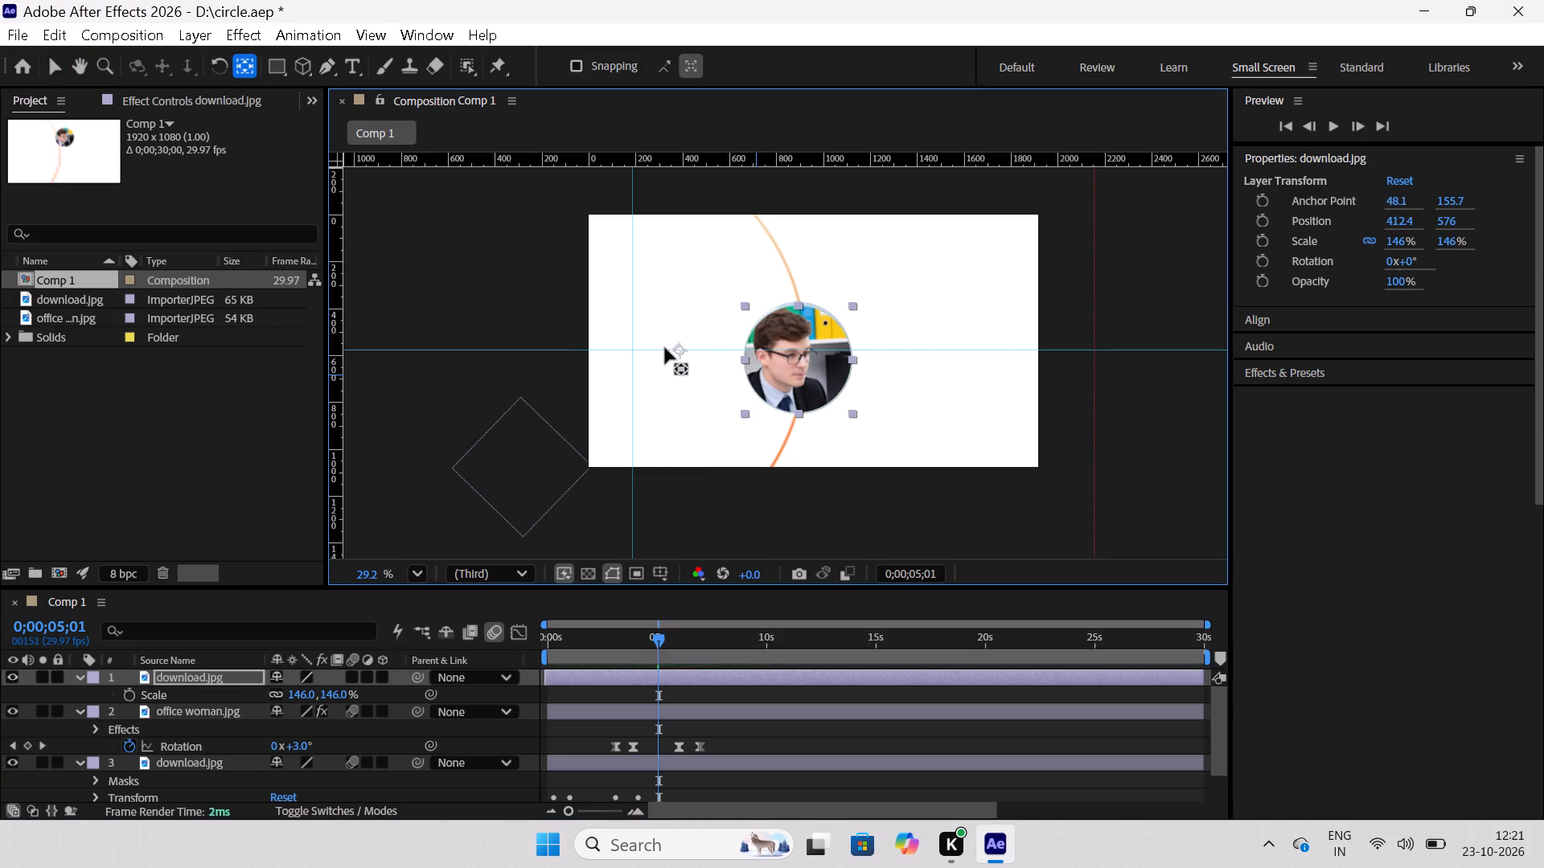
left_click_drag(665, 348, 622, 342)
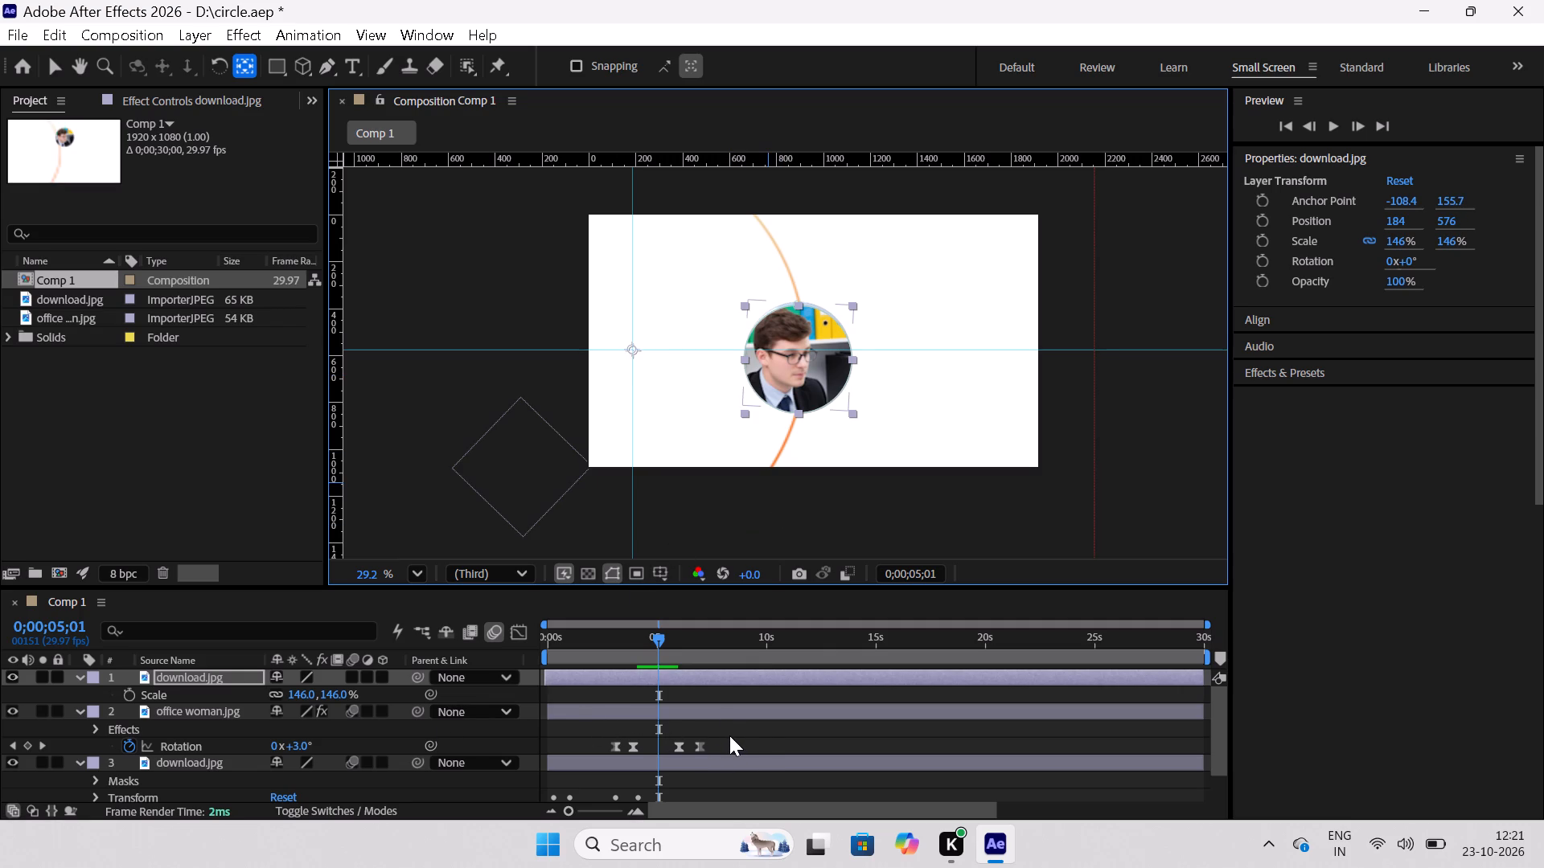
Copy the office woman.jpg layer's Rotation keyframes onto the Rotation of the top download.jpg layer, starting at 0;00;05;29.
left_click_drag(729, 735, 565, 750)
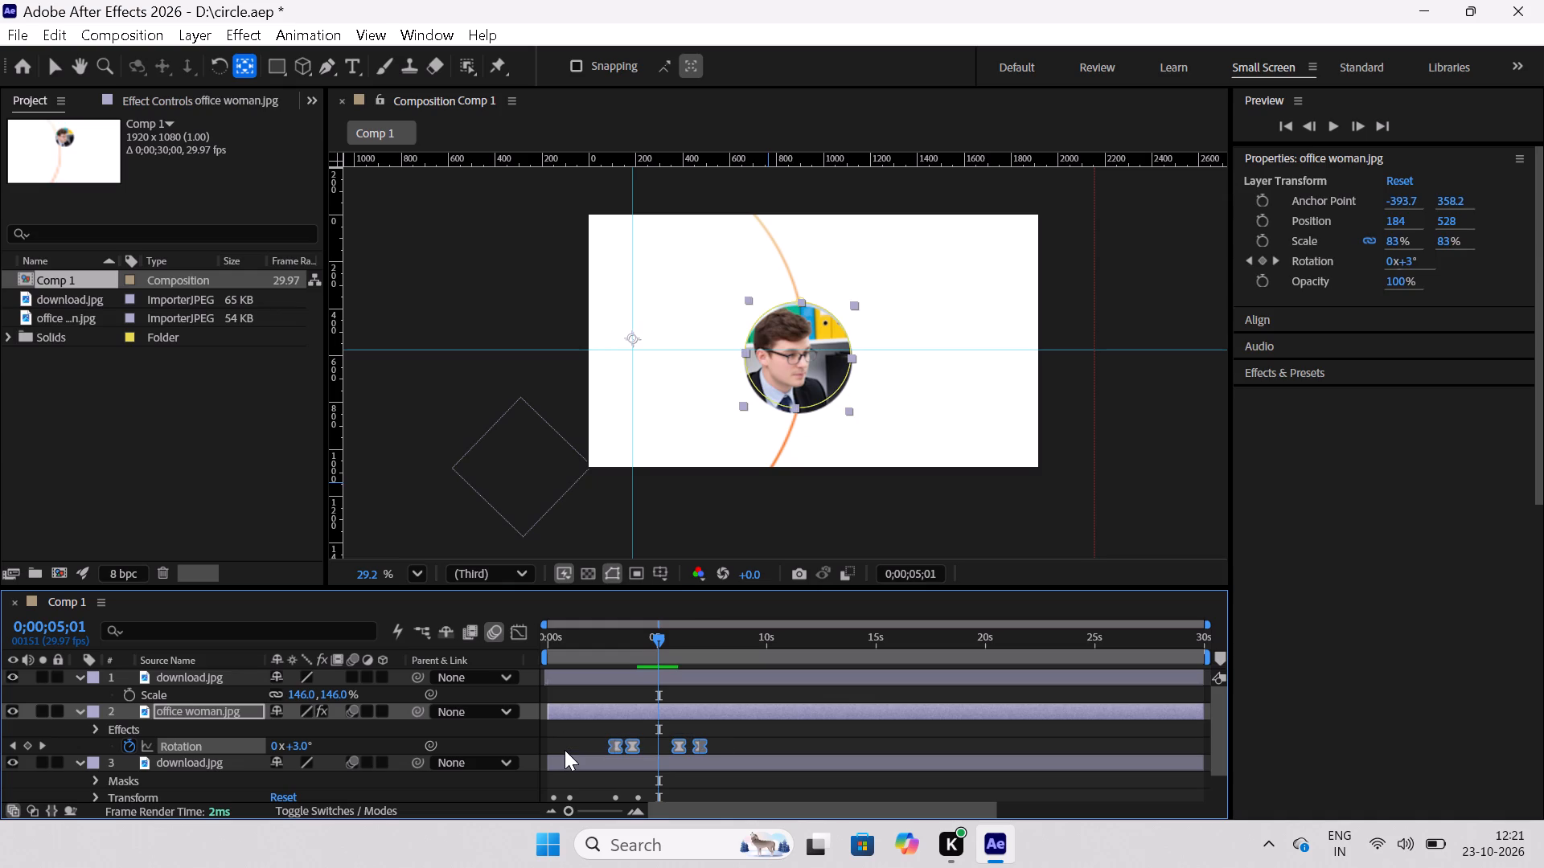
key("ctrl+c")
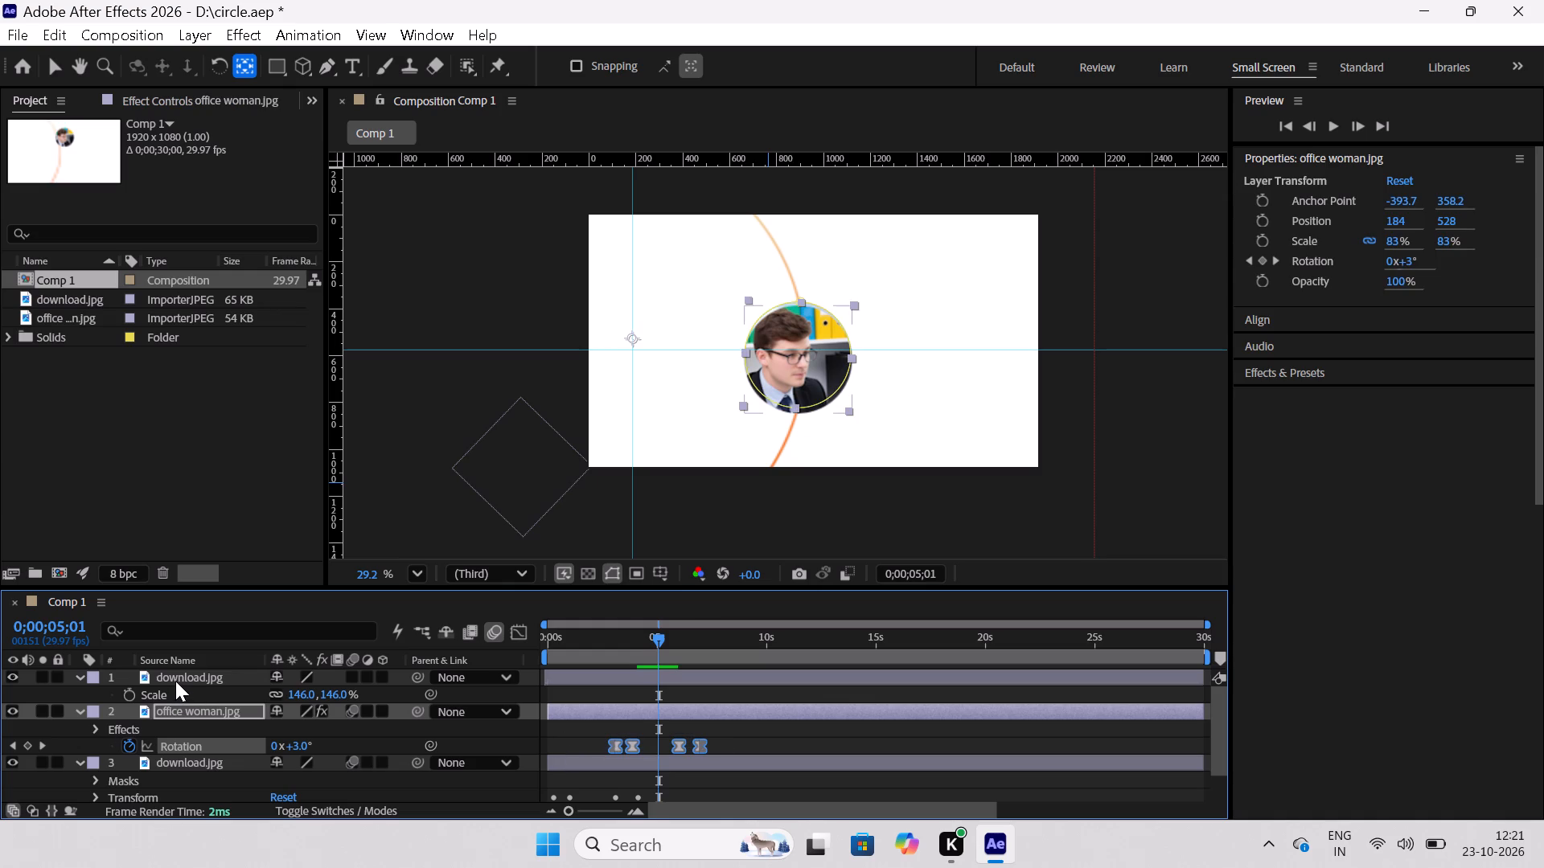
left_click(181, 681)
key("r")
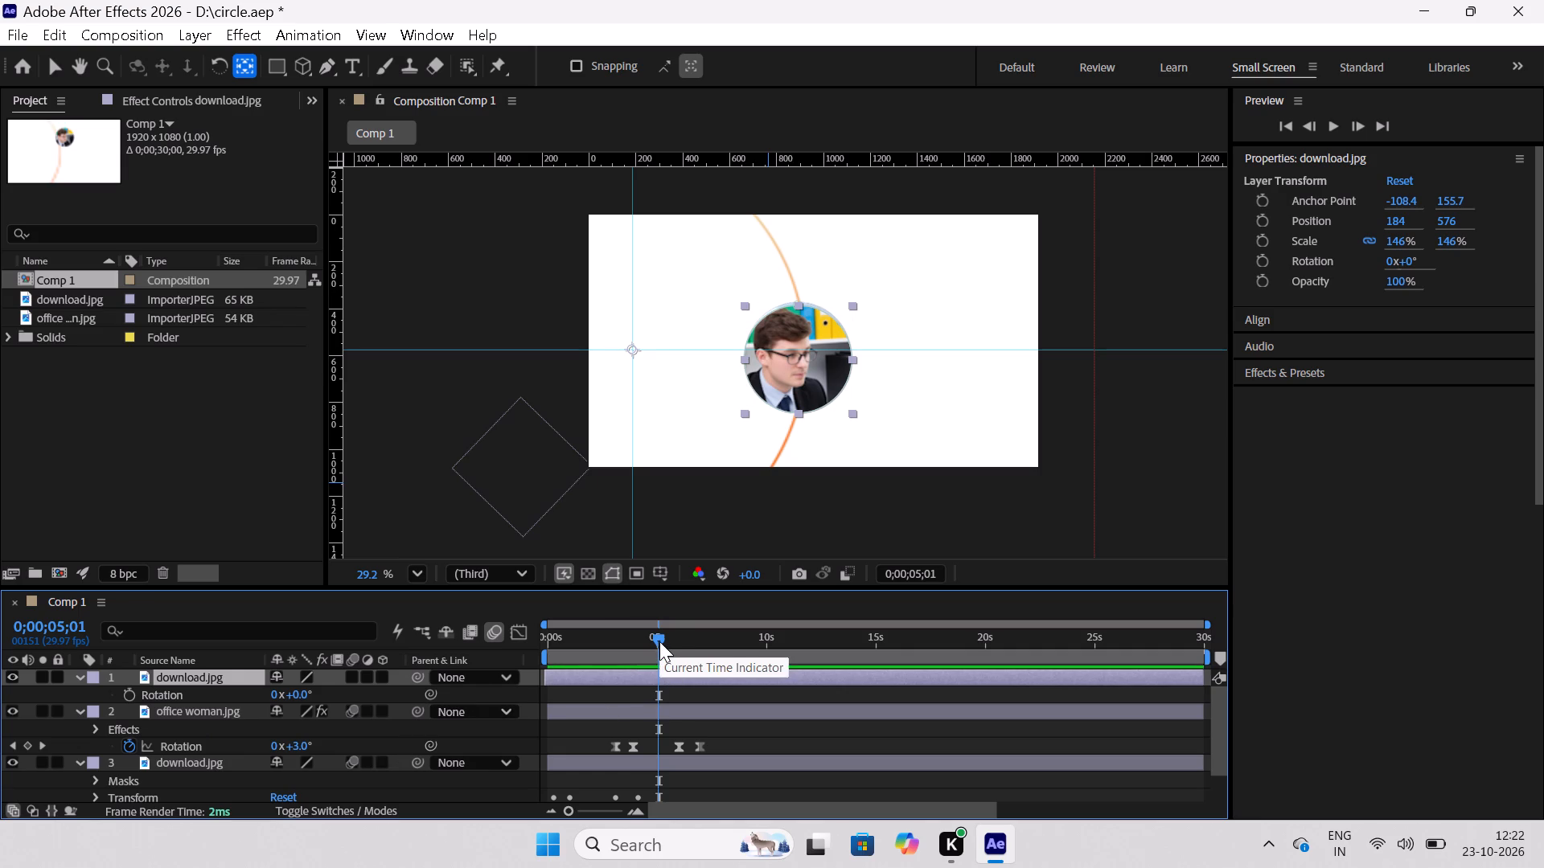
left_click_drag(659, 641, 680, 644)
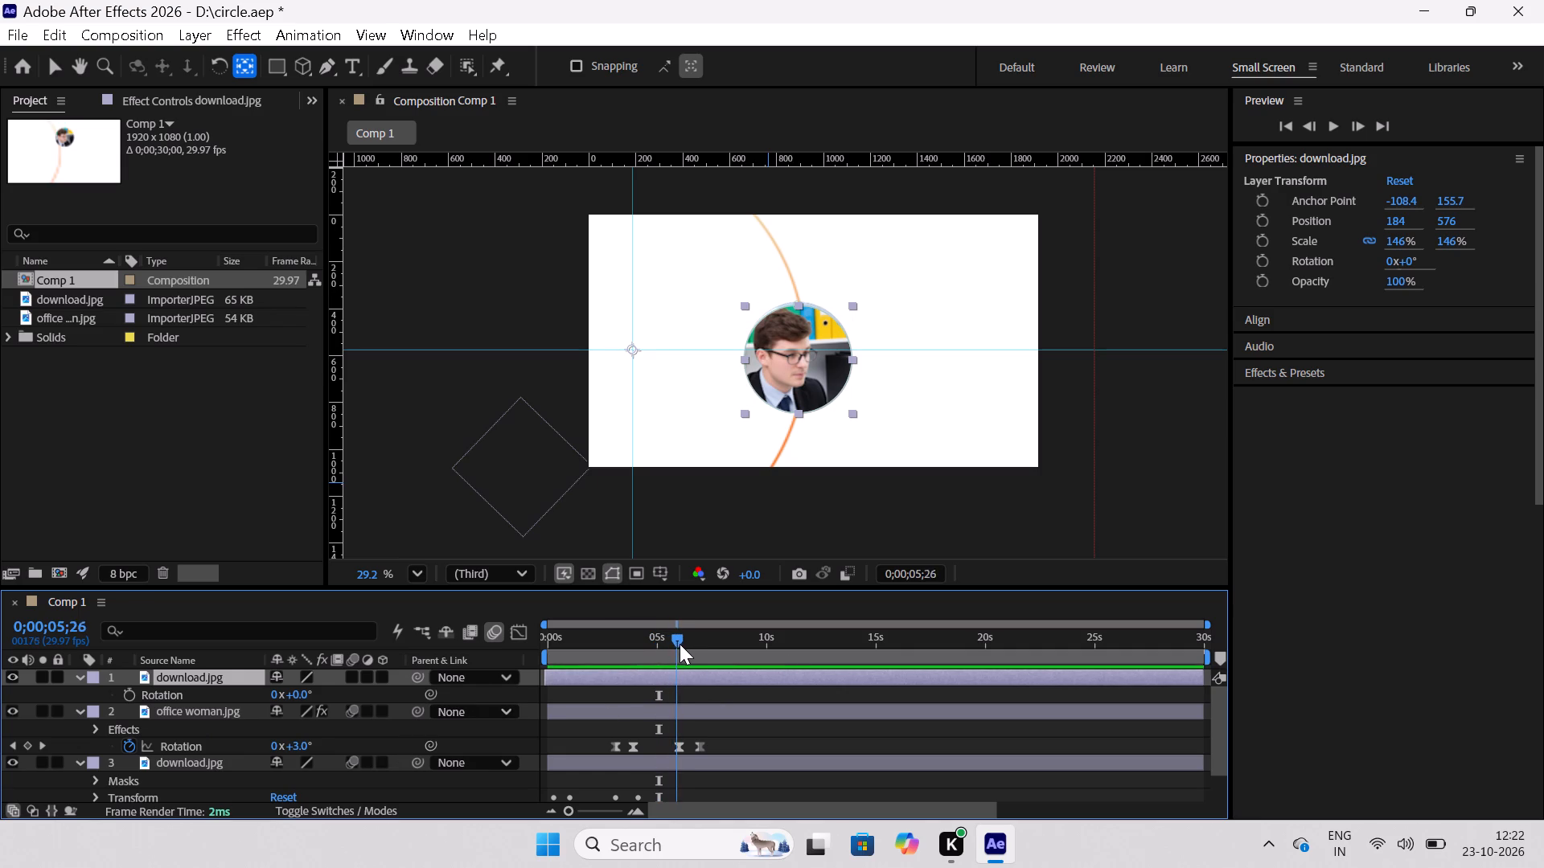
left_click_drag(680, 644, 680, 645)
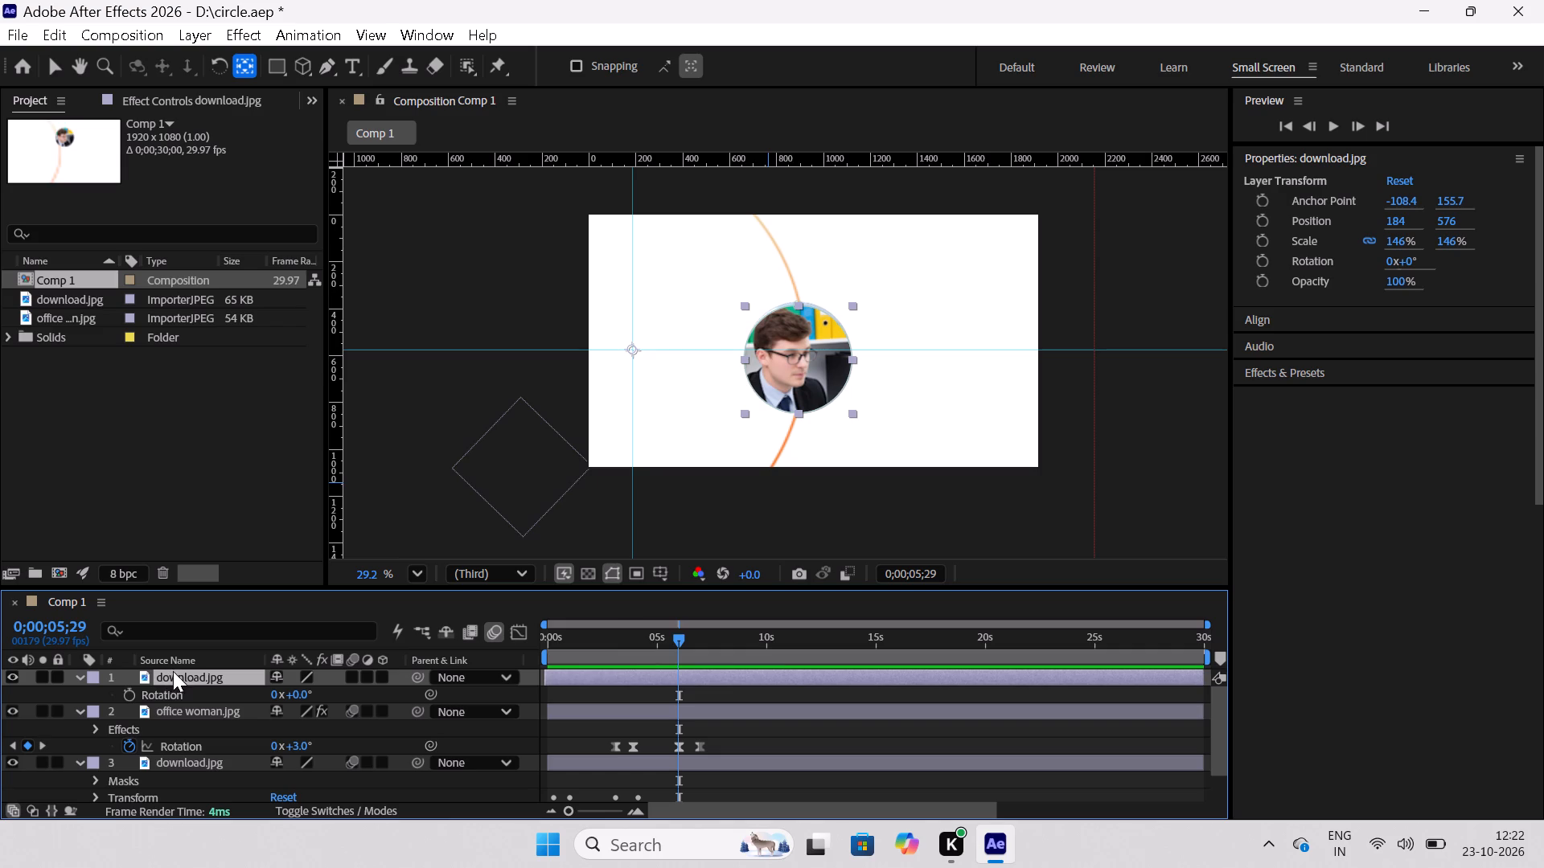
left_click(128, 690)
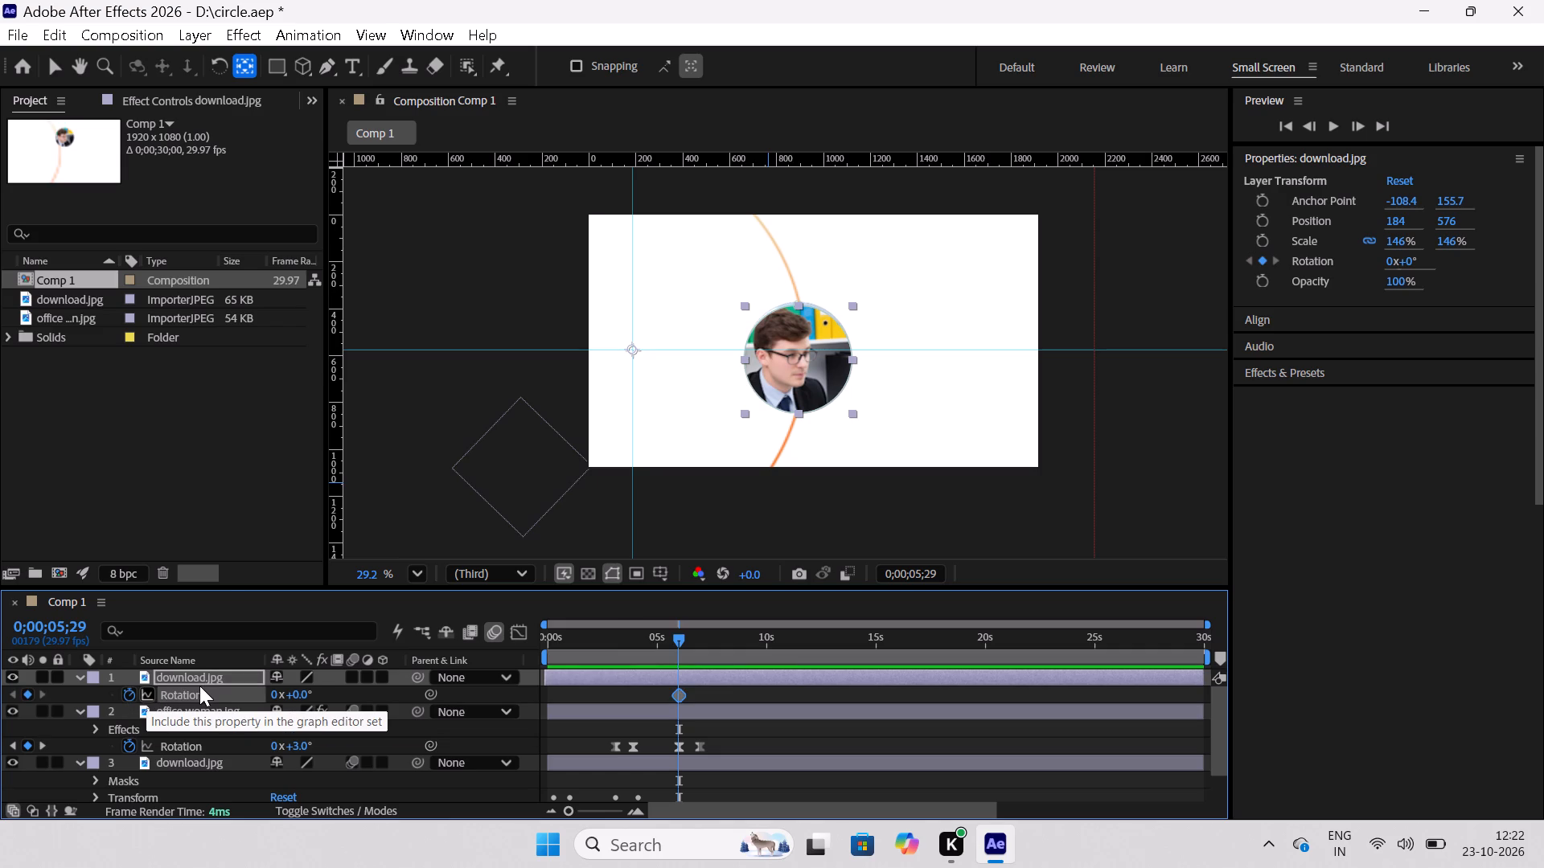
key("ctrl+v")
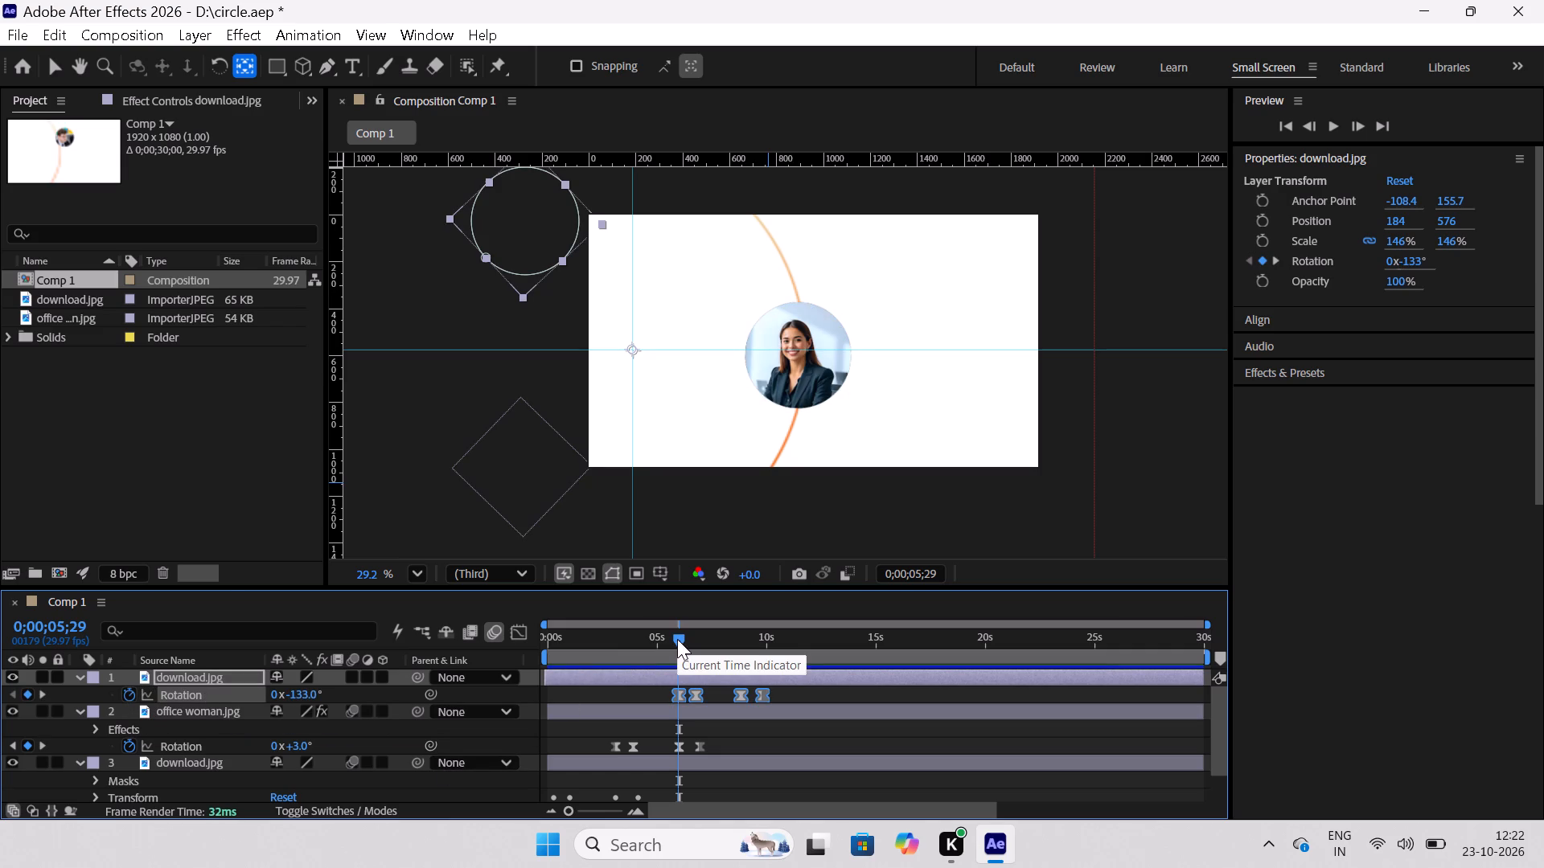
Preview the Comp 1 animation from the beginning through the top download.jpg layer's rotation.
left_click_drag(677, 639, 304, 701)
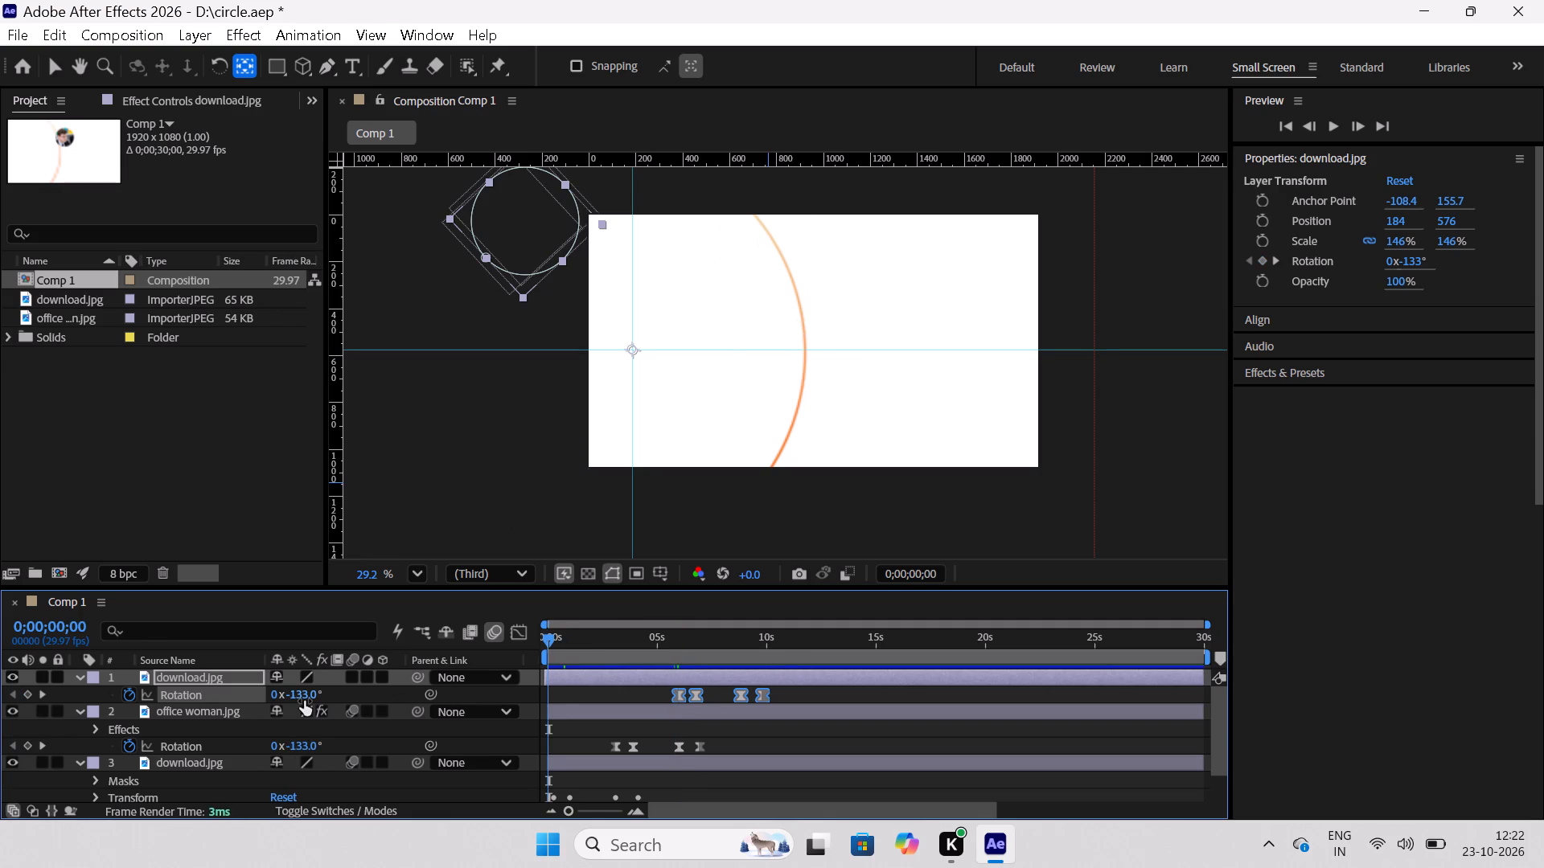
key("space")
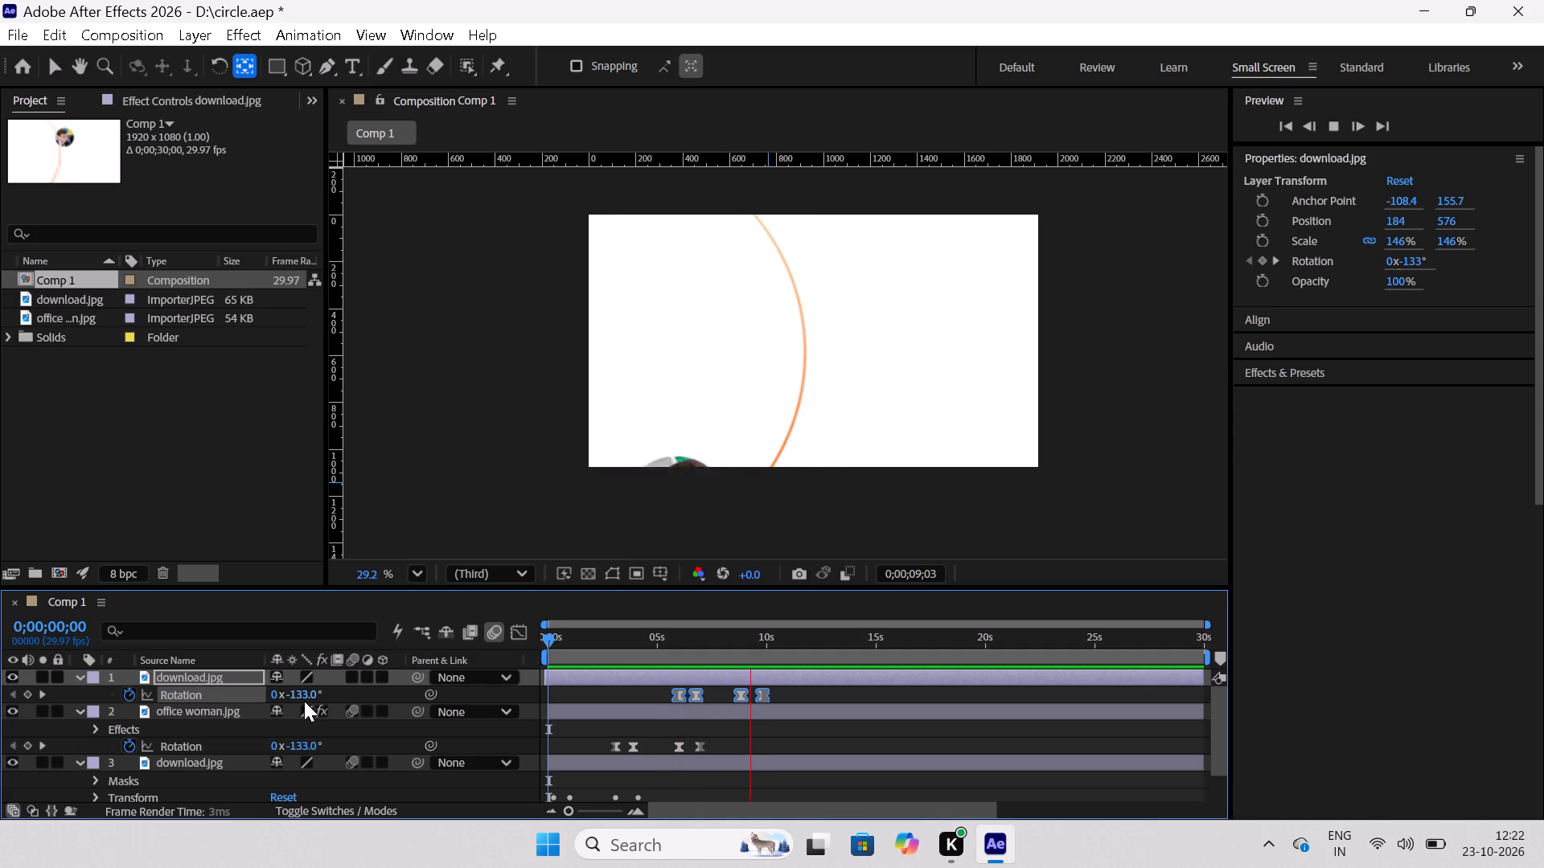
key("space")
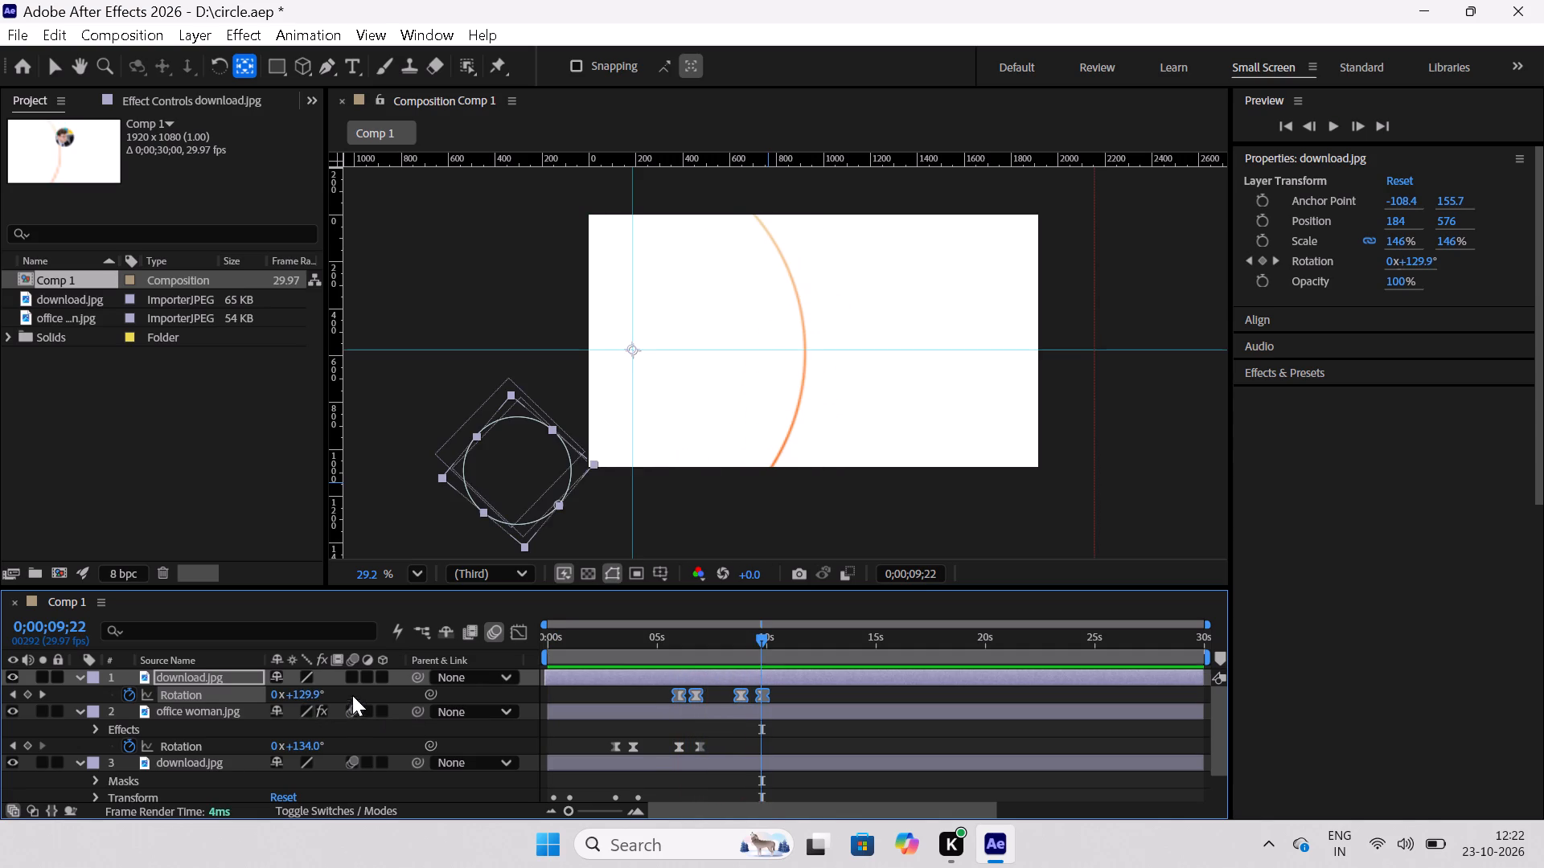
Enable motion blur for the top download.jpg layer.
left_click(347, 674)
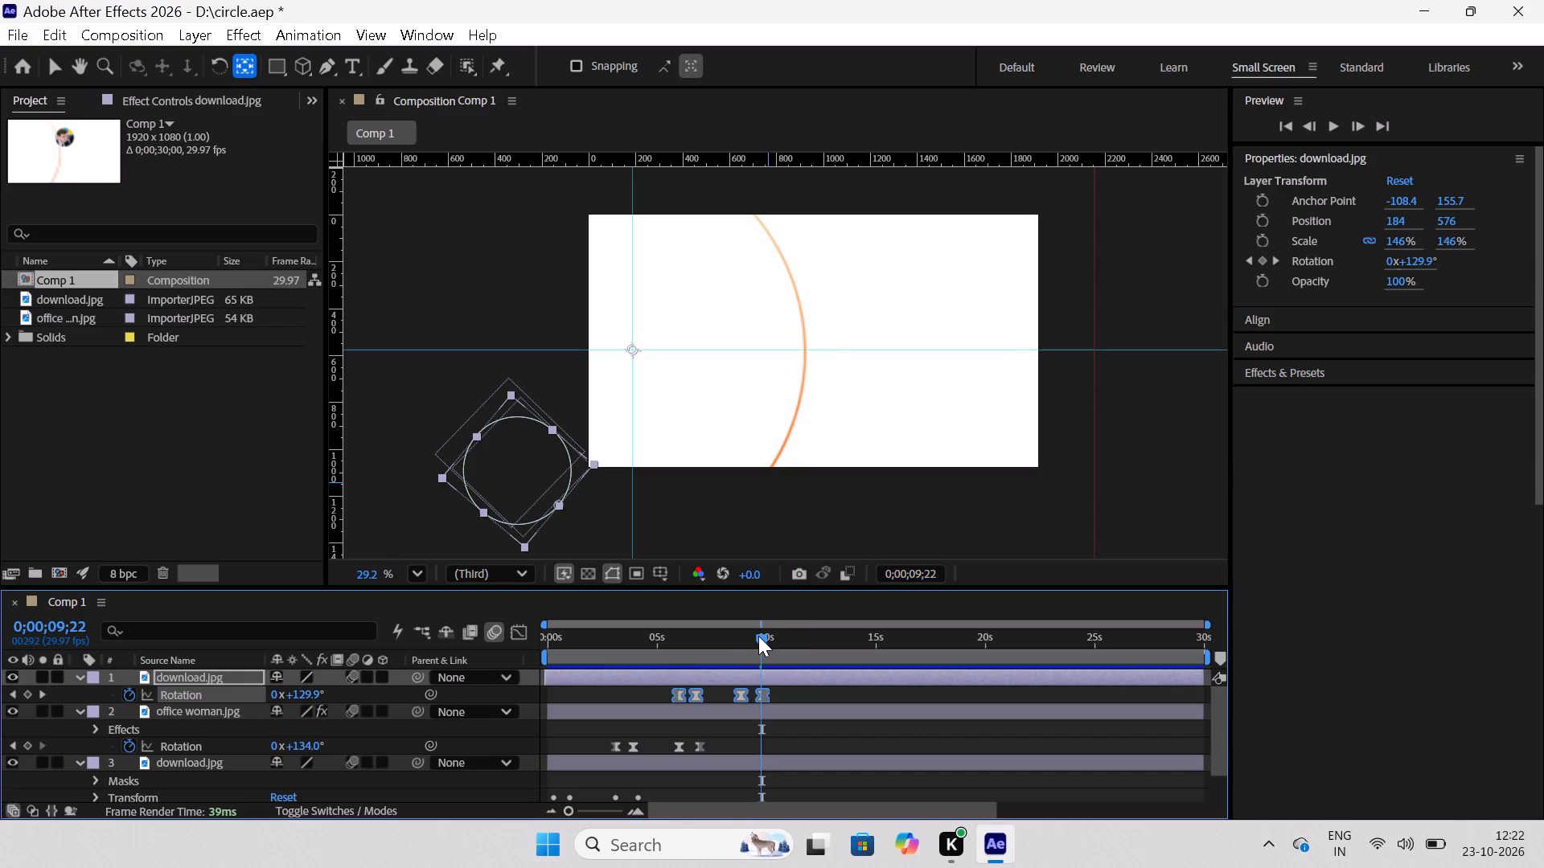
Return the current time to the start of Comp 1 at 0;00;00;00.
left_click_drag(758, 636, 508, 644)
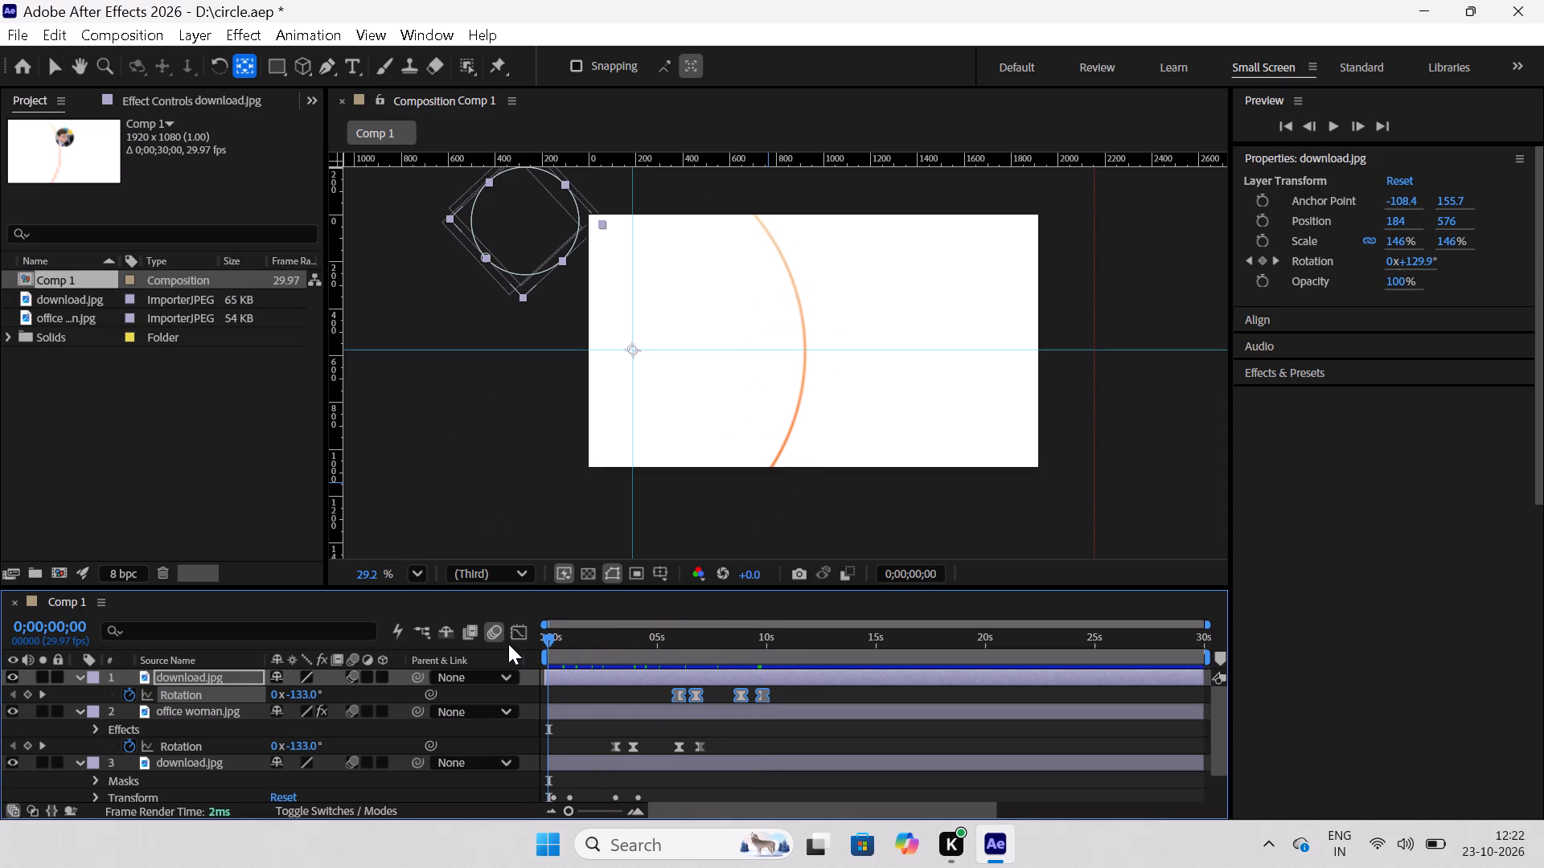
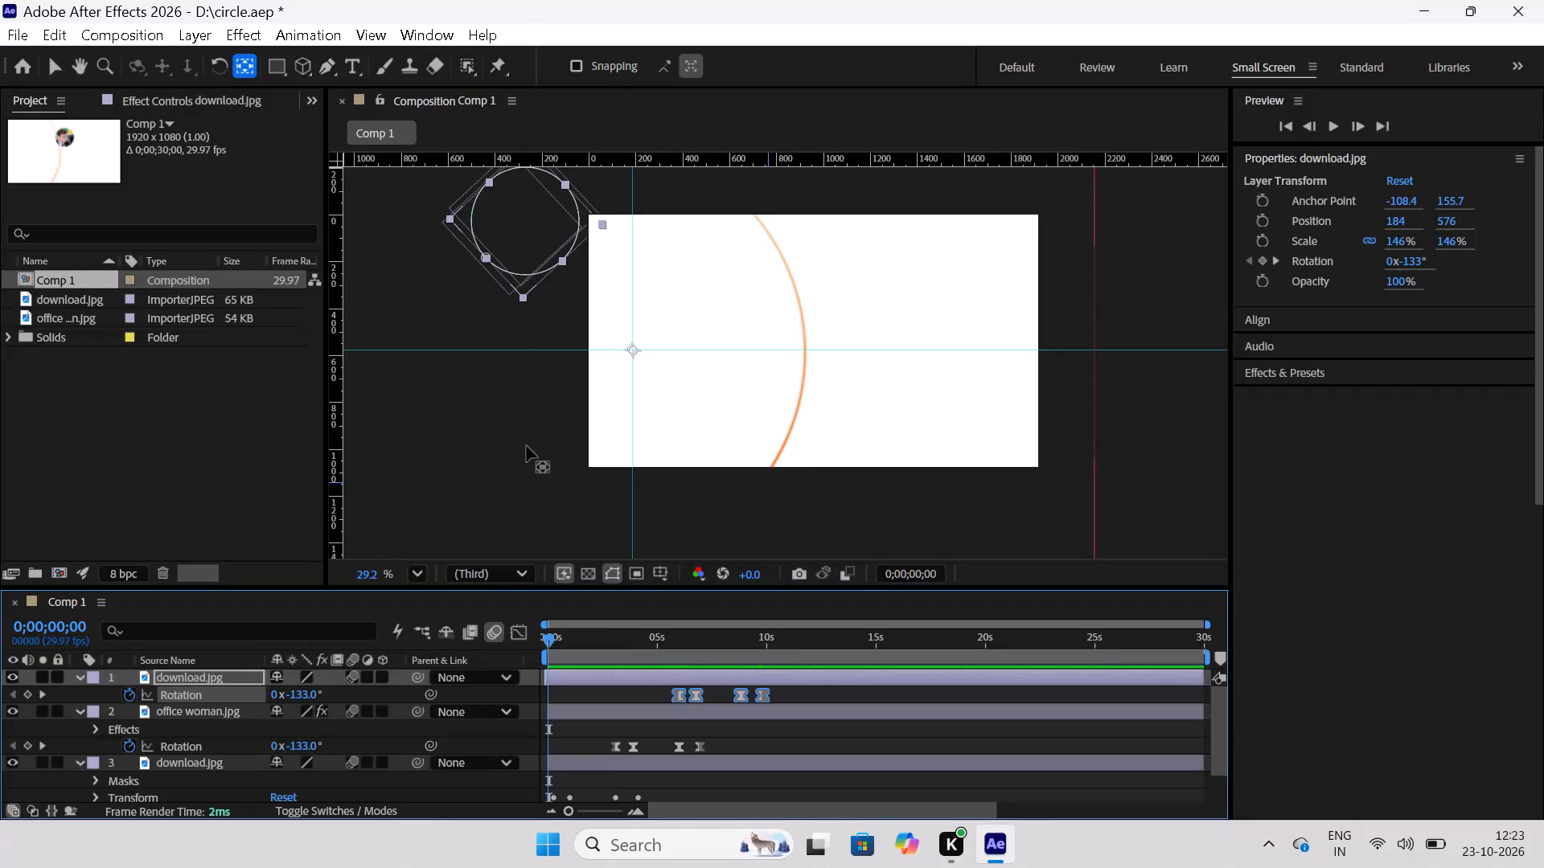
Shorten the Comp 1 work area to end at about 11 seconds, just past the top download.jpg layer's last Rotation keyframe.
left_click(527, 446)
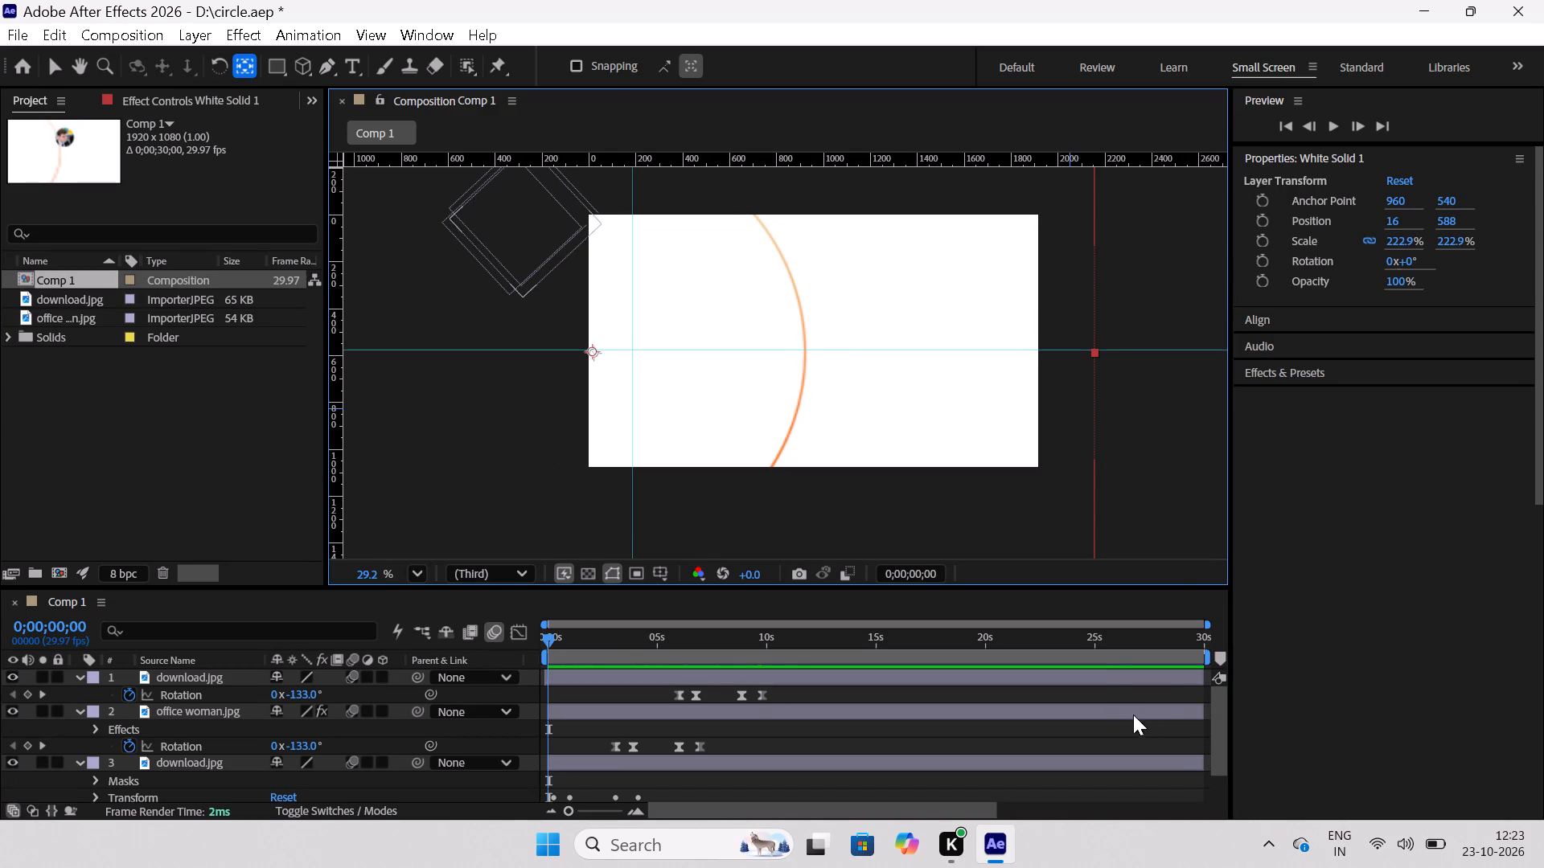
left_click_drag(1206, 657, 1201, 658)
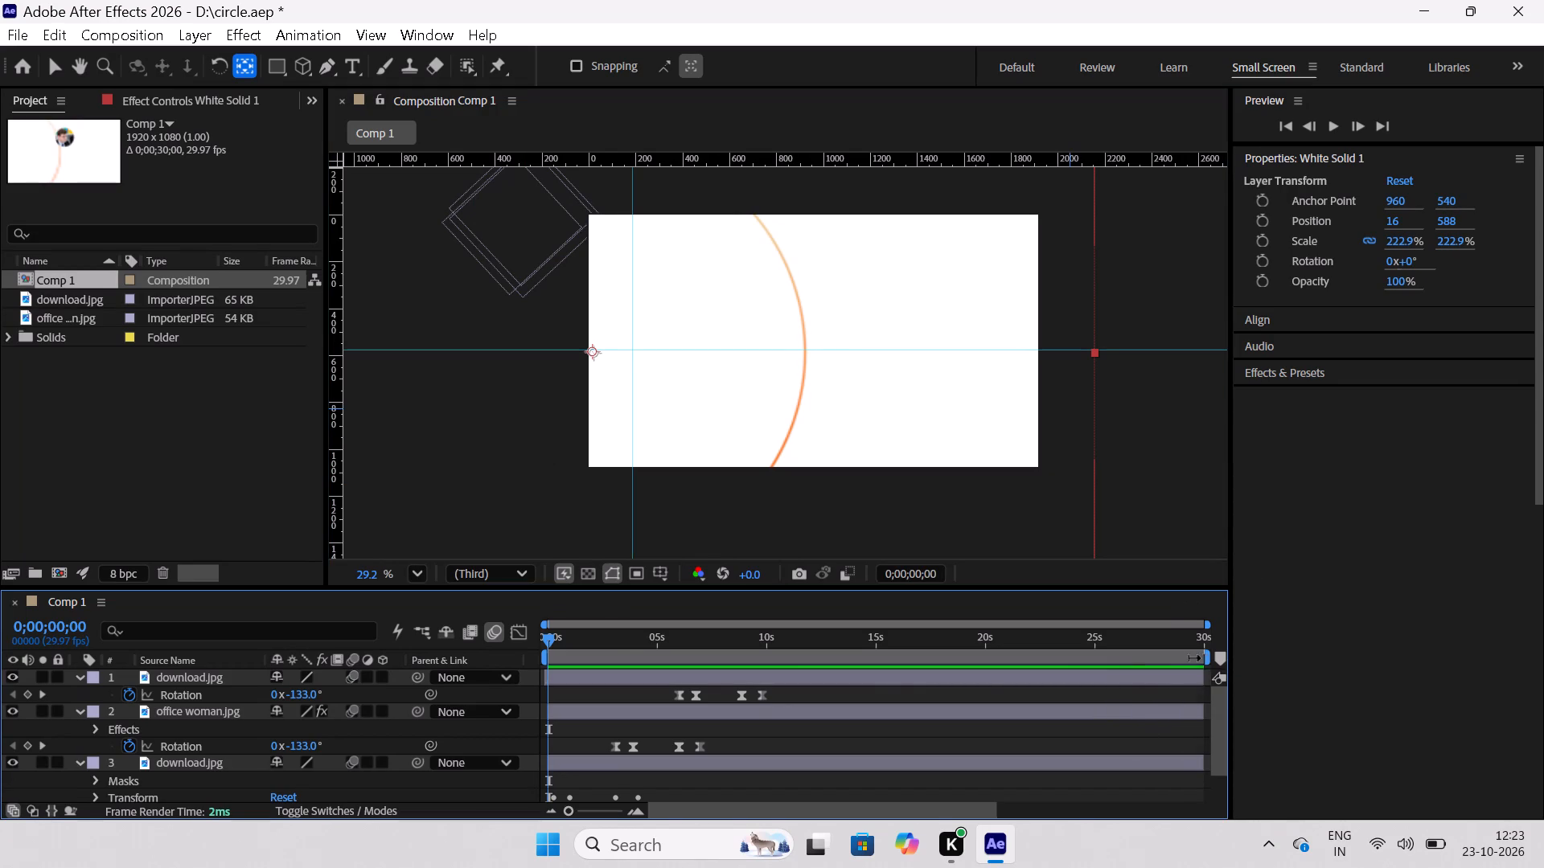
left_click_drag(1201, 658, 792, 661)
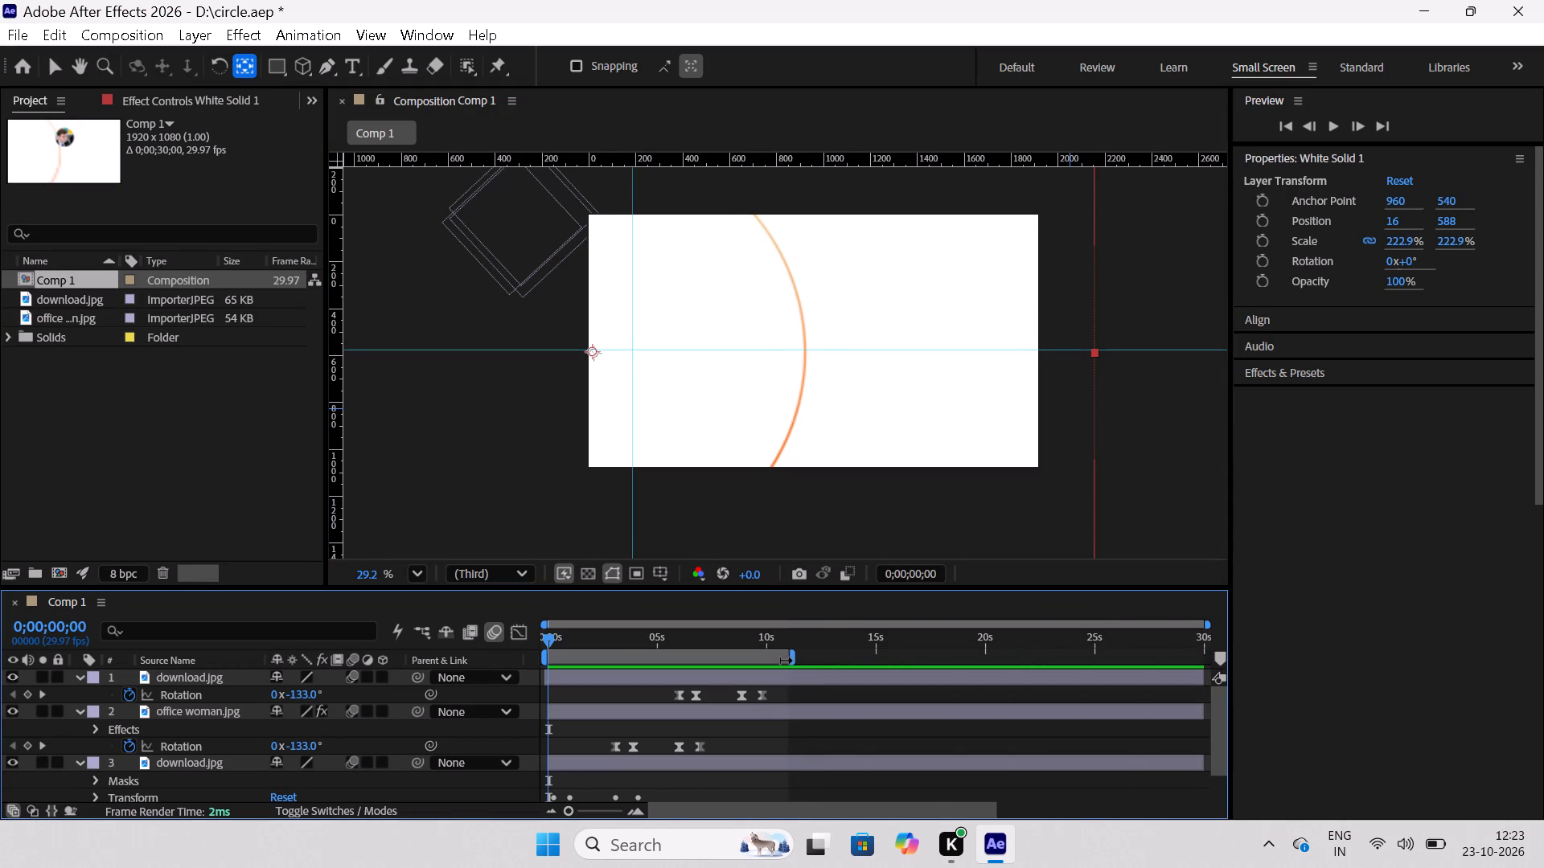
left_click_drag(792, 661, 793, 661)
Preview the Comp 1 animation from the beginning within the shortened work area.
key("space")
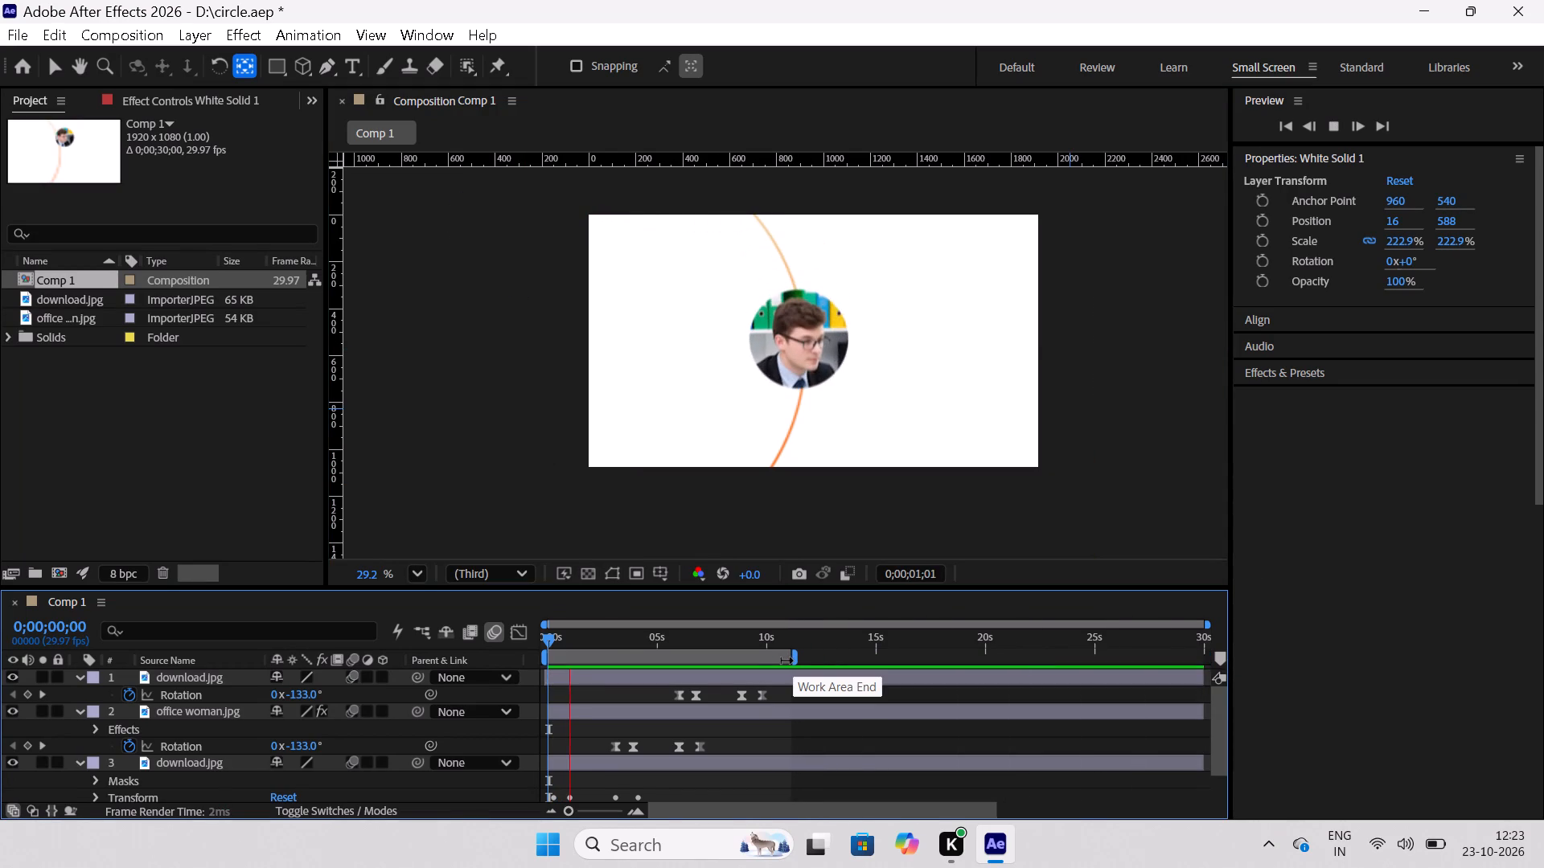
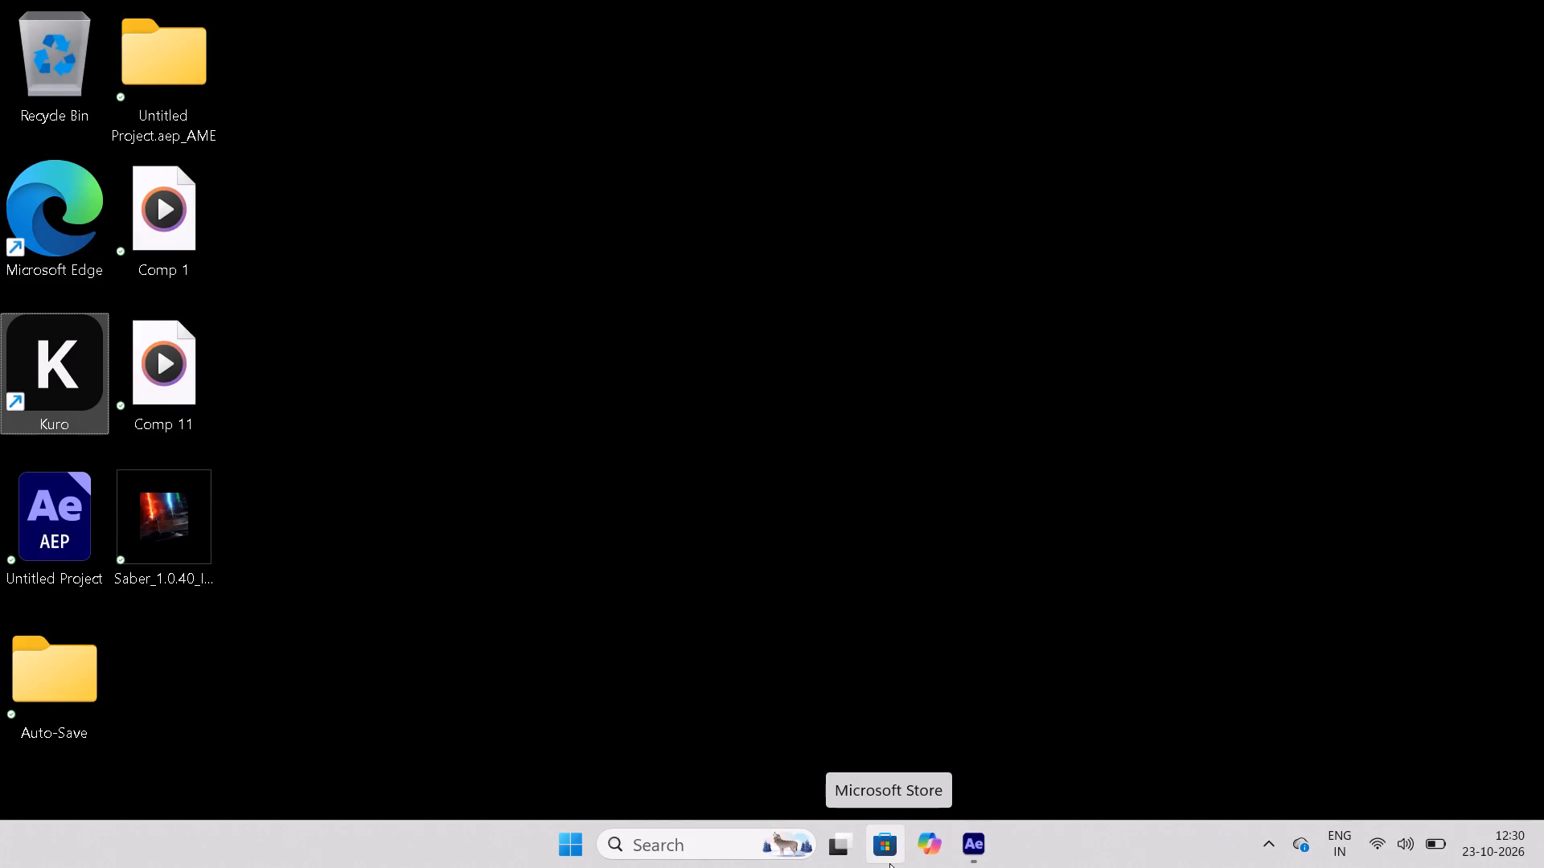
Open the Windows temporary files folder by running %temp%.
key("super+r")
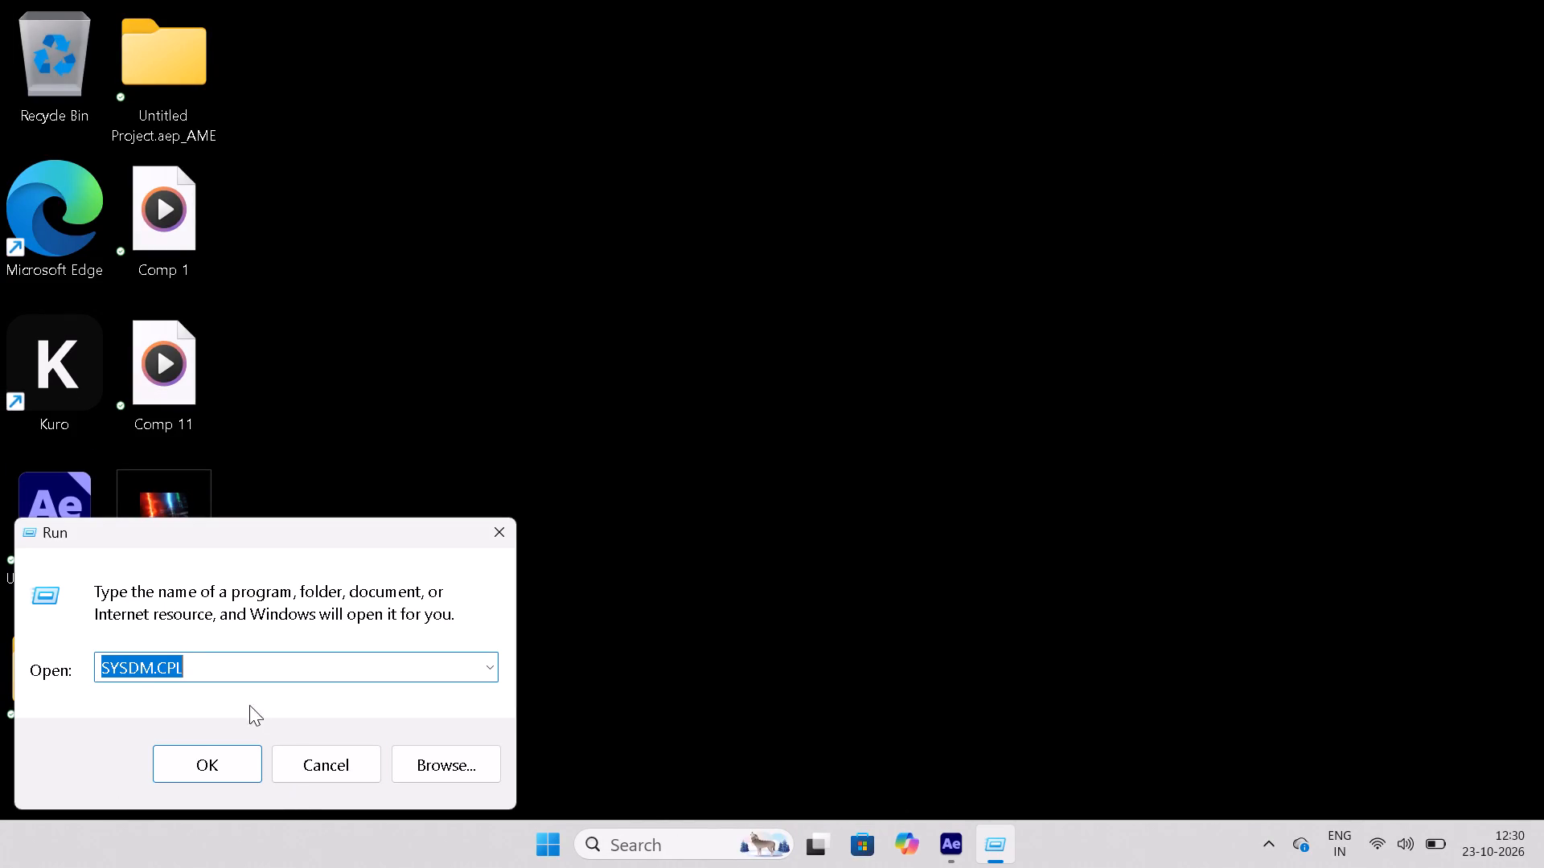
left_click_drag(199, 663, 32, 650)
key("BackSpace")
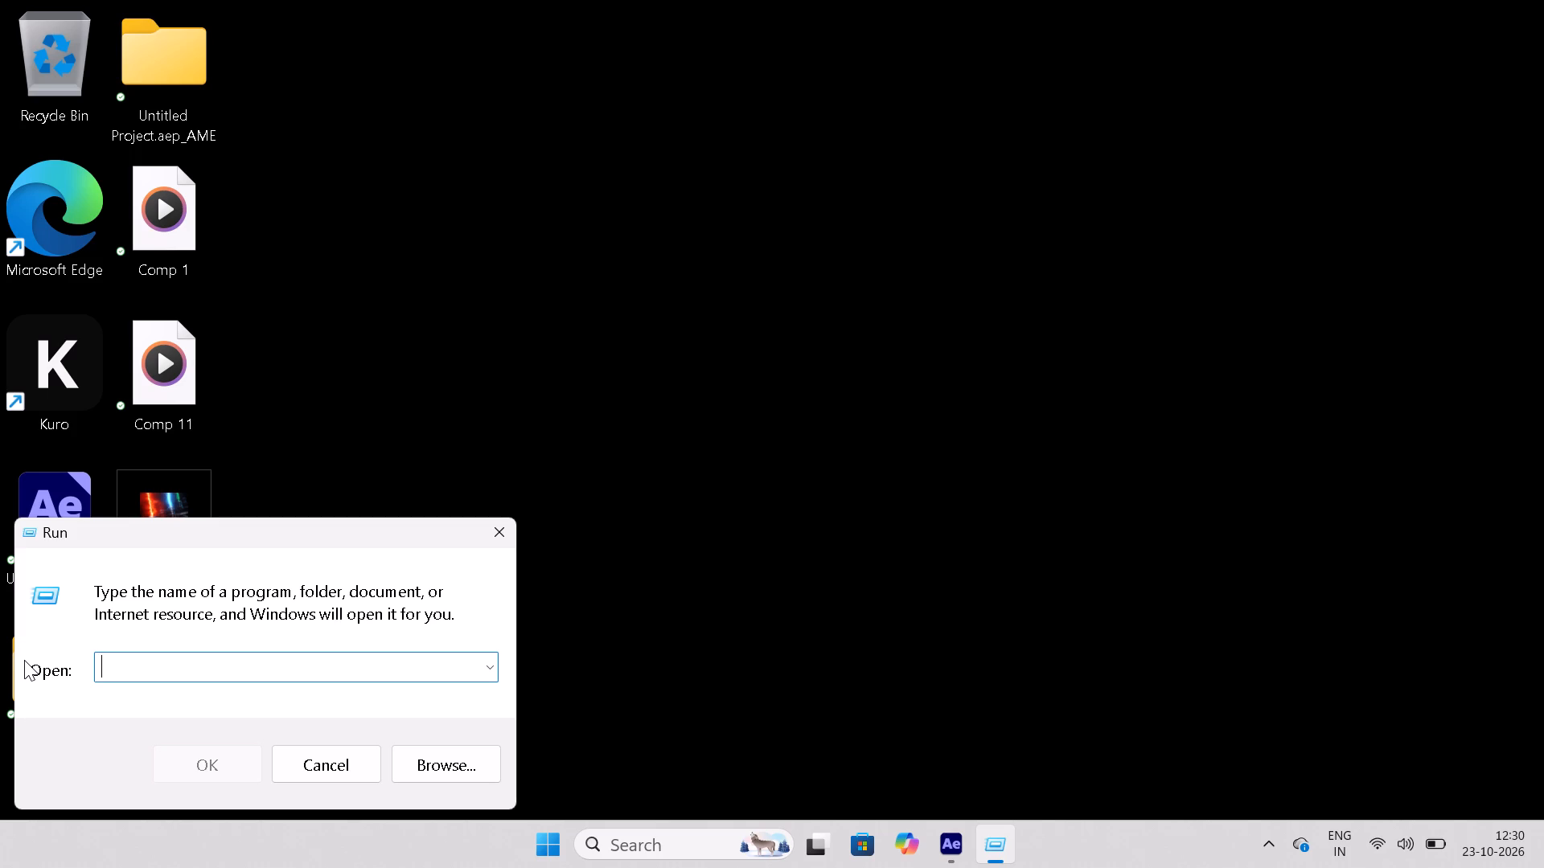
key("shift+percent")
left_click(249, 686)
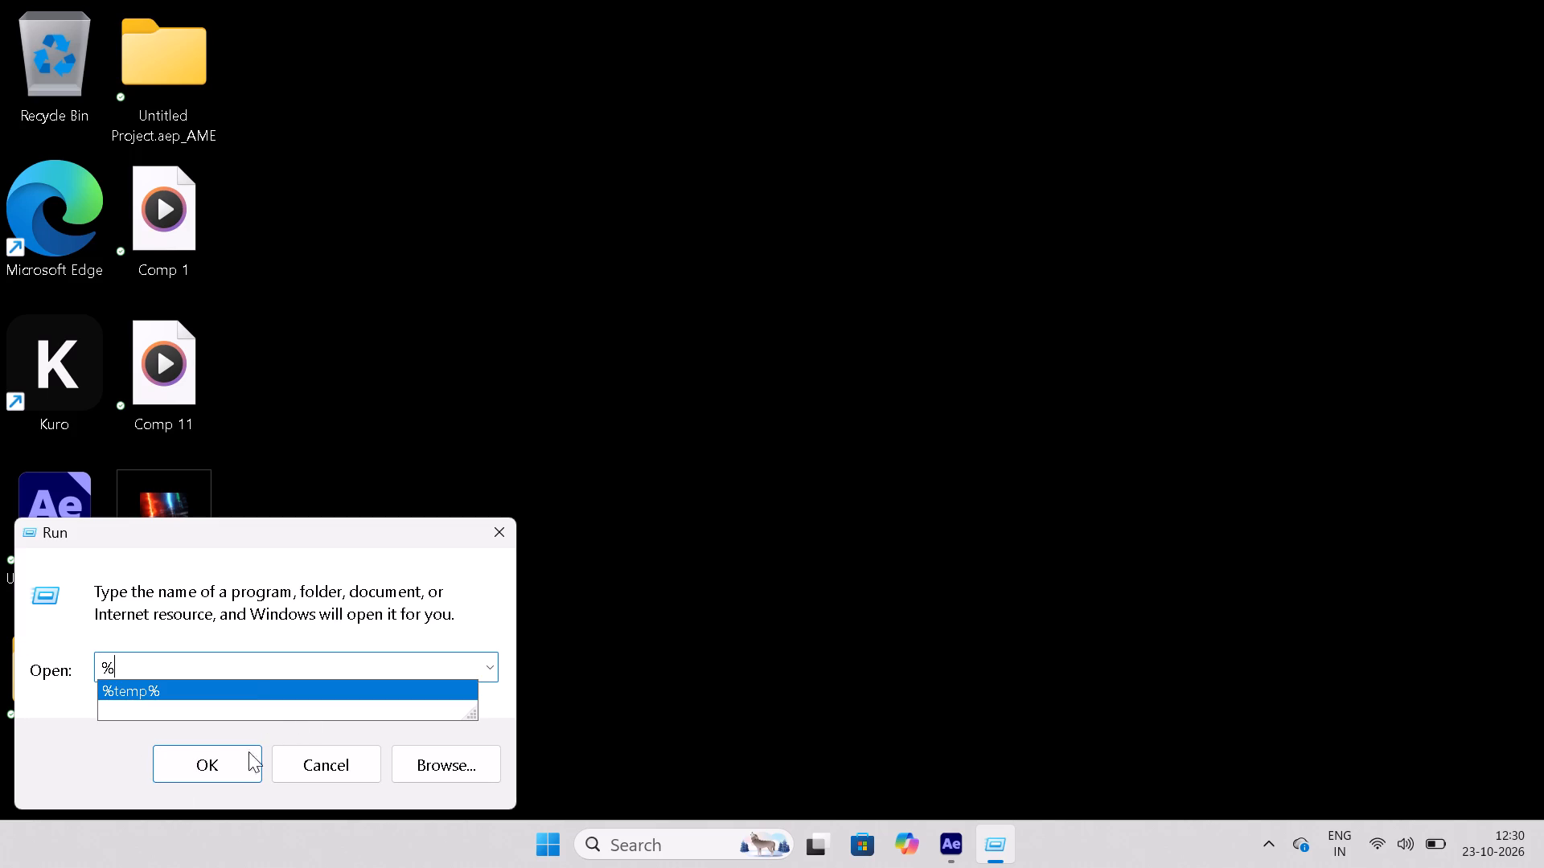
left_click(223, 768)
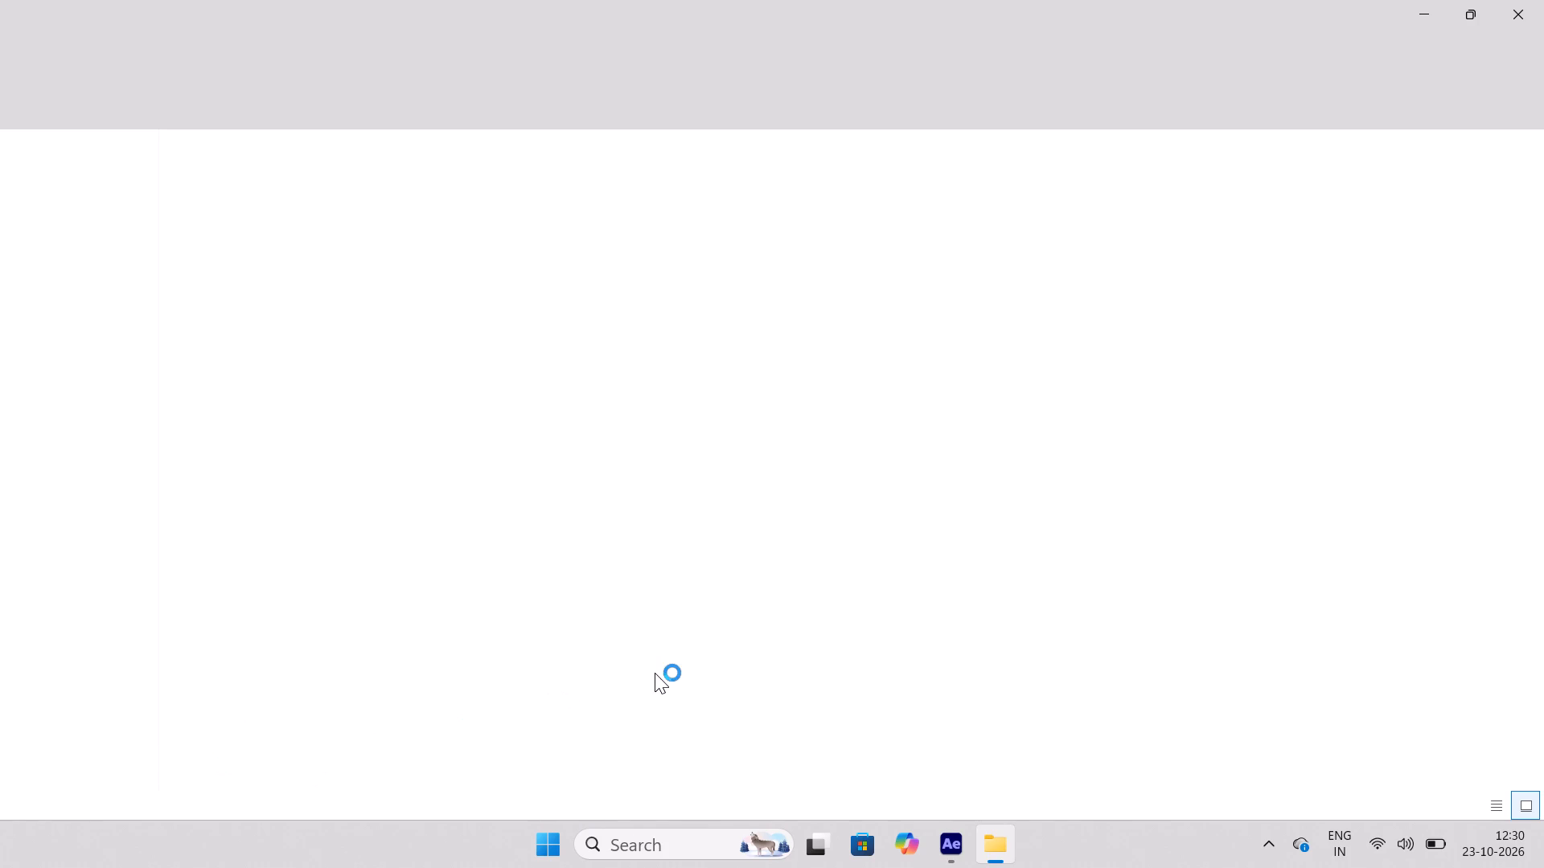
Permanently delete everything in the Temp folder, skipping all items that are in use.
scroll(1017, 564, "down", 8)
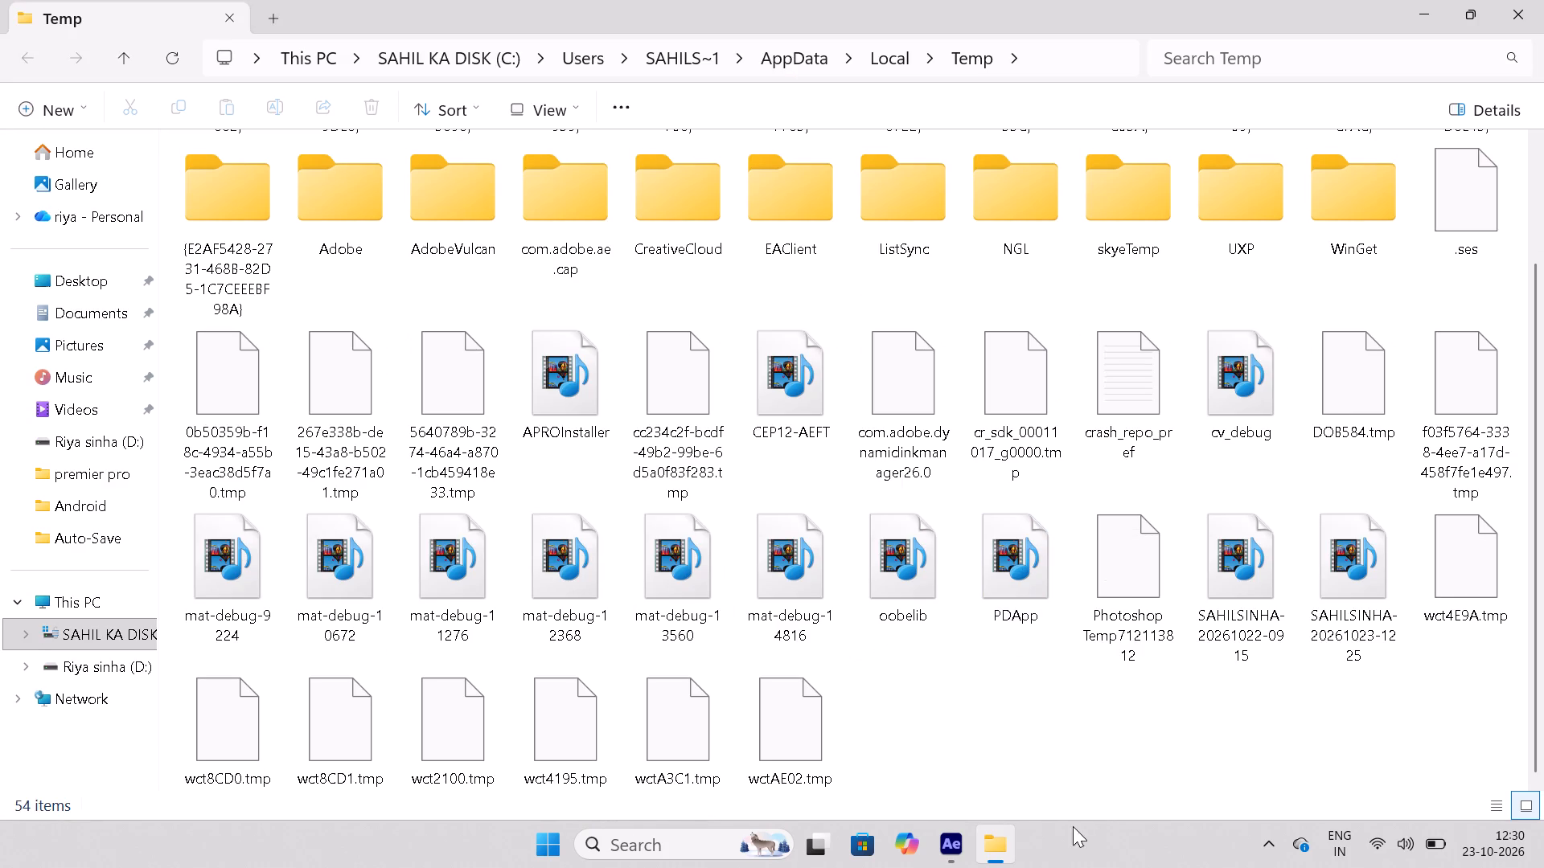
key("ctrl+a")
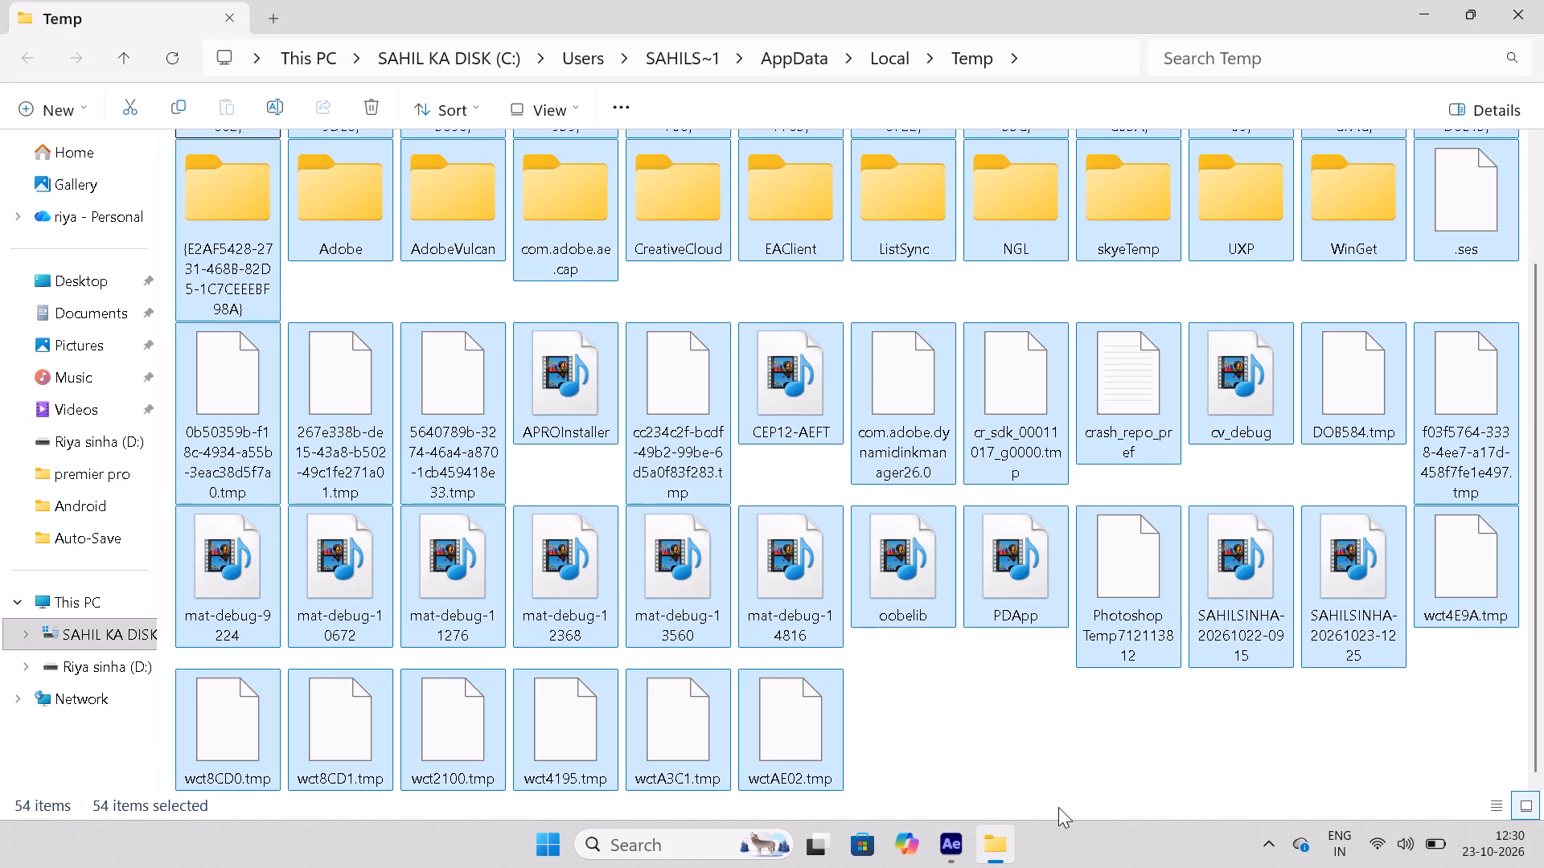
key("shift+Delete")
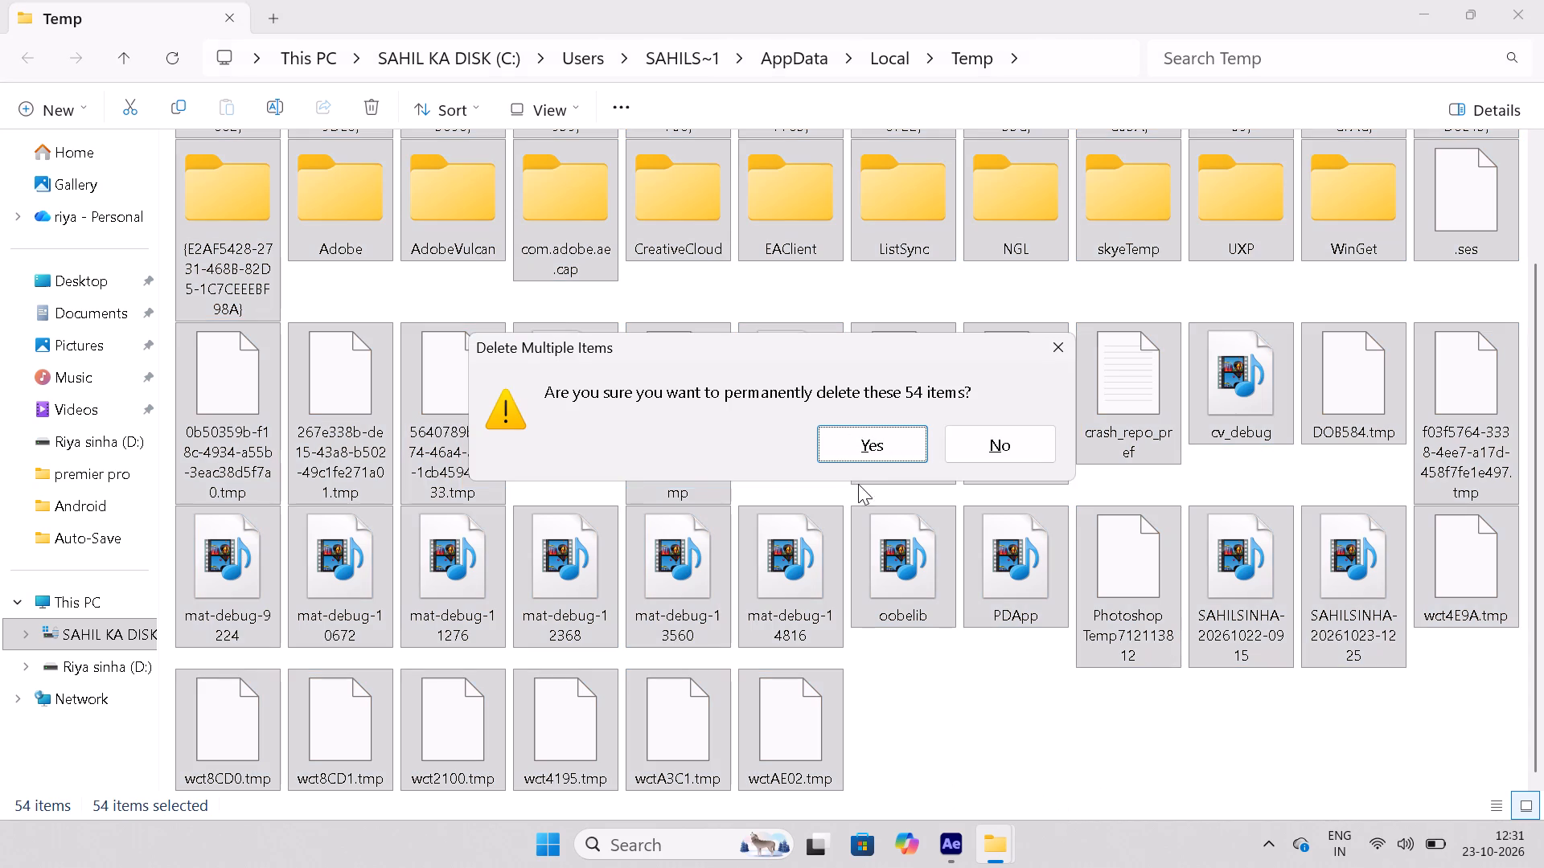
left_click(867, 436)
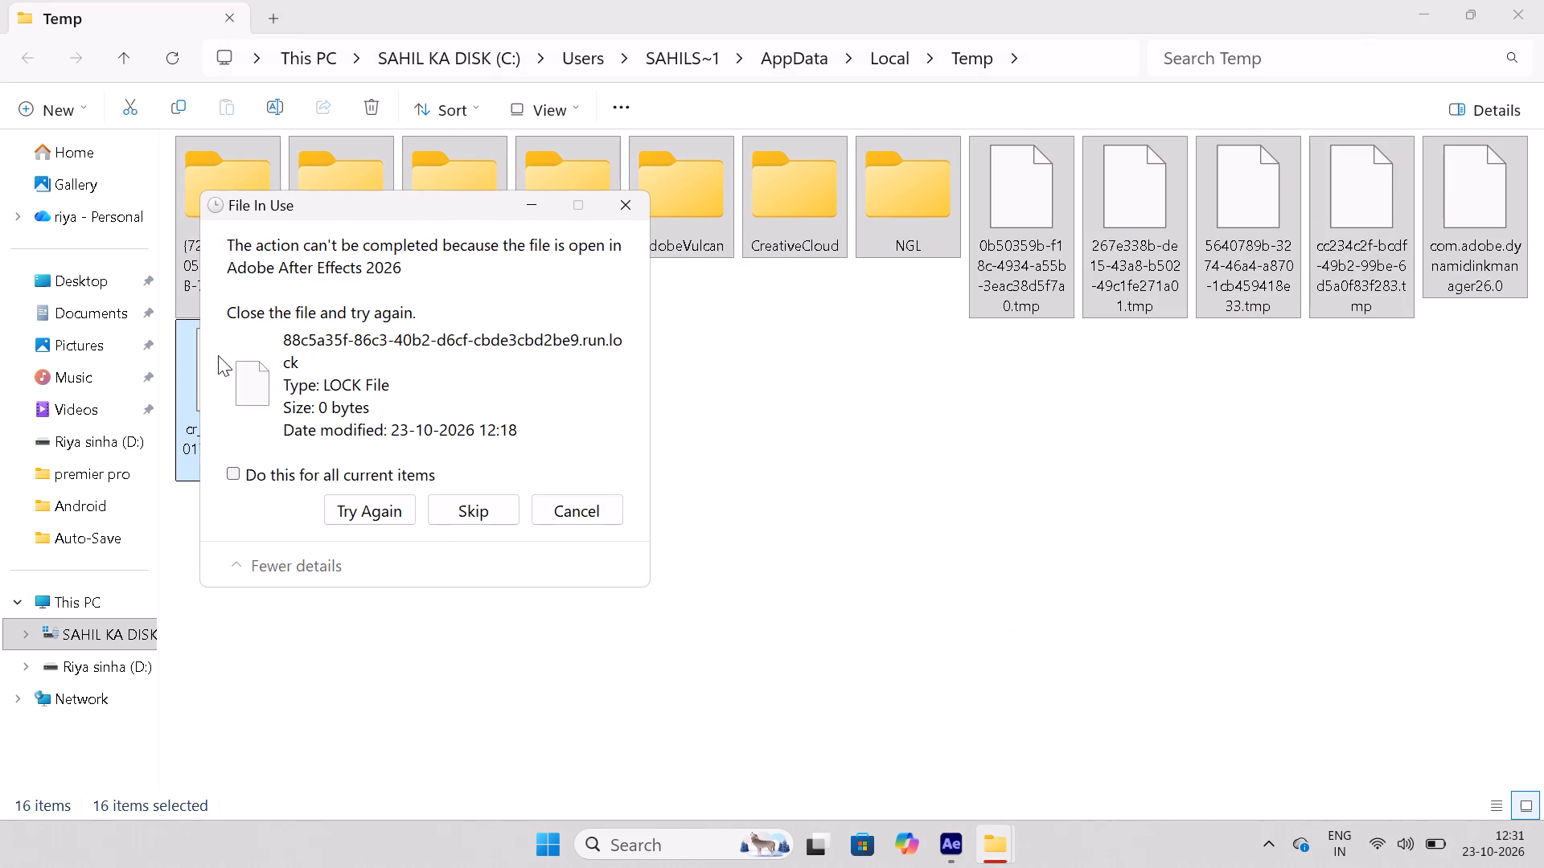
left_click(232, 473)
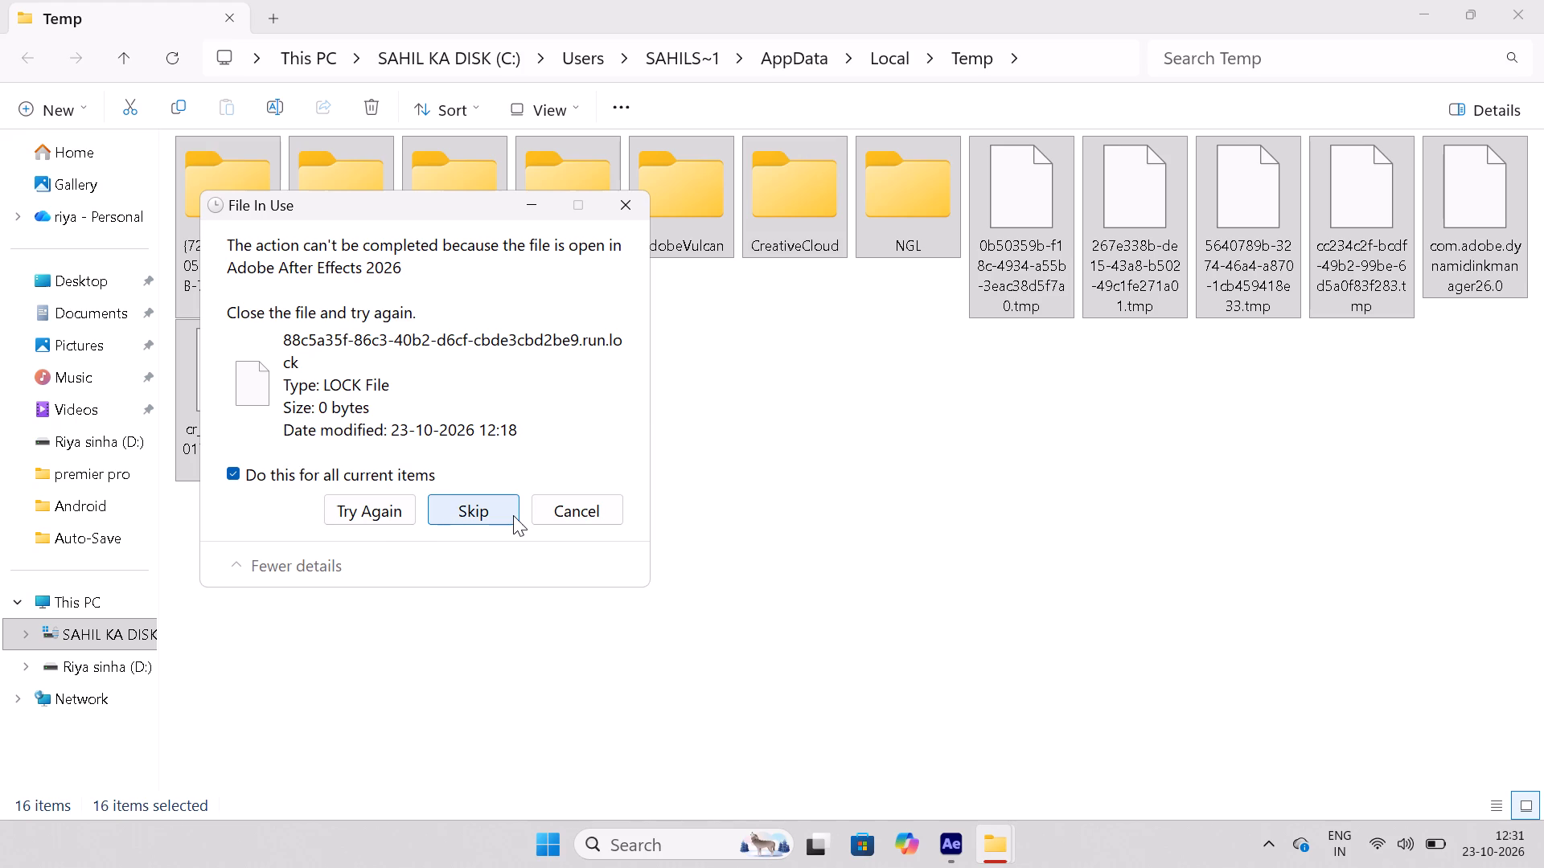
left_click(513, 515)
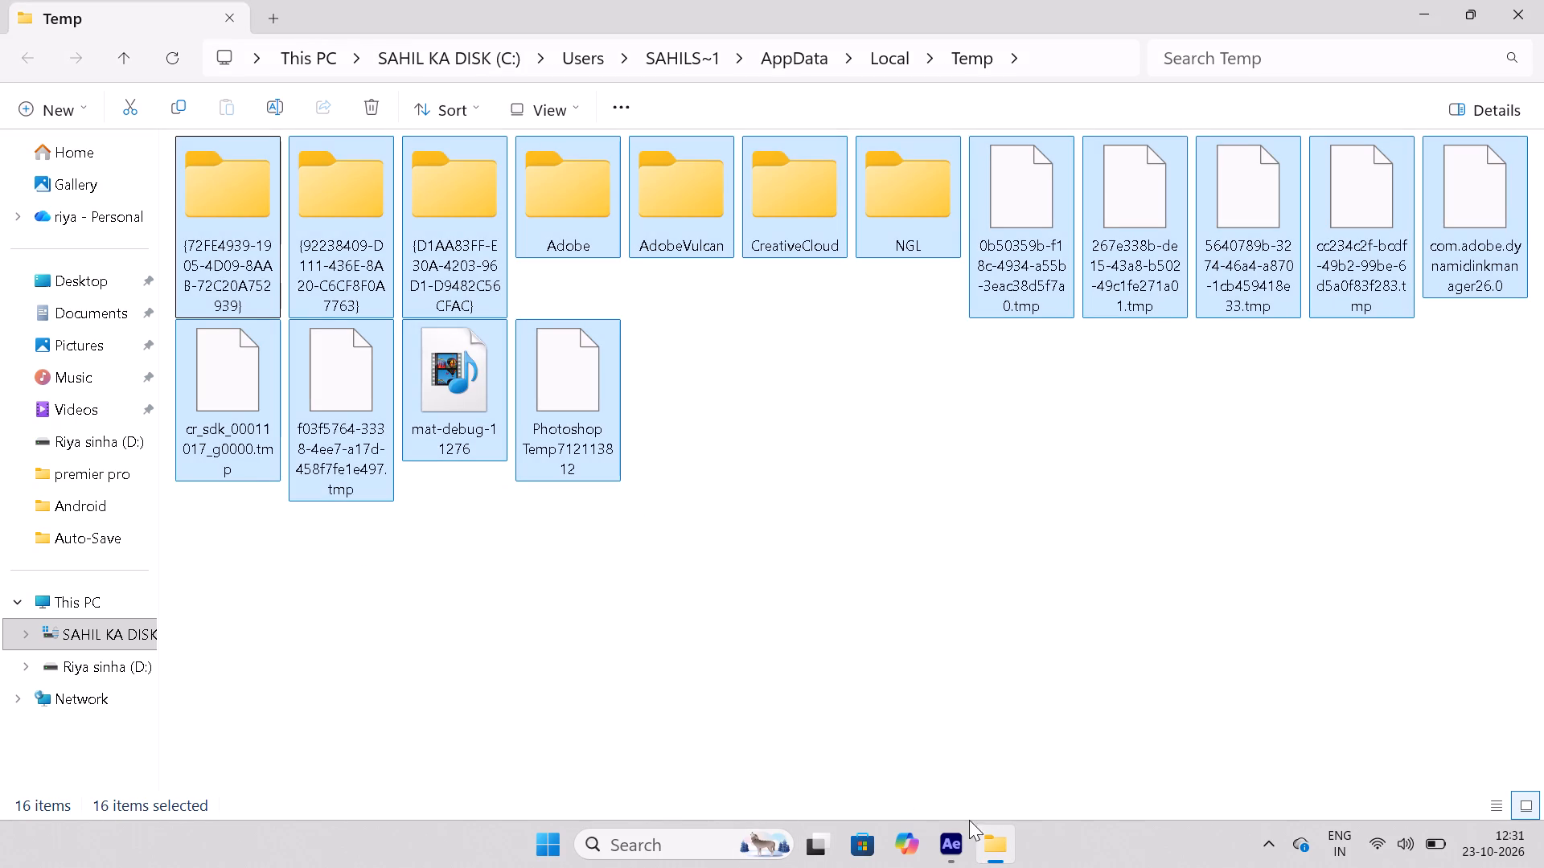
Minimise the After Effects window and close the Temp folder window to return to the desktop.
left_click(962, 858)
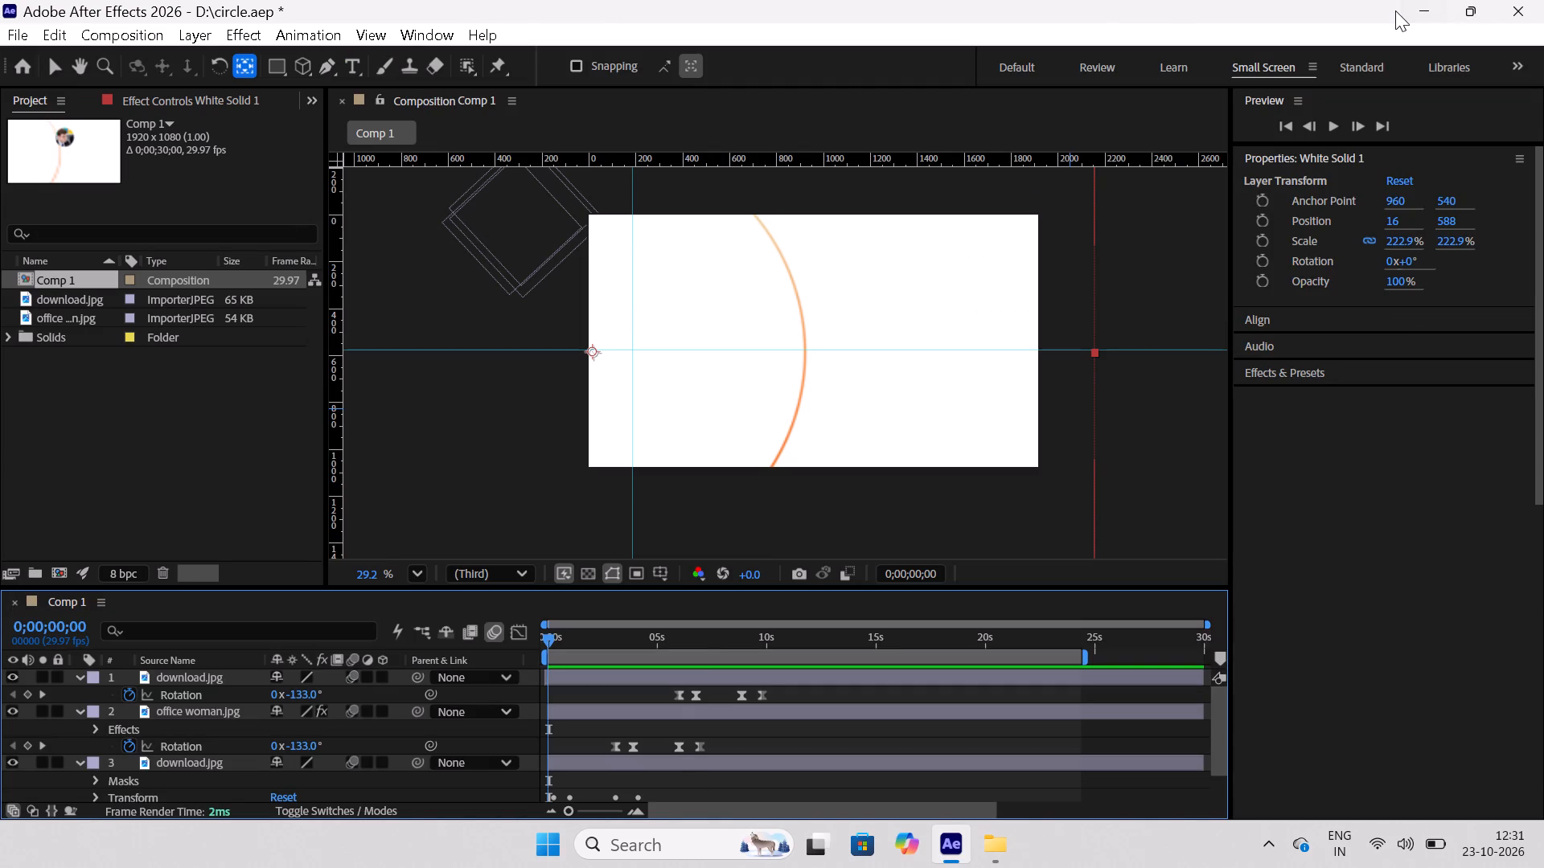
left_click(1395, 10)
left_click(1439, 10)
left_click(1503, 27)
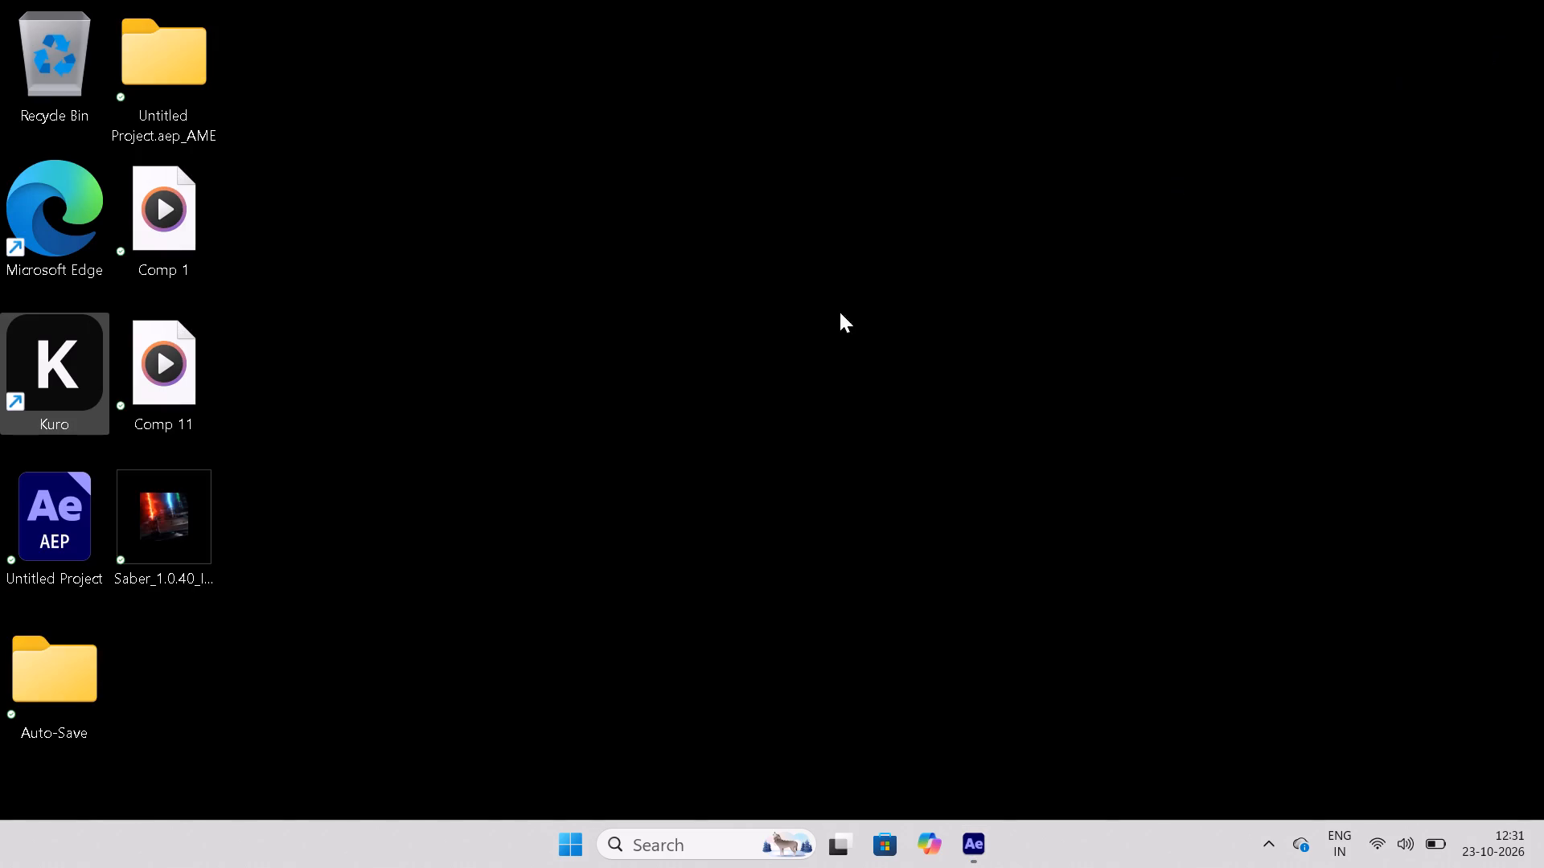
Launch Kuro from its desktop shortcut.
left_click(474, 407)
left_click(39, 325)
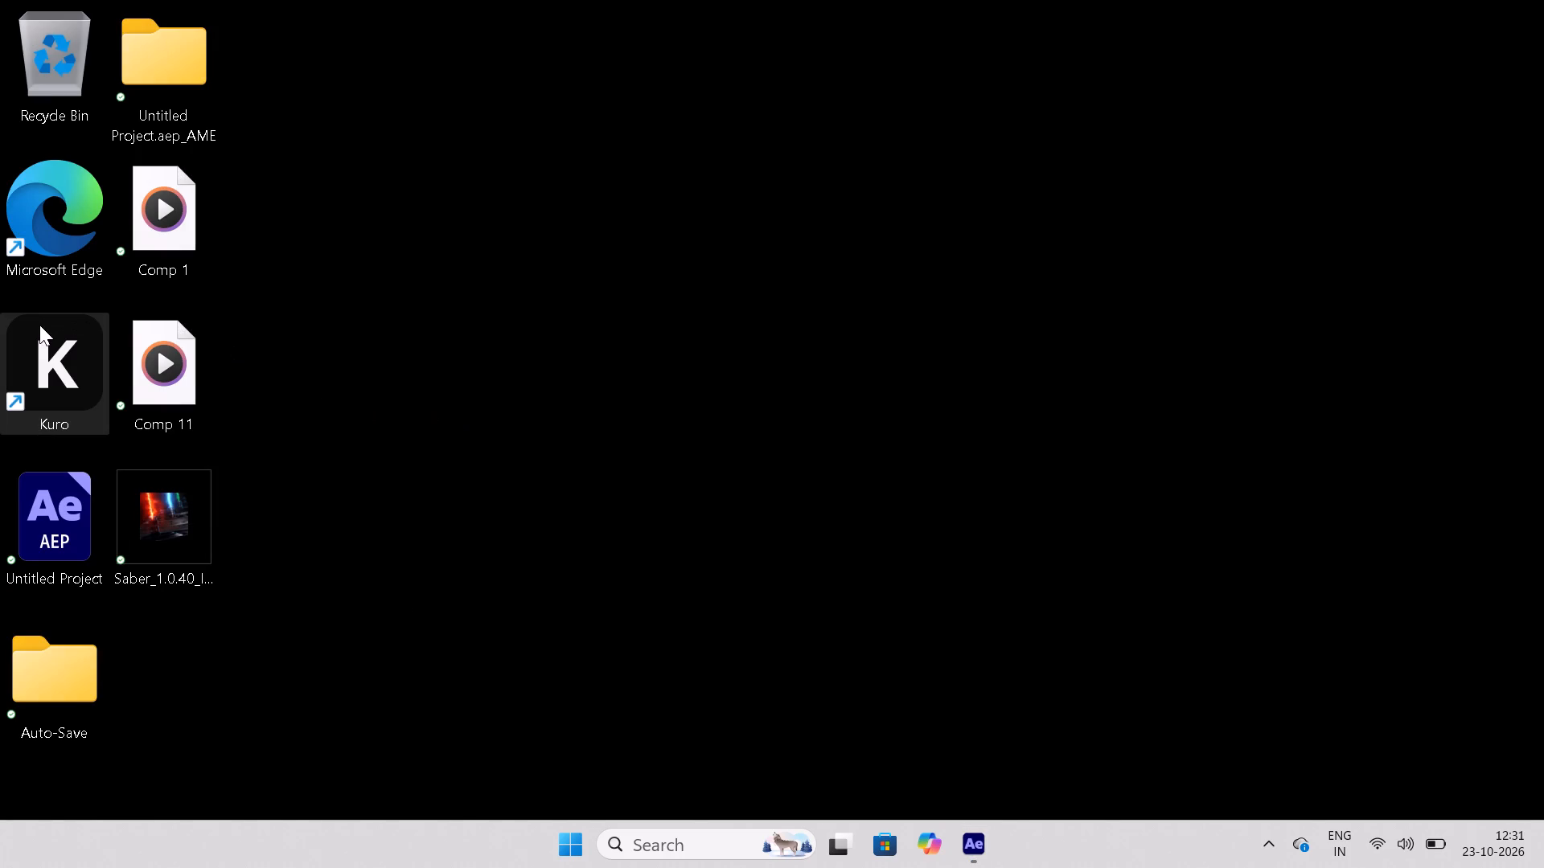
key("Return")
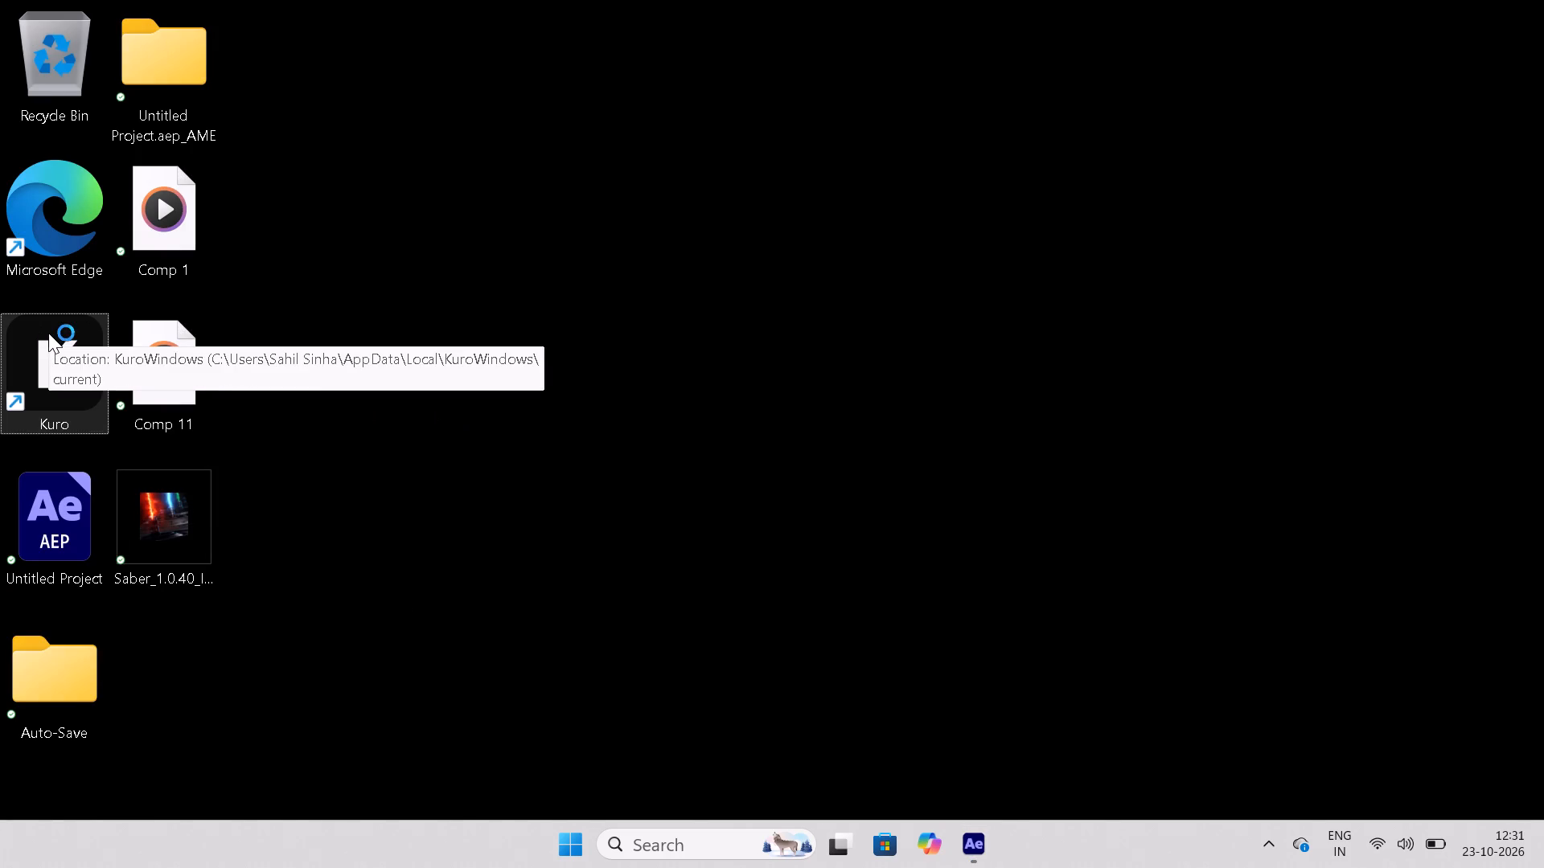
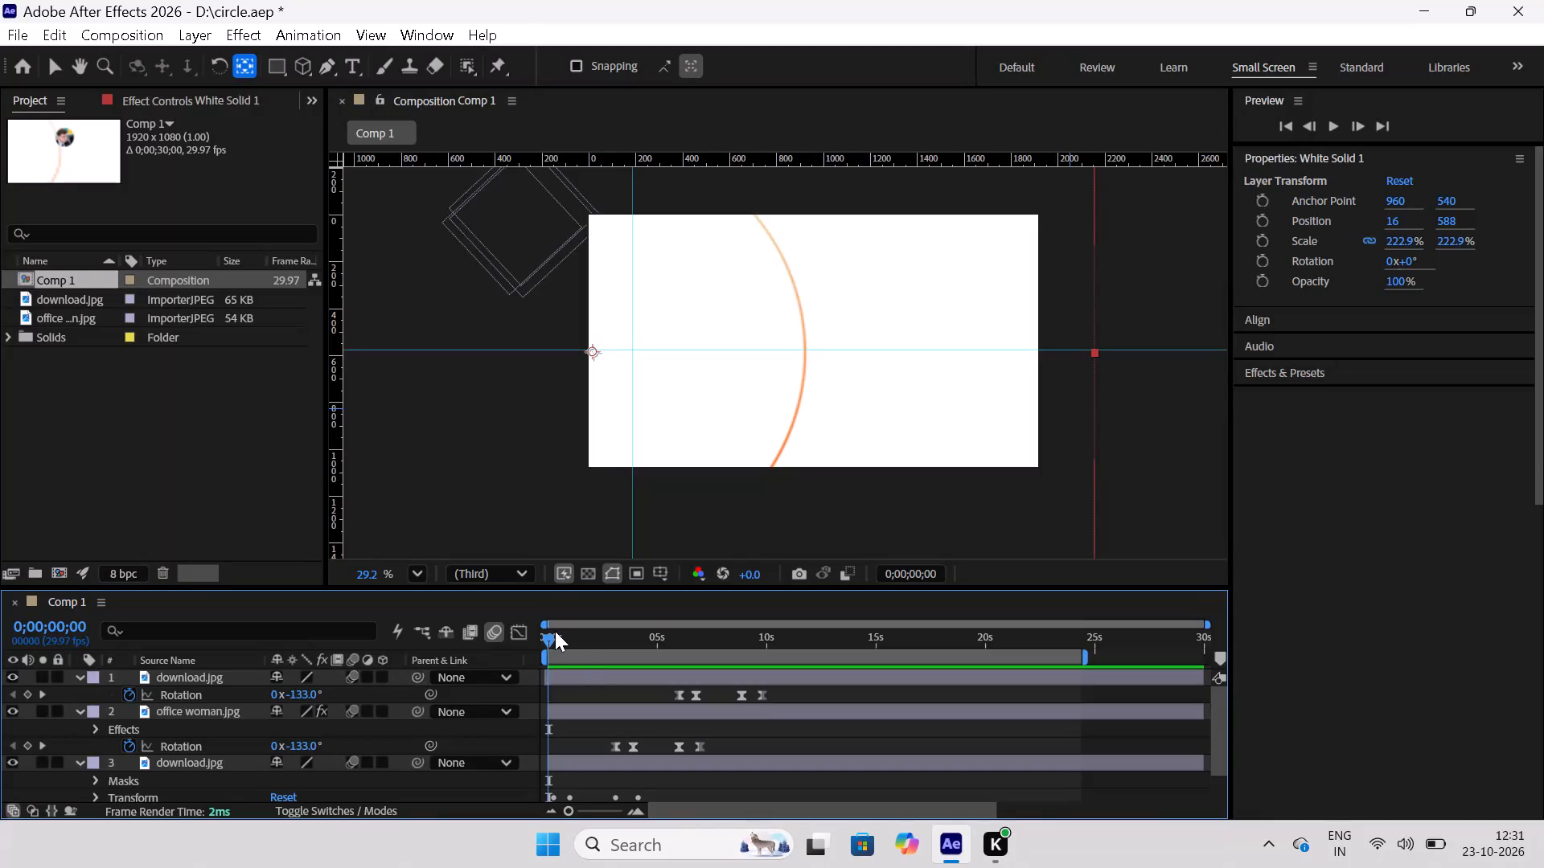
Scrub through the Comp 1 timeline to preview the rotating photos, returning to 0;00;00;00.
left_click_drag(552, 637, 751, 701)
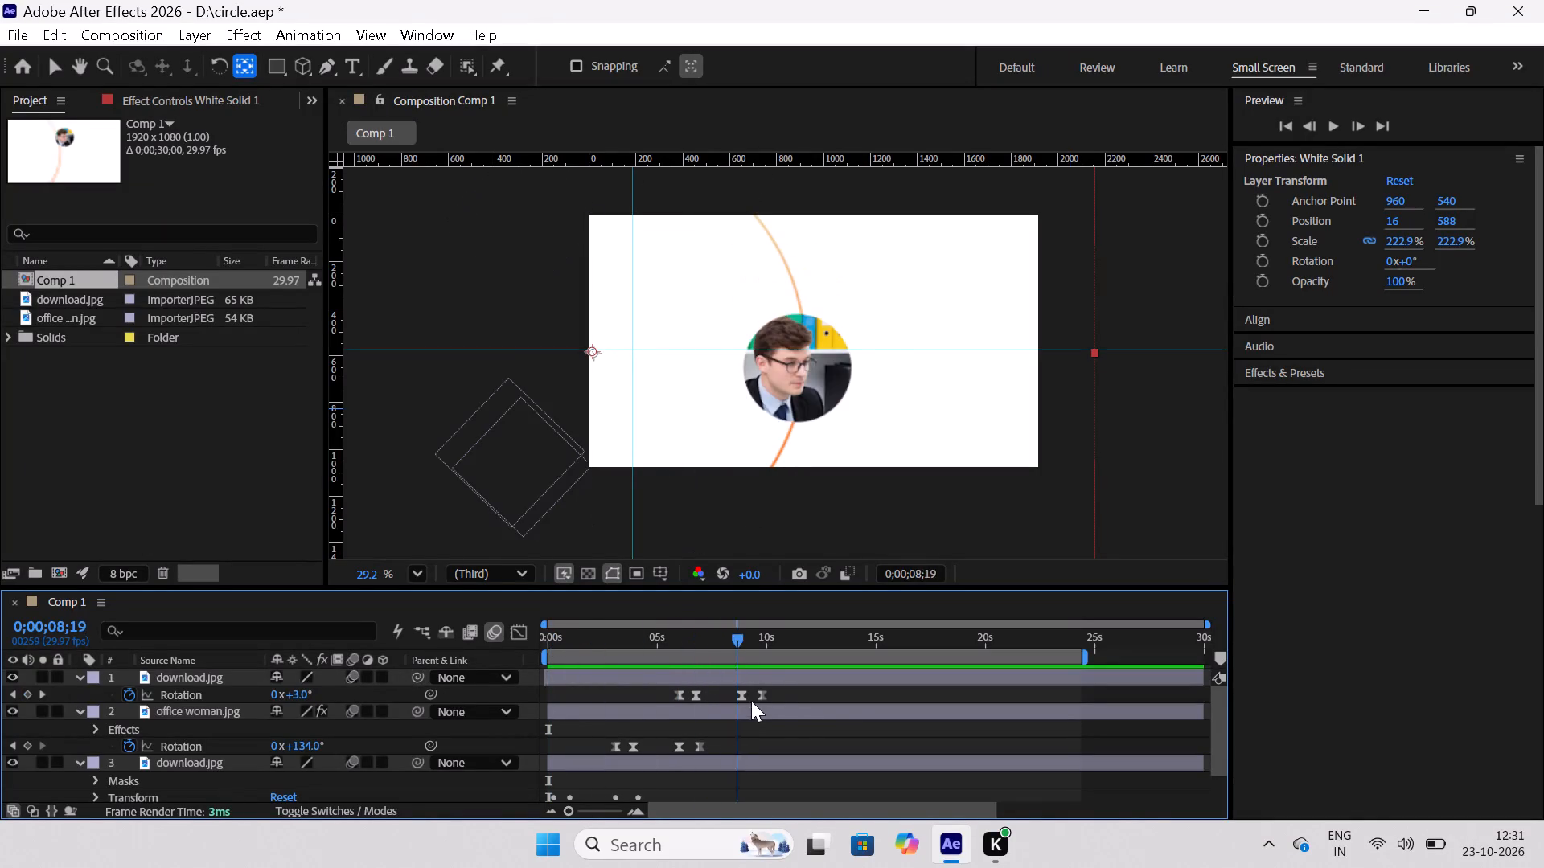
left_click_drag(751, 701, 698, 724)
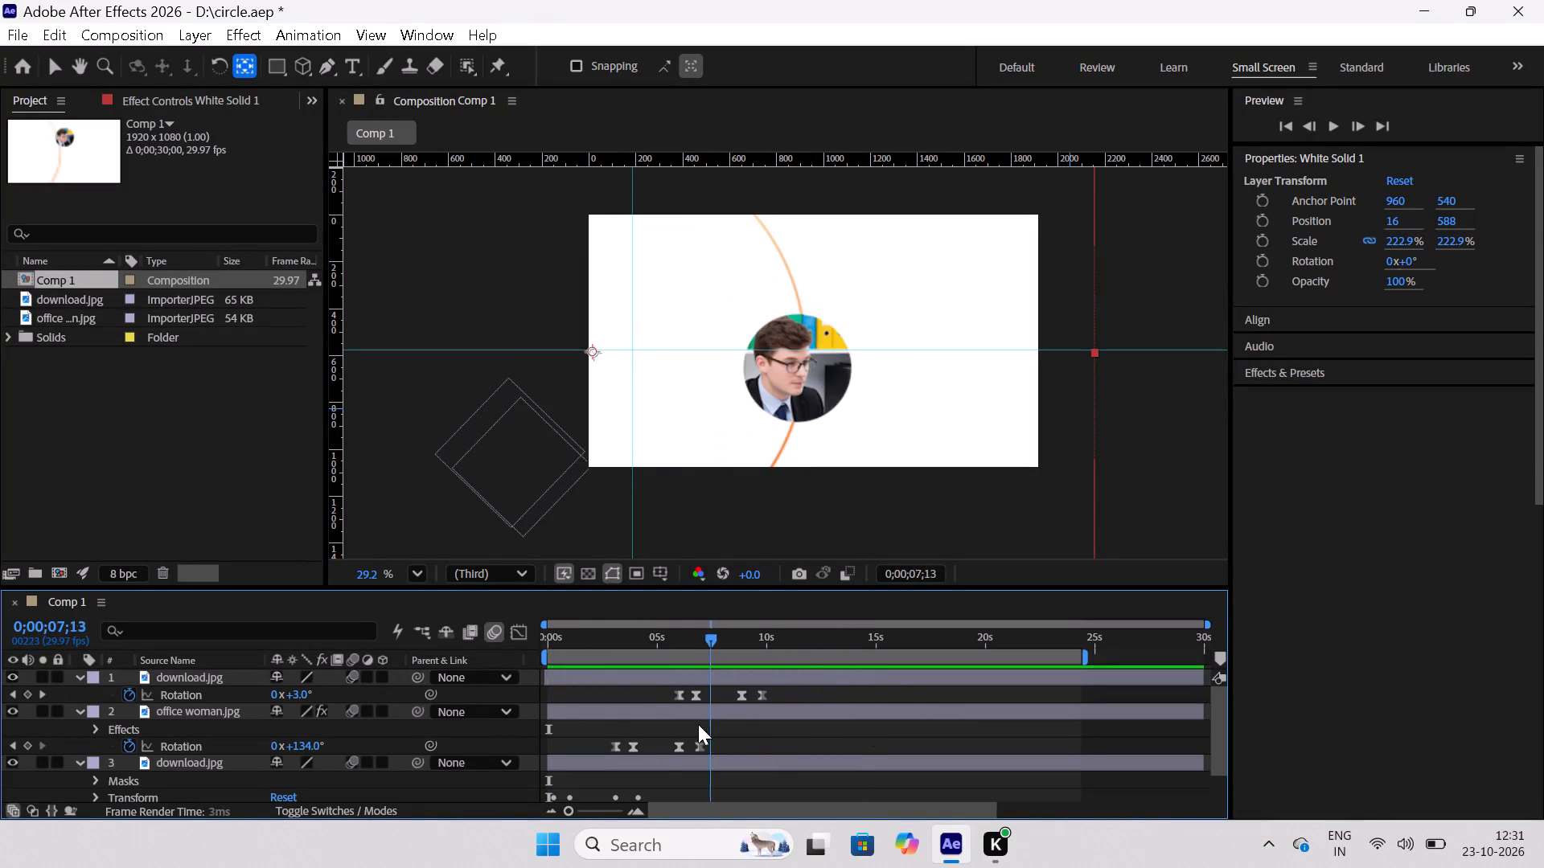
left_click_drag(698, 724, 544, 735)
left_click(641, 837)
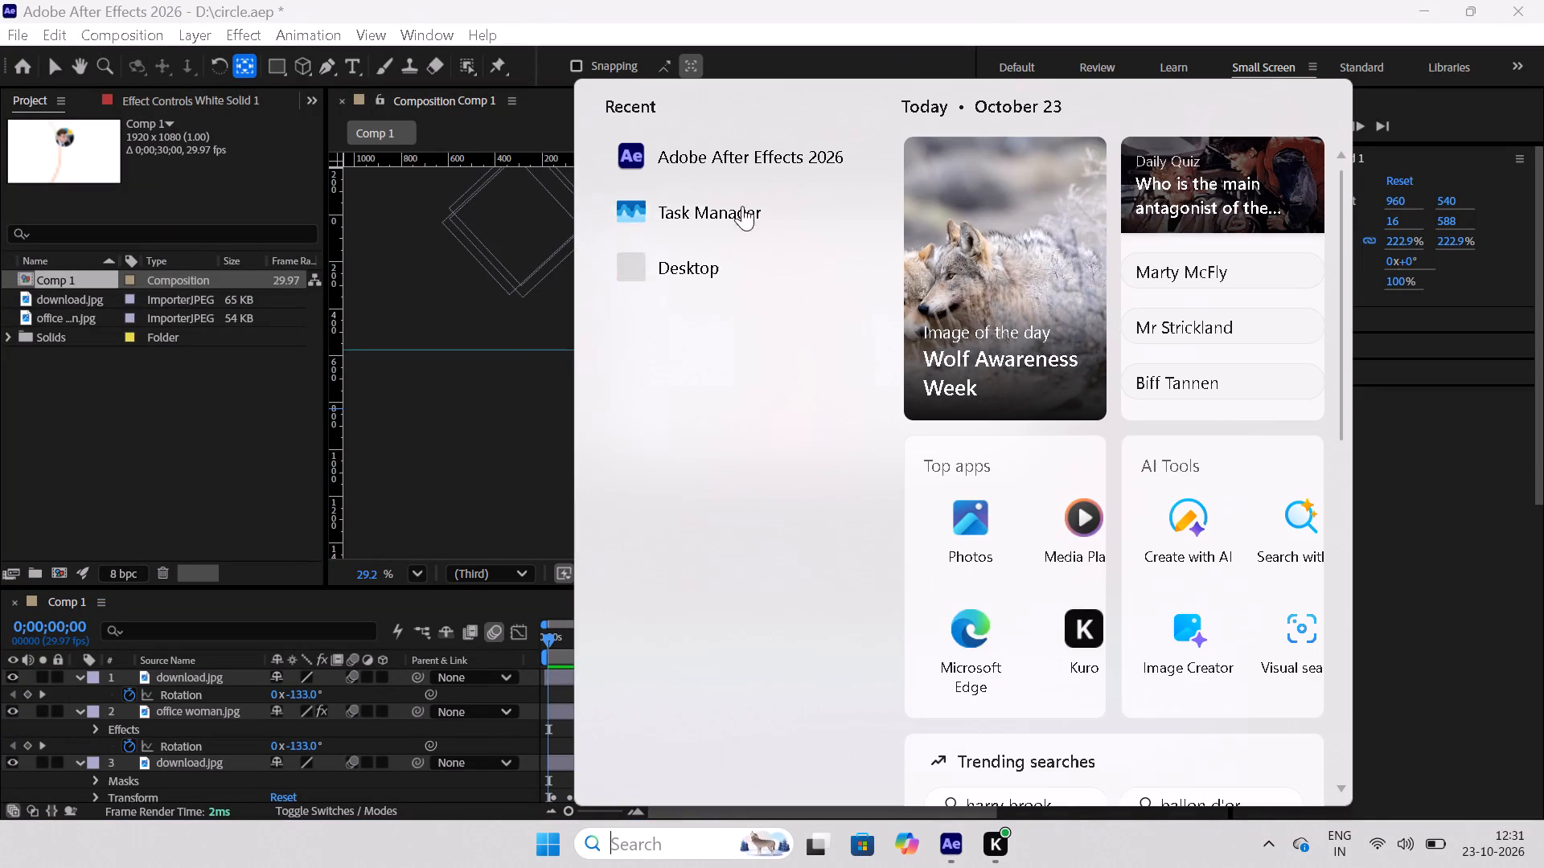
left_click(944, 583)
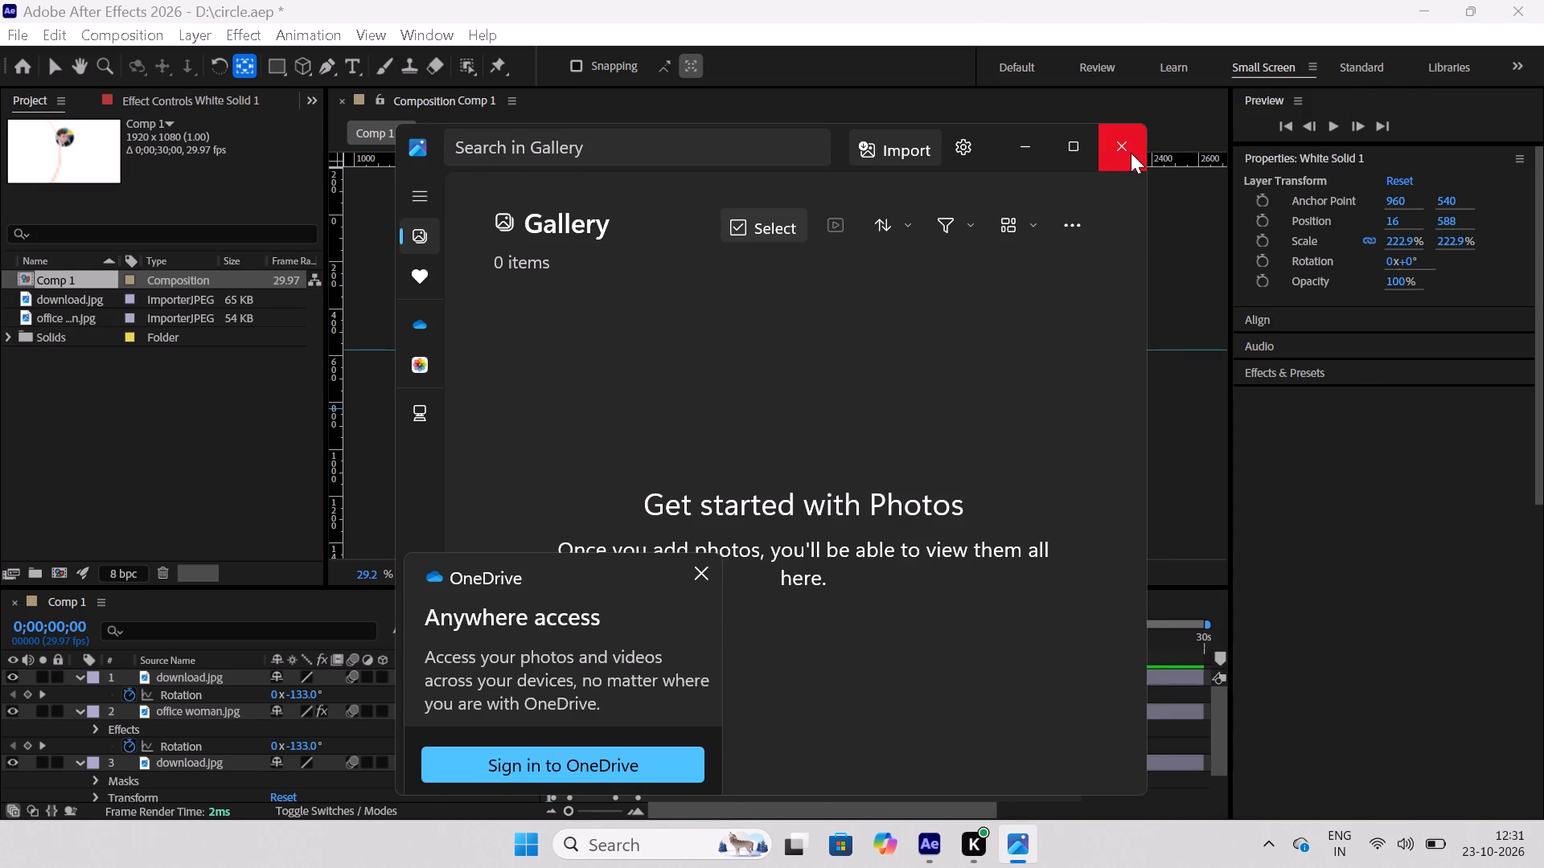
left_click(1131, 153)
Launch Microsoft Edge.
left_click(626, 849)
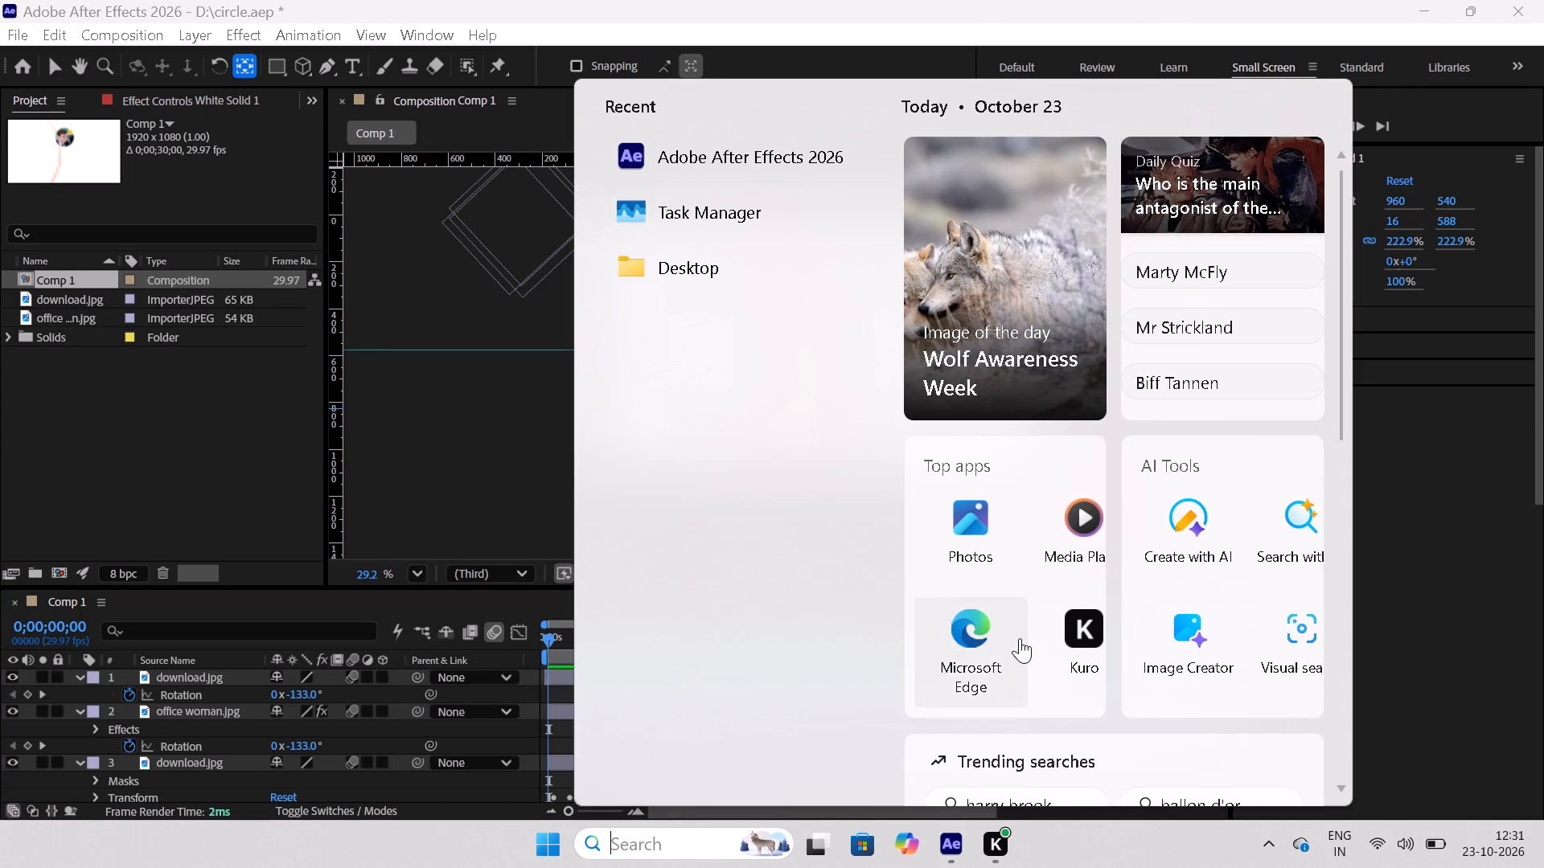
left_click(988, 636)
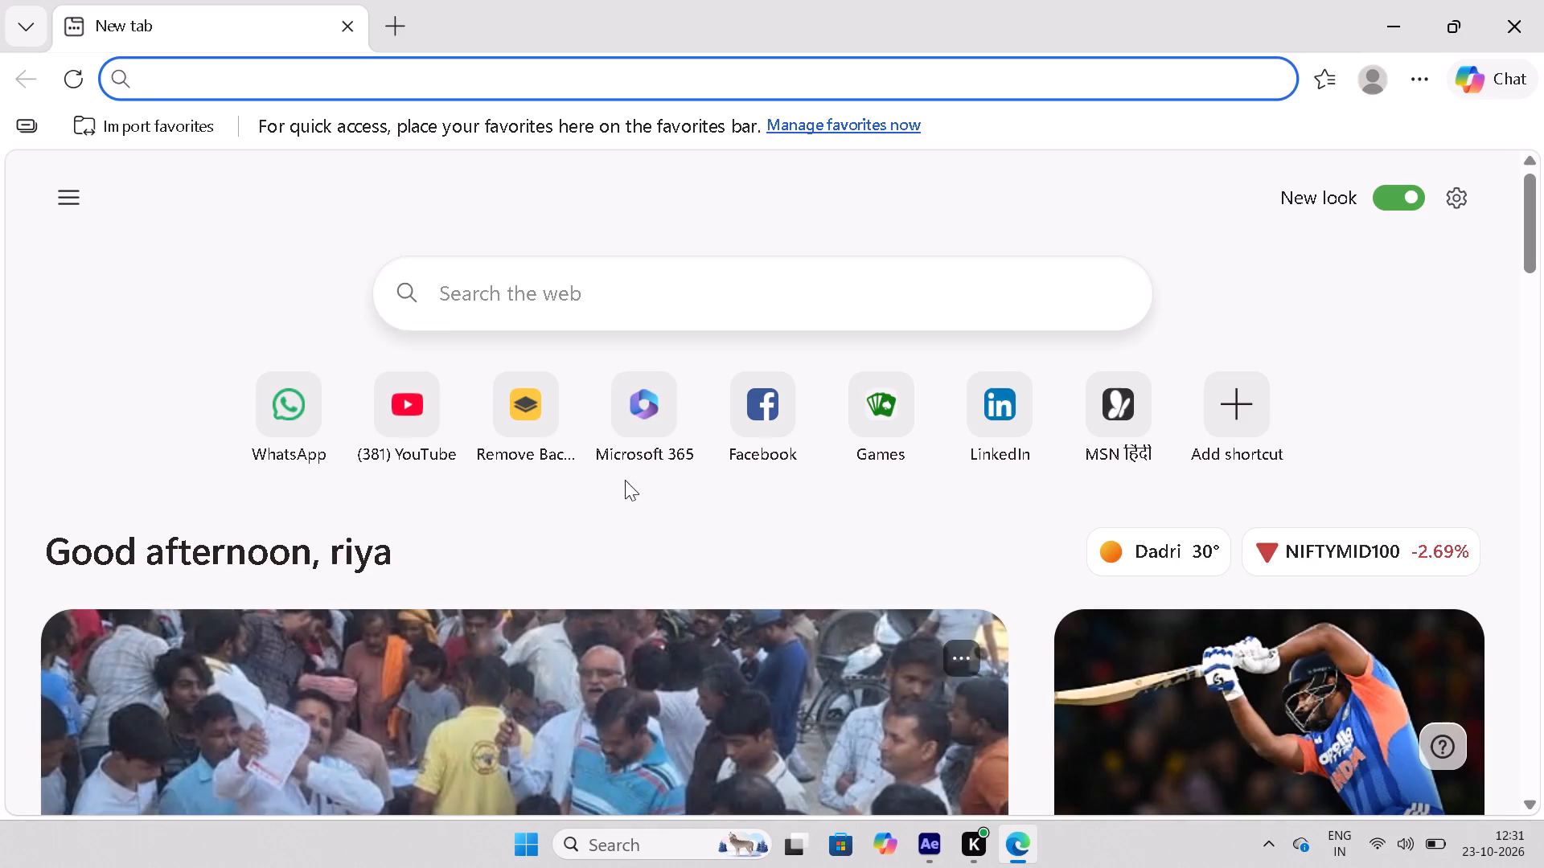
Search the web for pinterest and open the Pinterest website from the results.
left_click(548, 305)
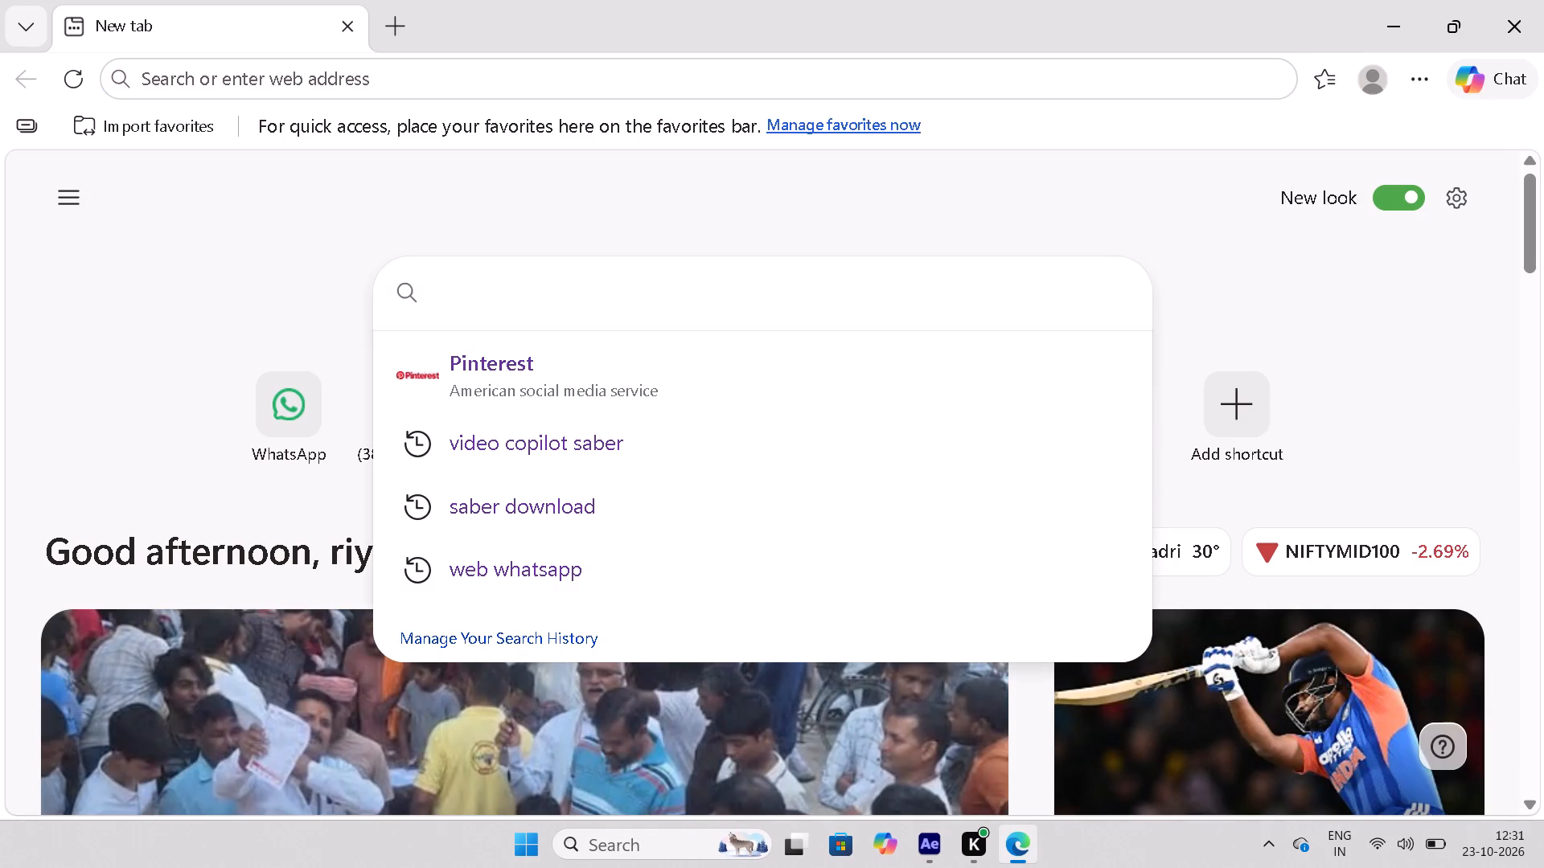
key("p")
key("i")
key("n")
type("terre")
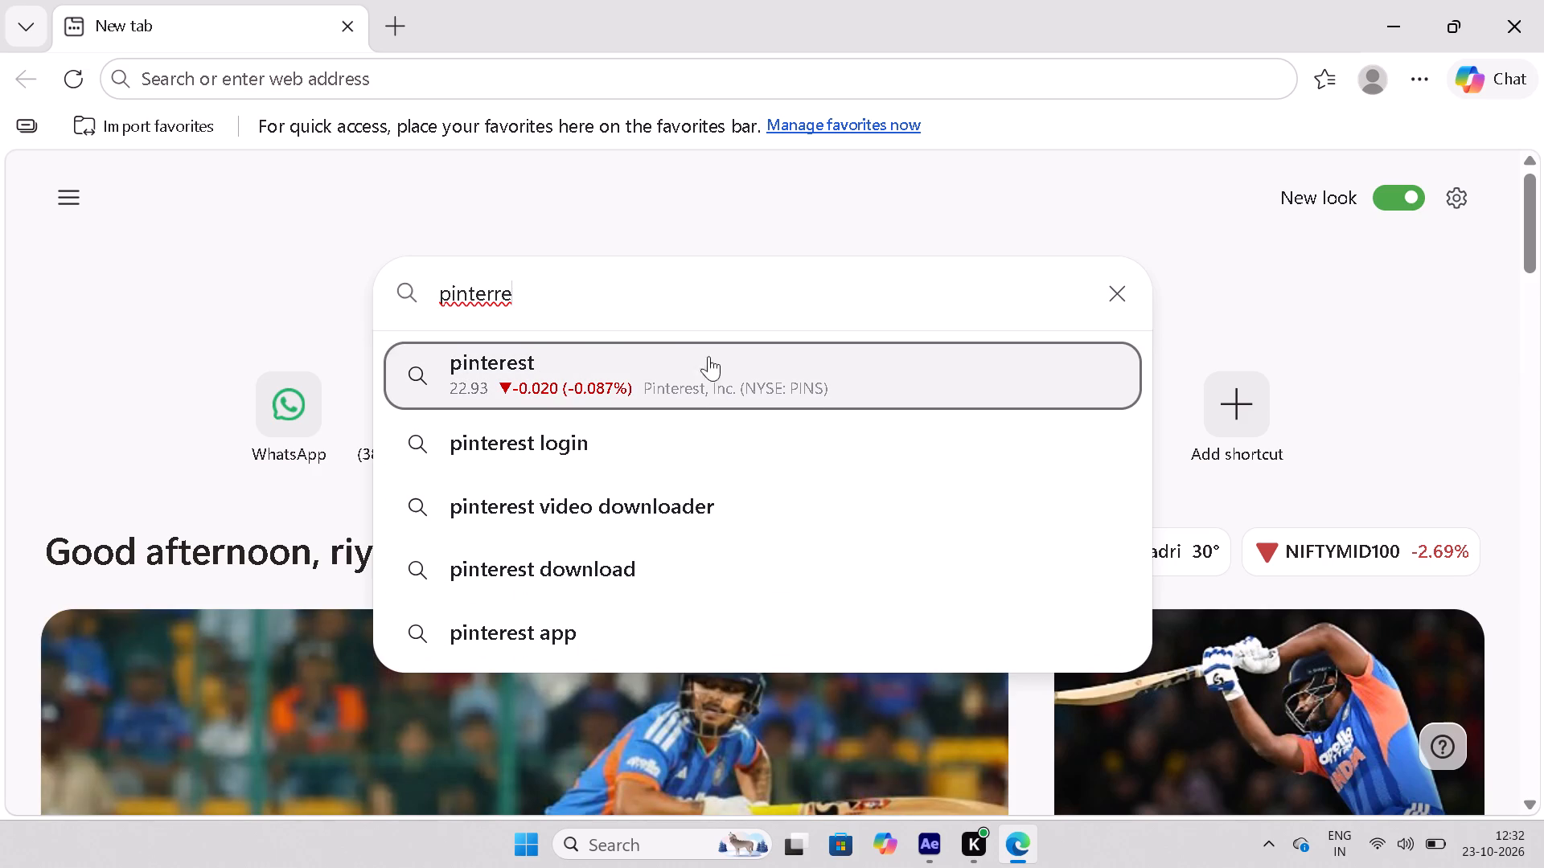
left_click(556, 290)
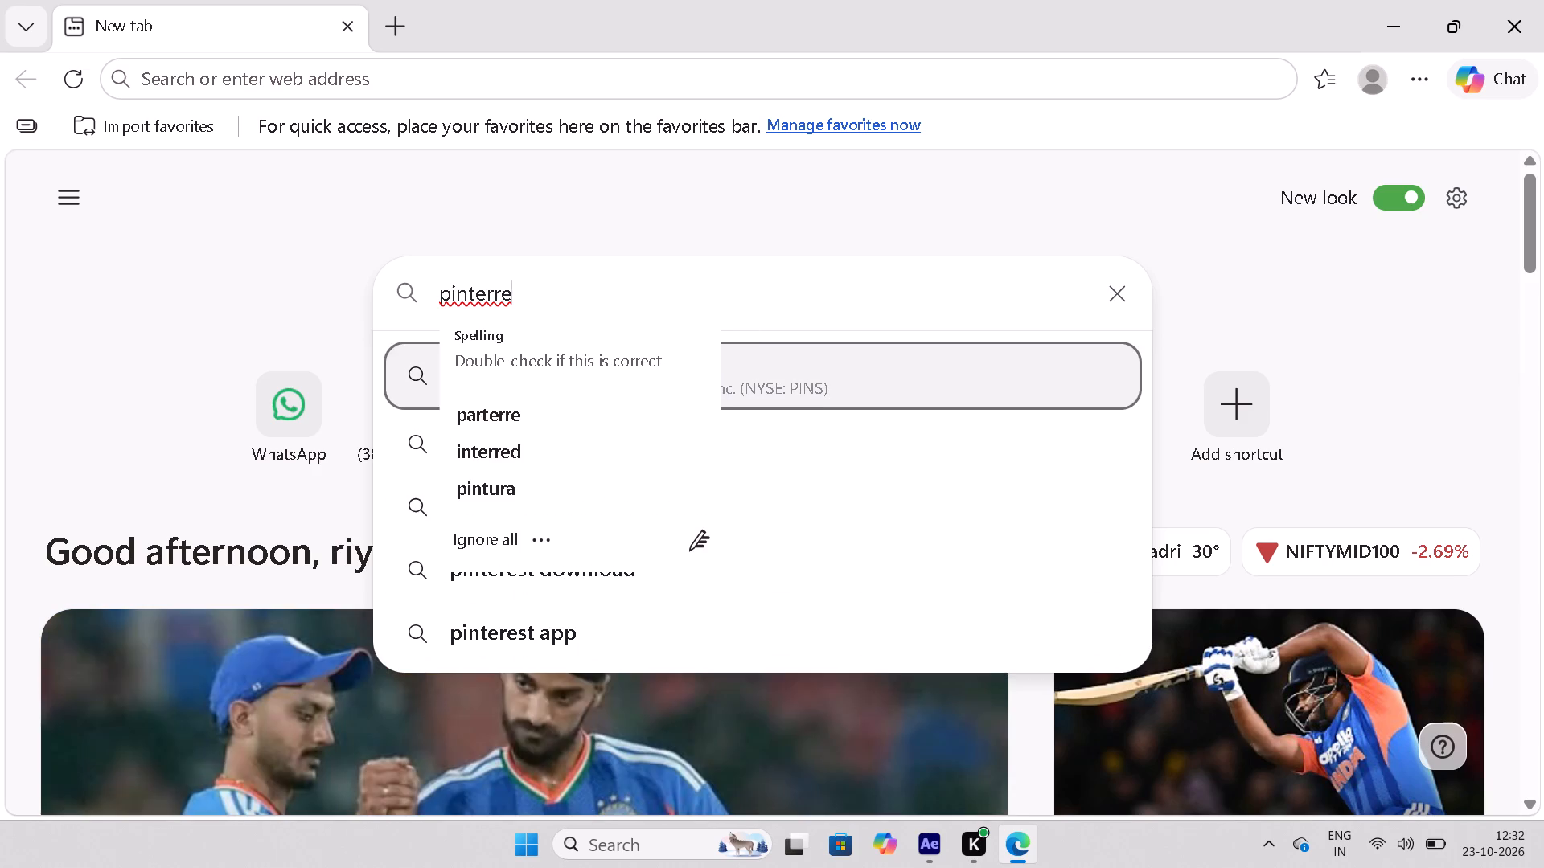
key("BackSpace")
key("BackSpace")
left_click(581, 365)
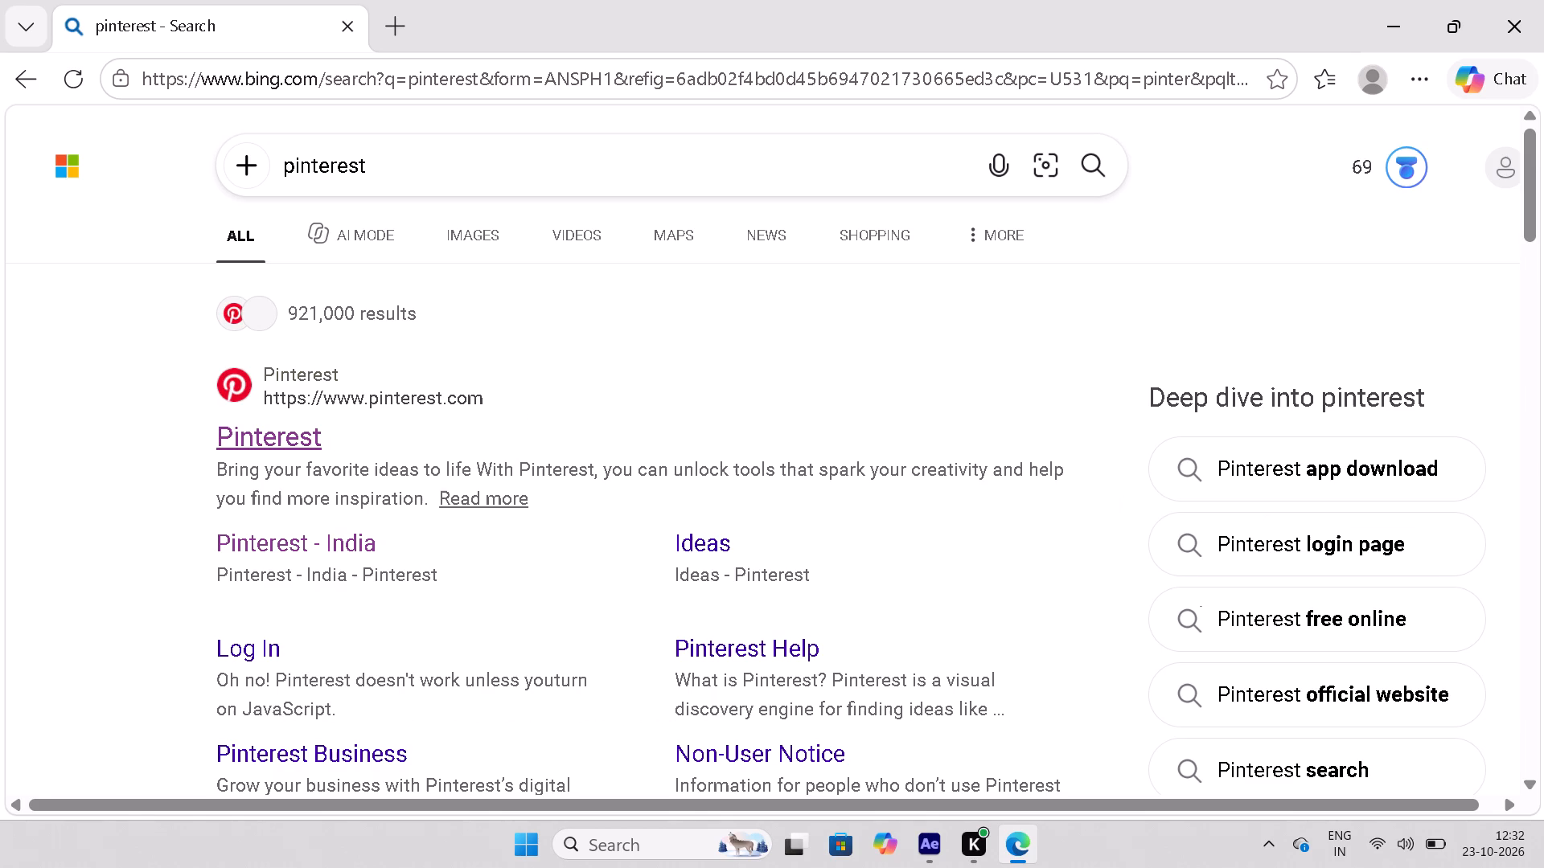
left_click(273, 440)
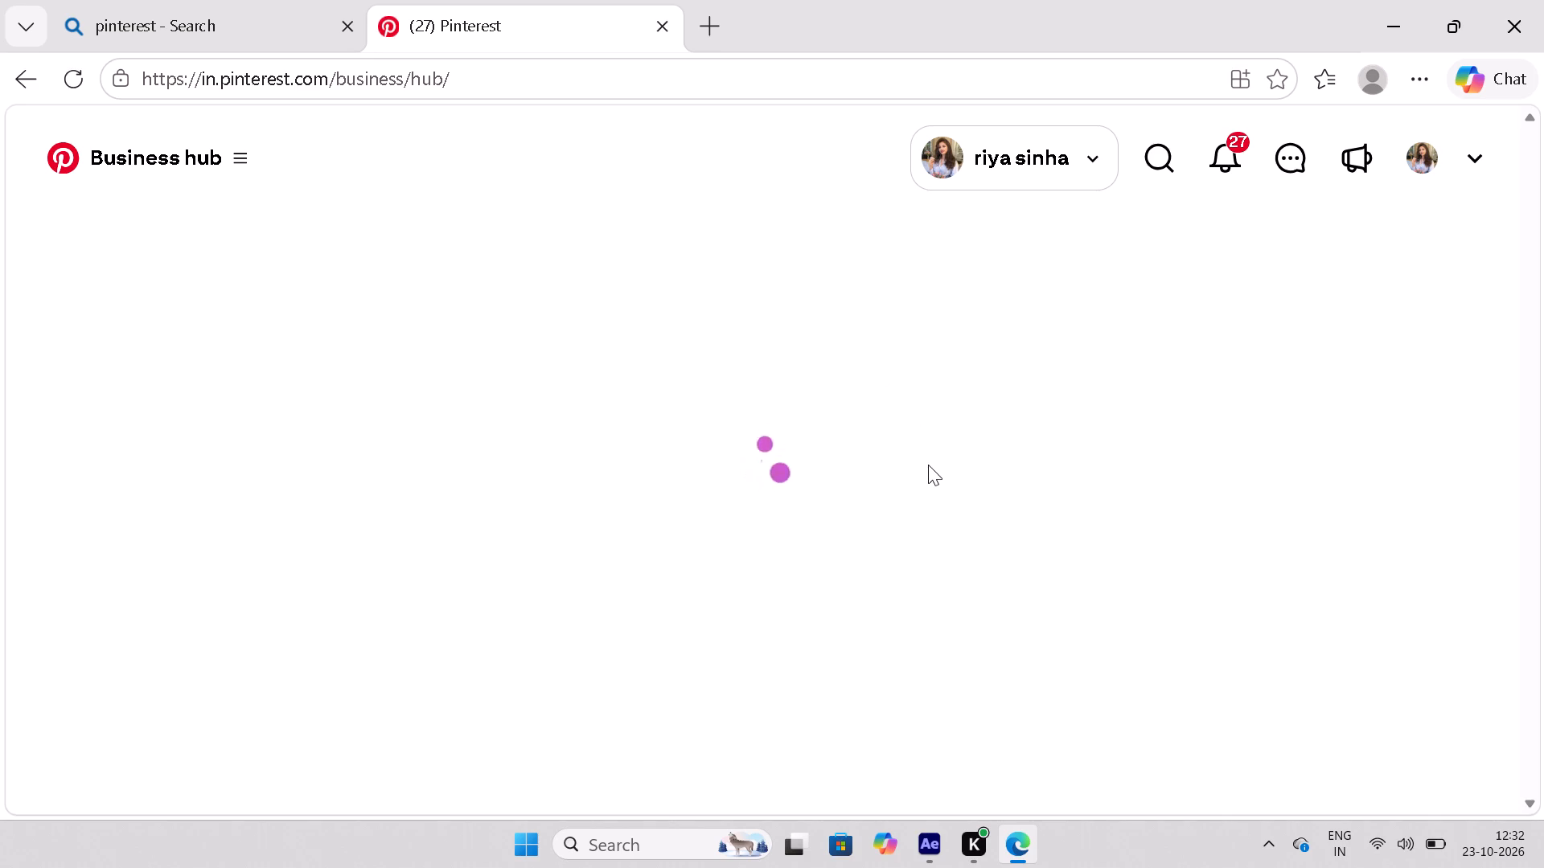
Open the account's own Pinterest profile and look through its created Pins.
scroll(928, 465, "down", 1)
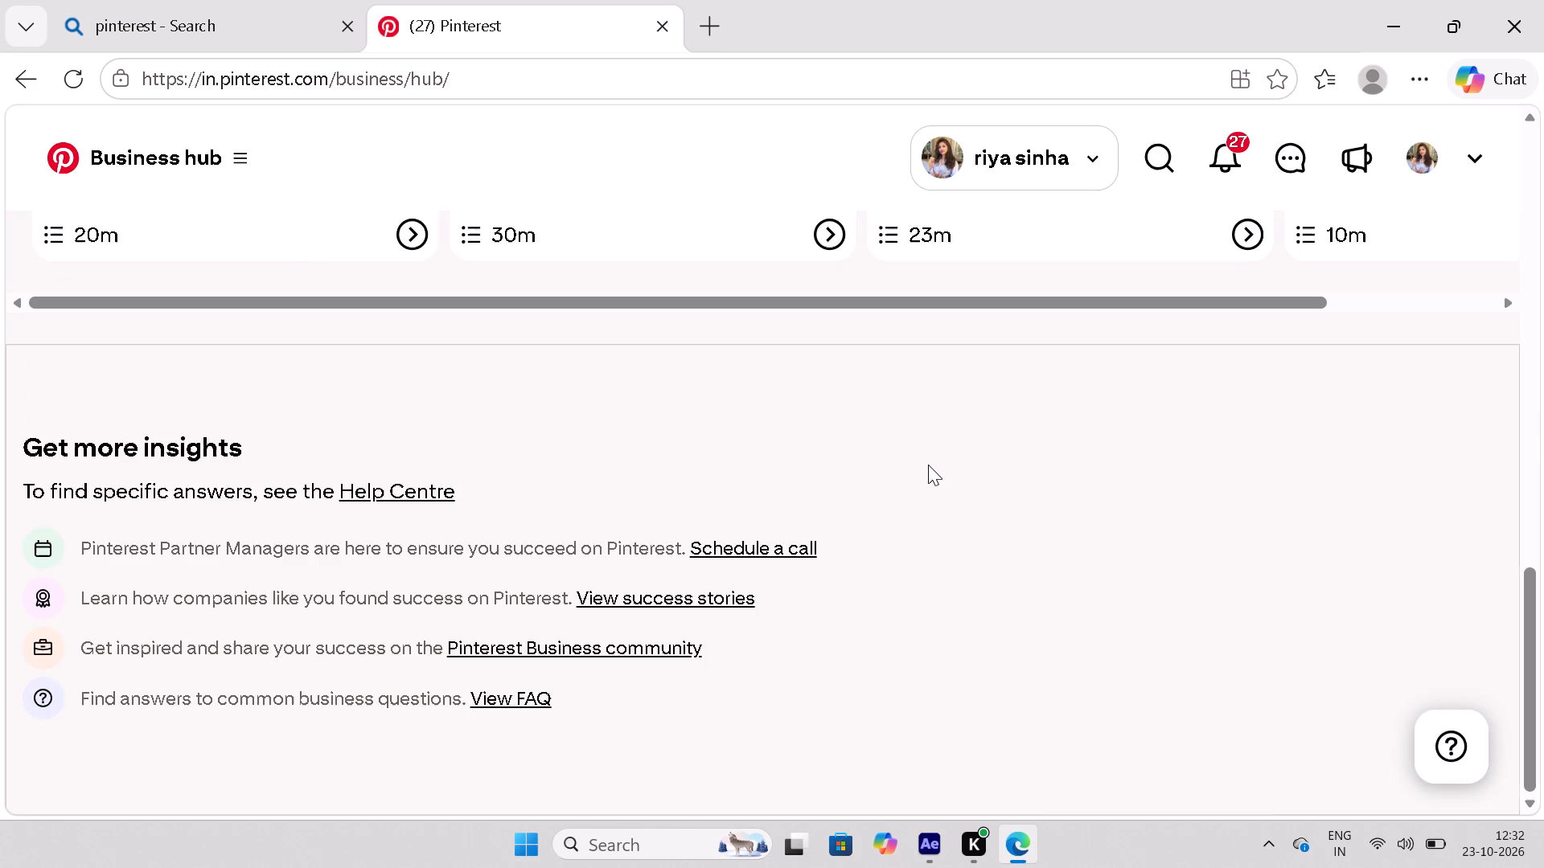
scroll(928, 465, "up", 1)
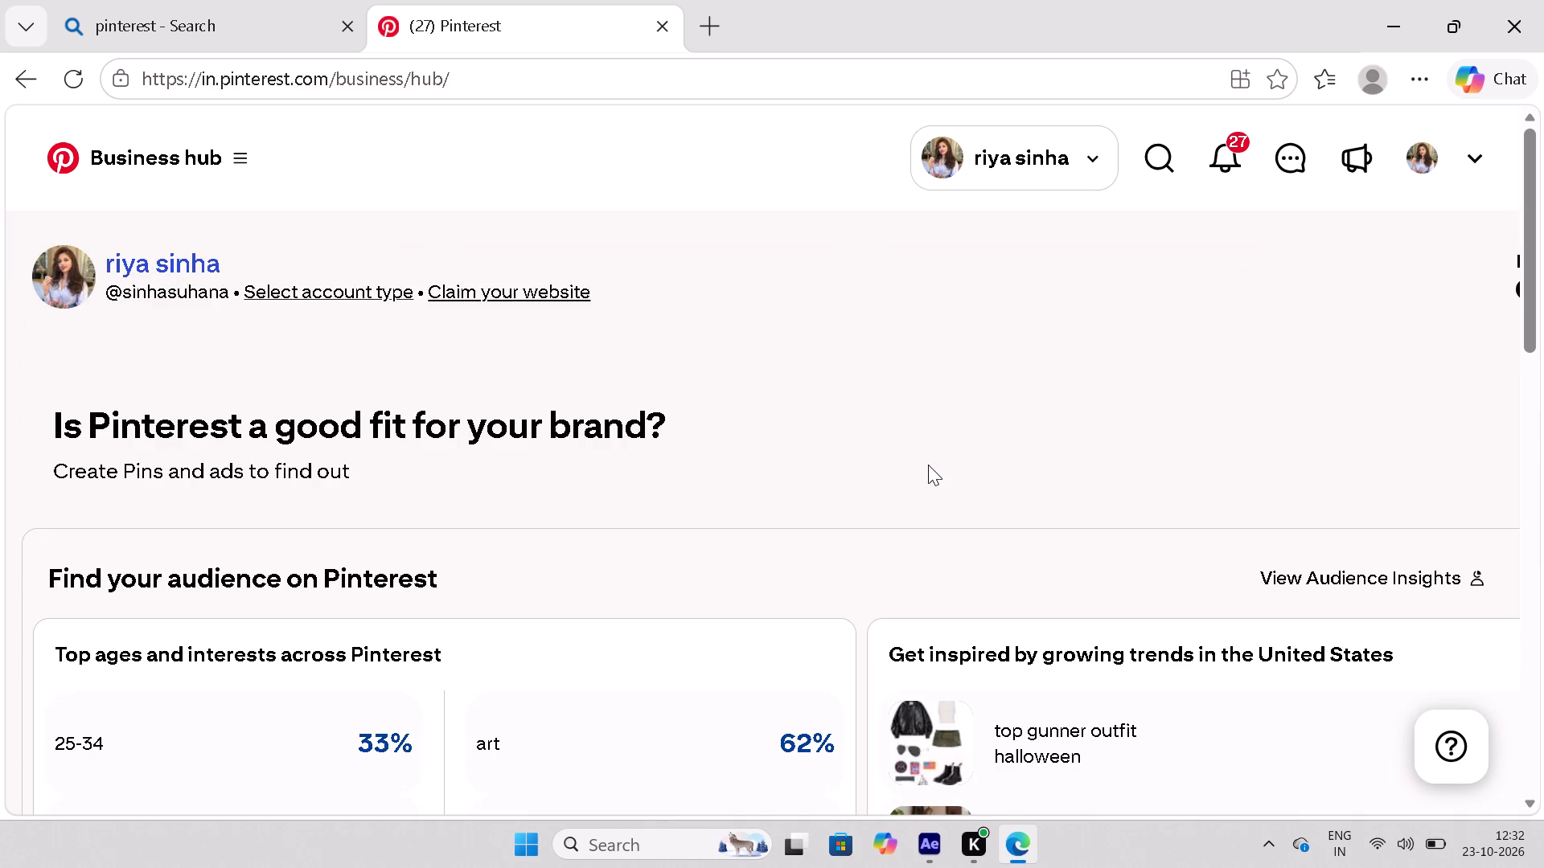
left_click(1428, 168)
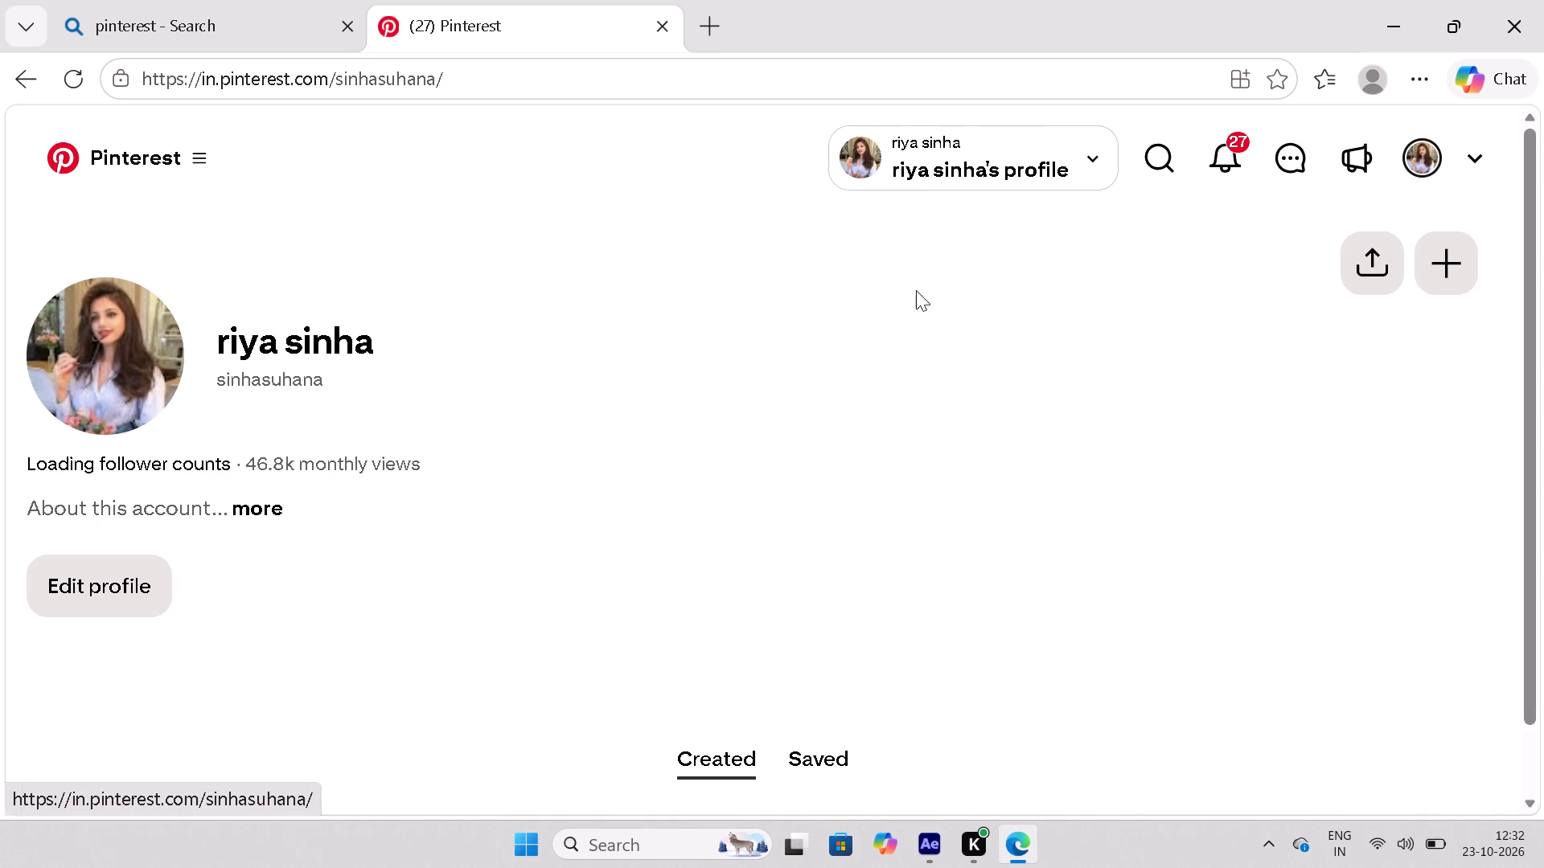
scroll(659, 387, "down", 1)
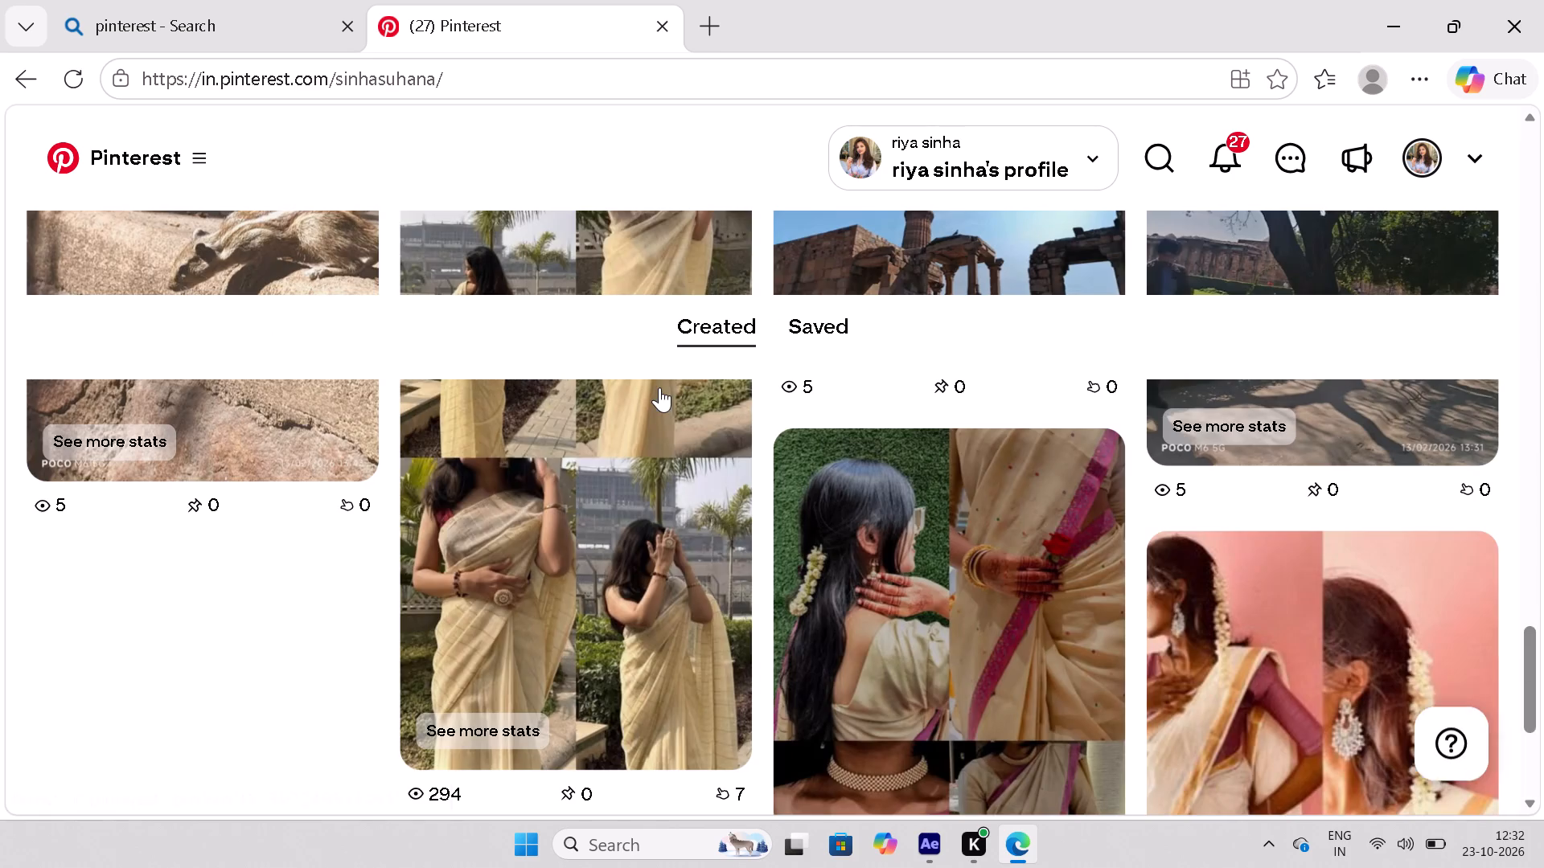
scroll(660, 395, "up", 4)
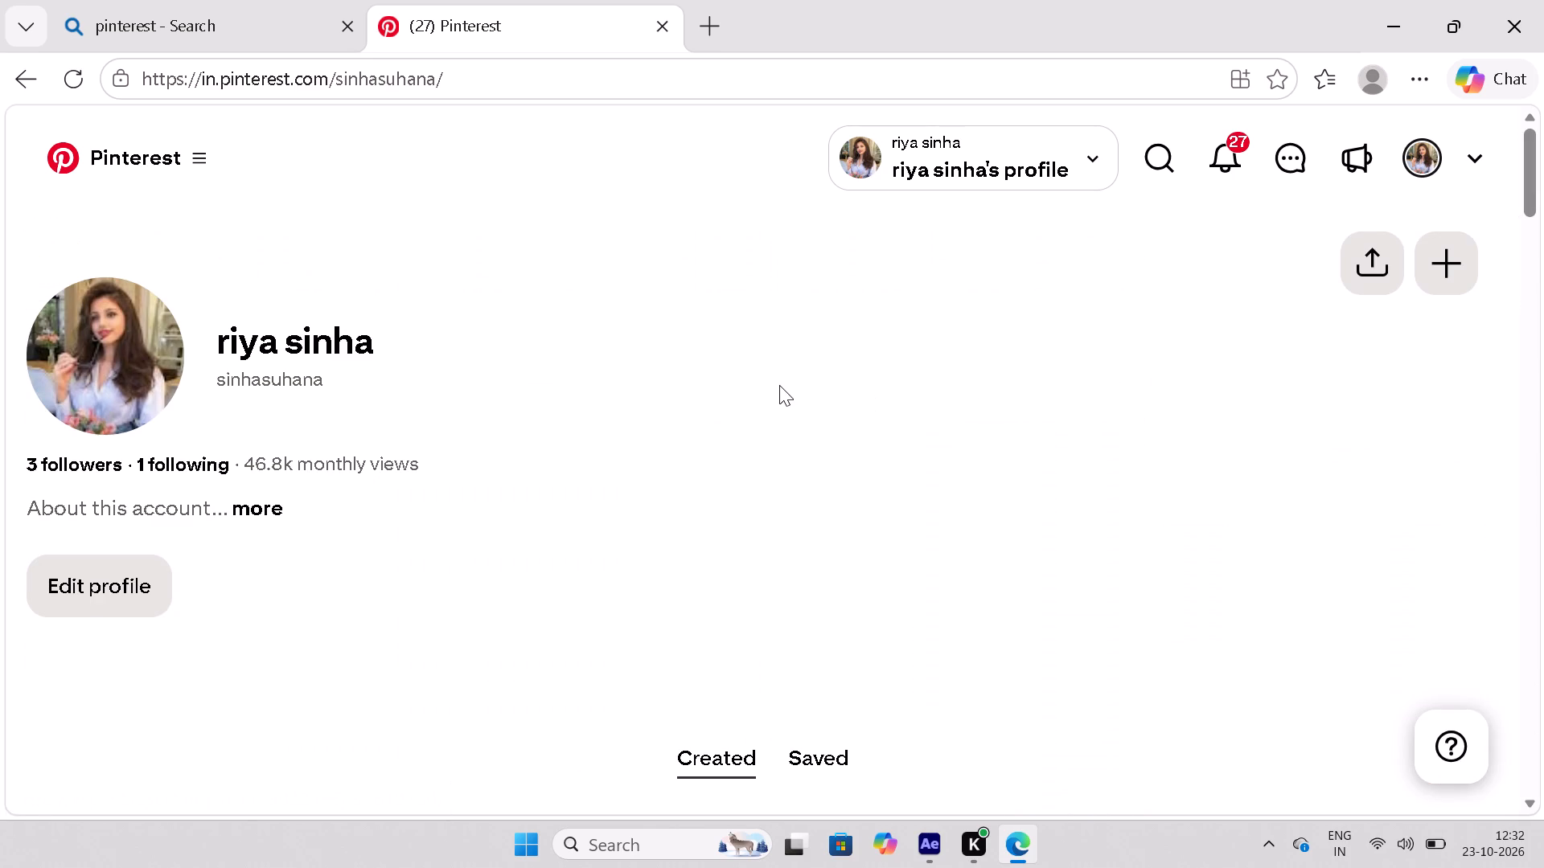
scroll(779, 385, "up", 4)
left_click_drag(1530, 157, 1543, 198)
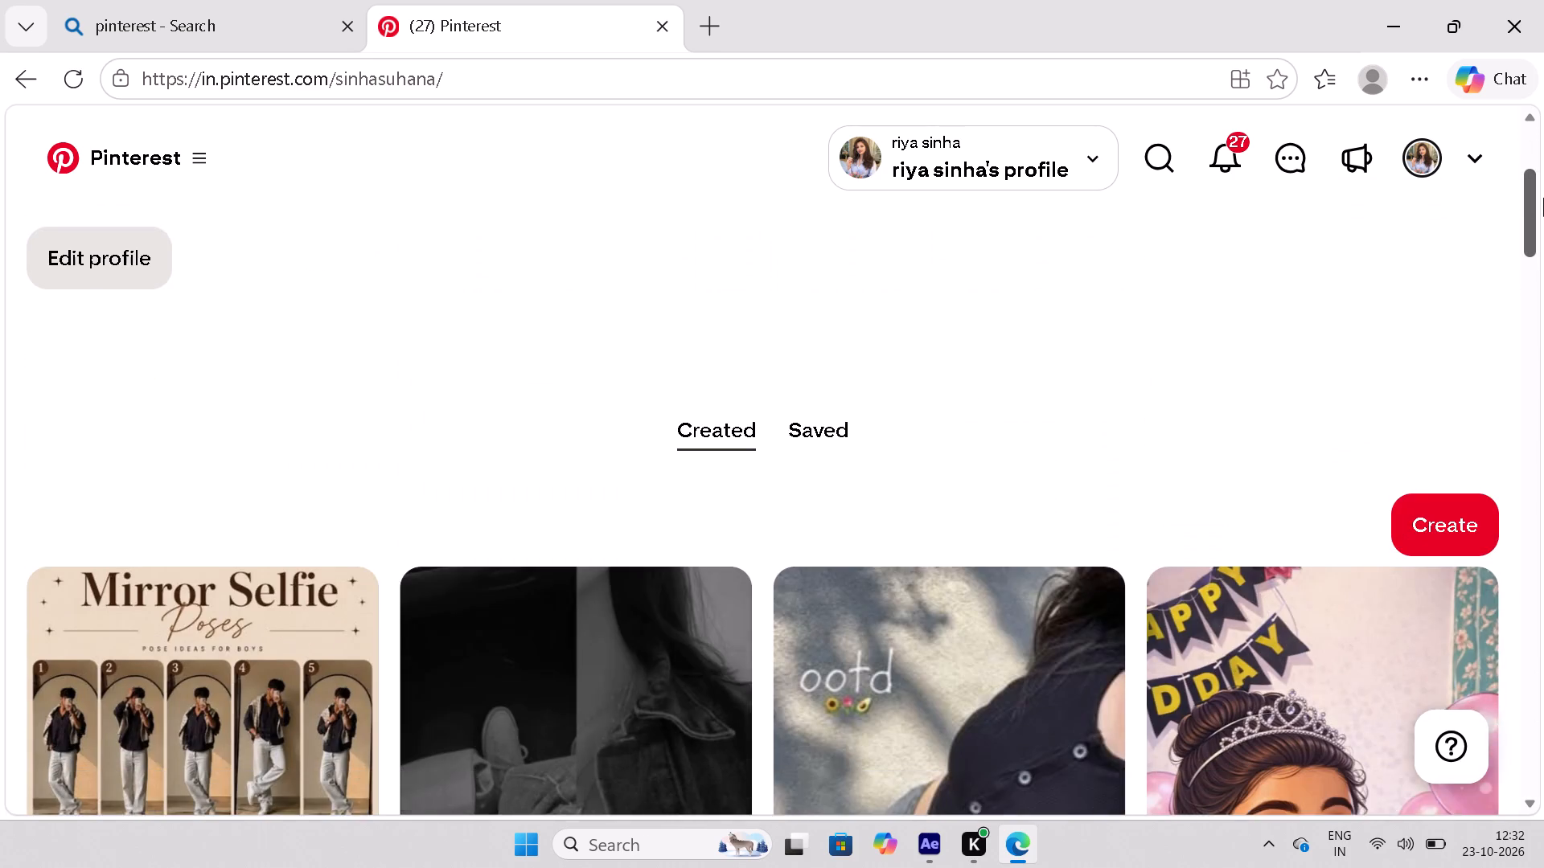
left_click_drag(1543, 198, 1534, 257)
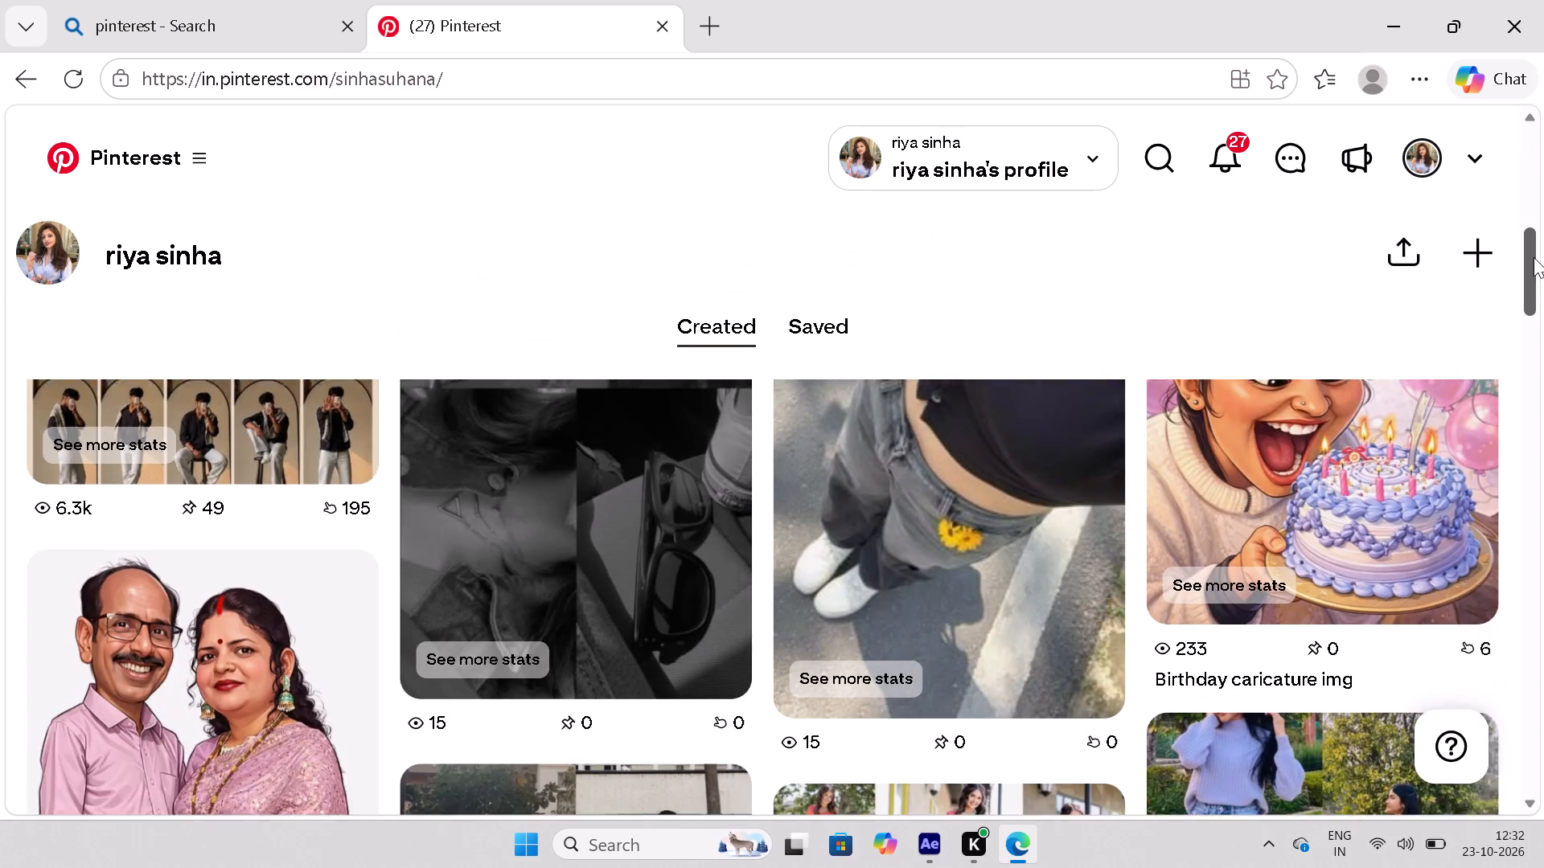
left_click_drag(1534, 257, 1518, 236)
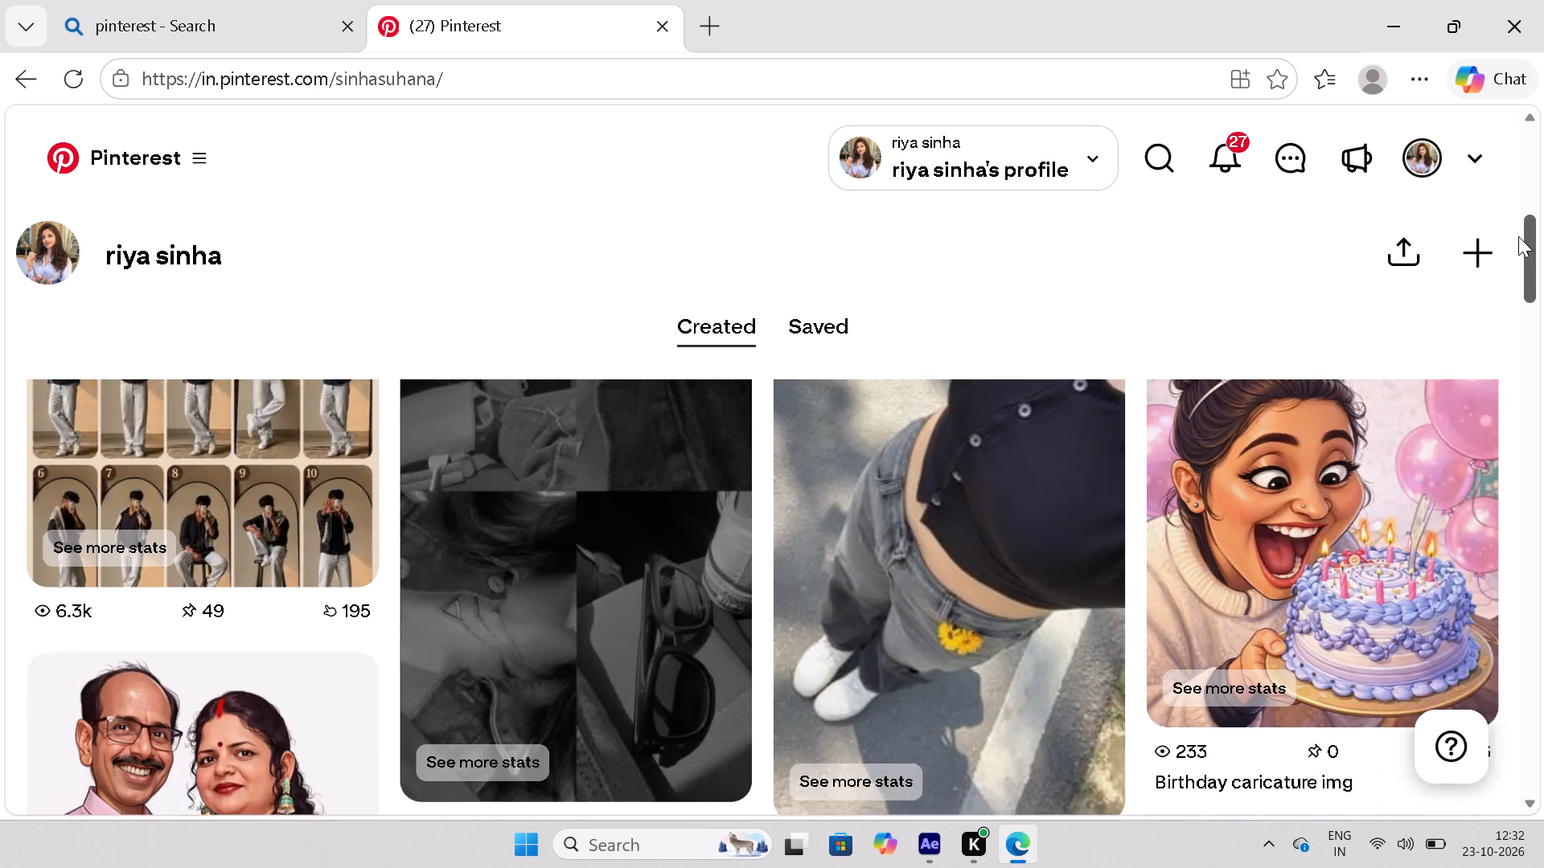
left_click_drag(1518, 236, 1514, 243)
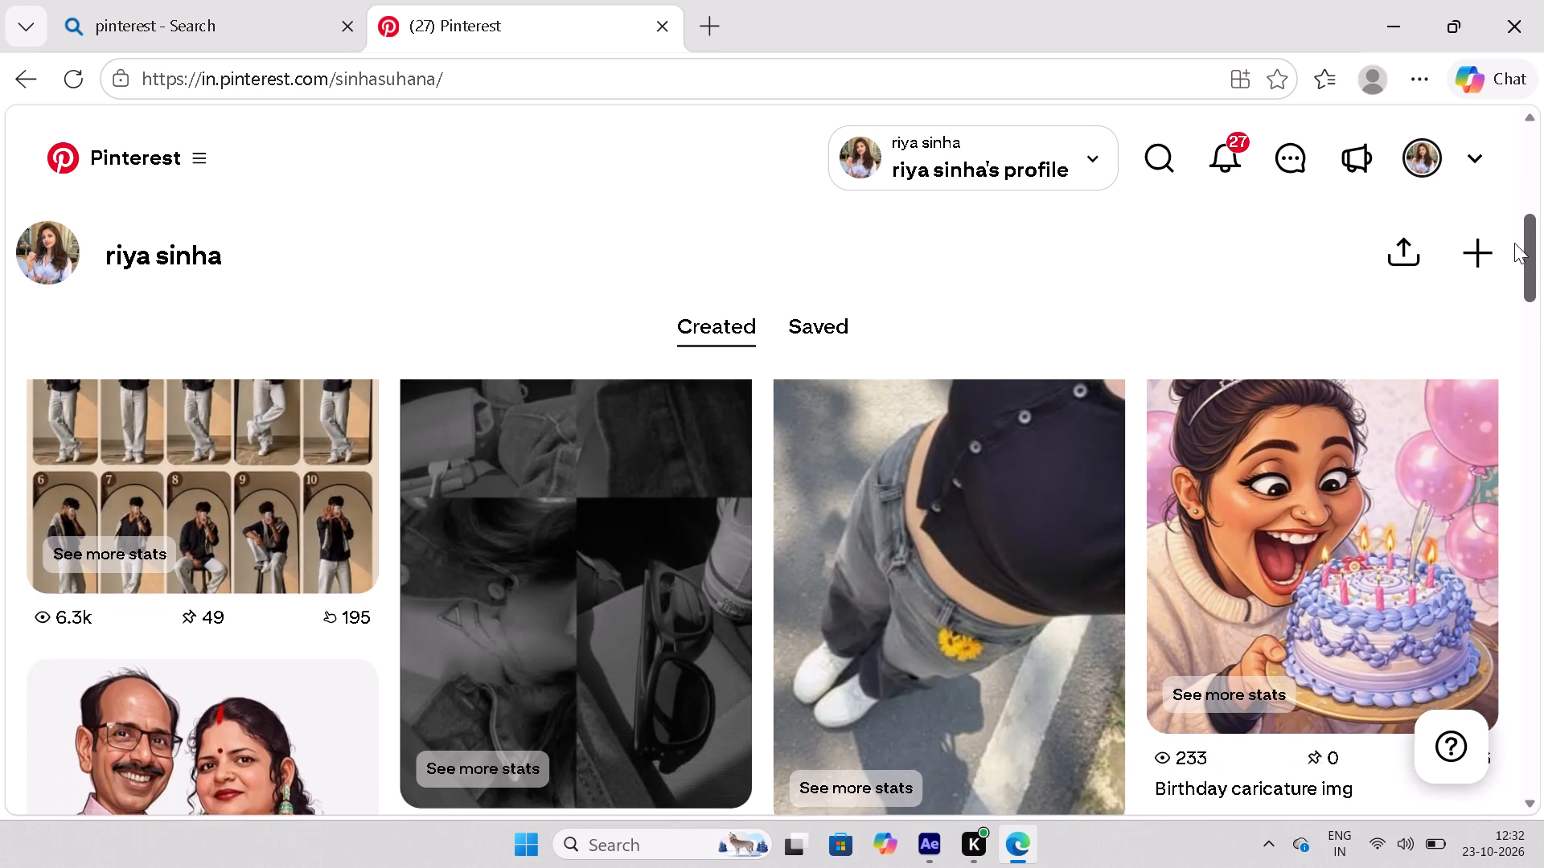
left_click_drag(1514, 243, 1514, 266)
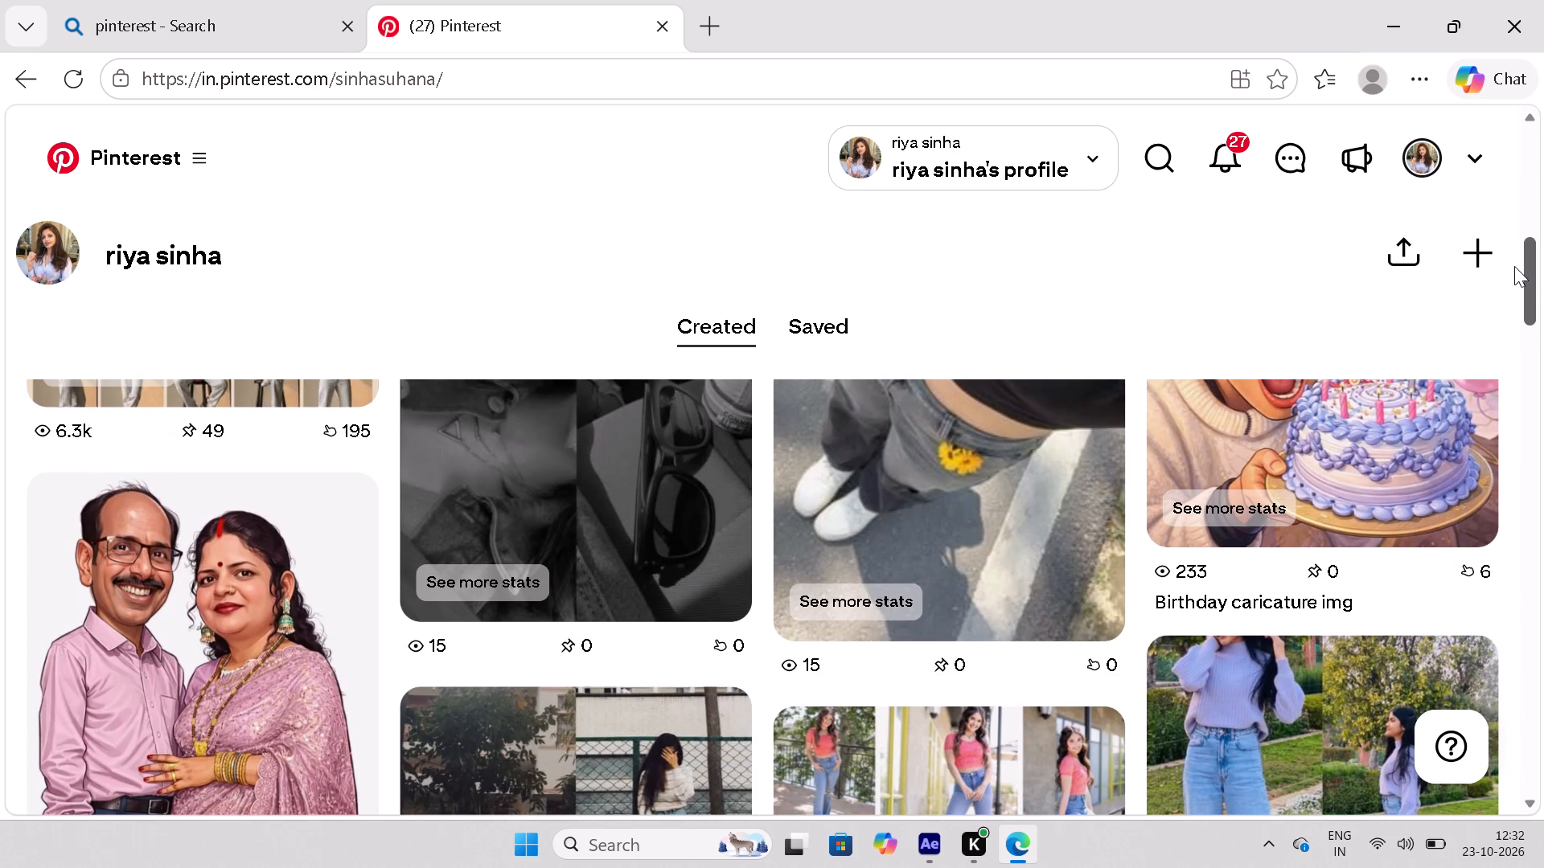
left_click_drag(1514, 266, 1514, 263)
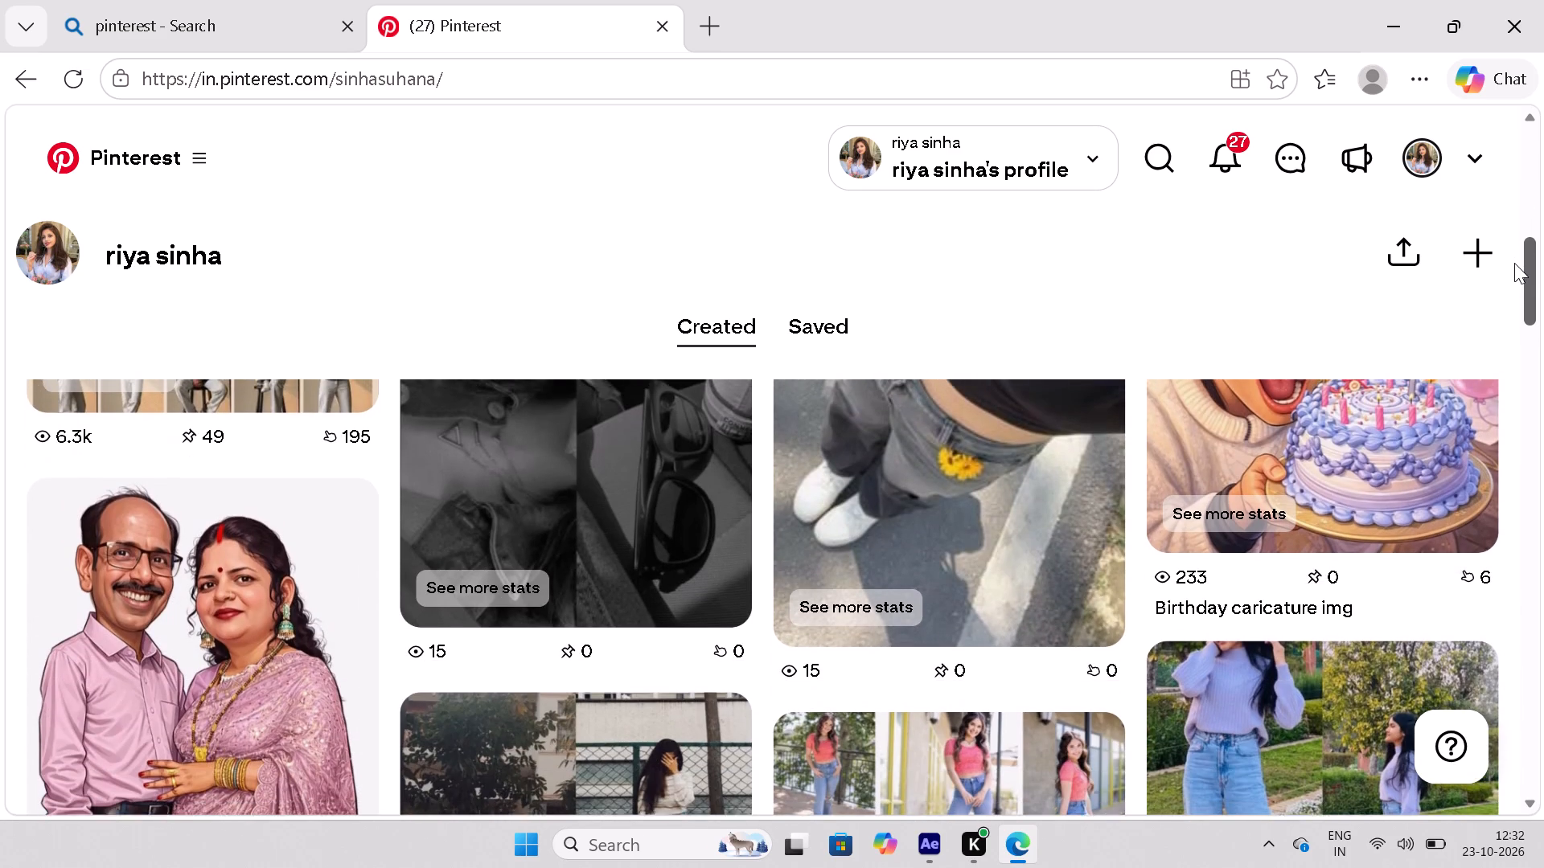
left_click_drag(1514, 263, 1512, 235)
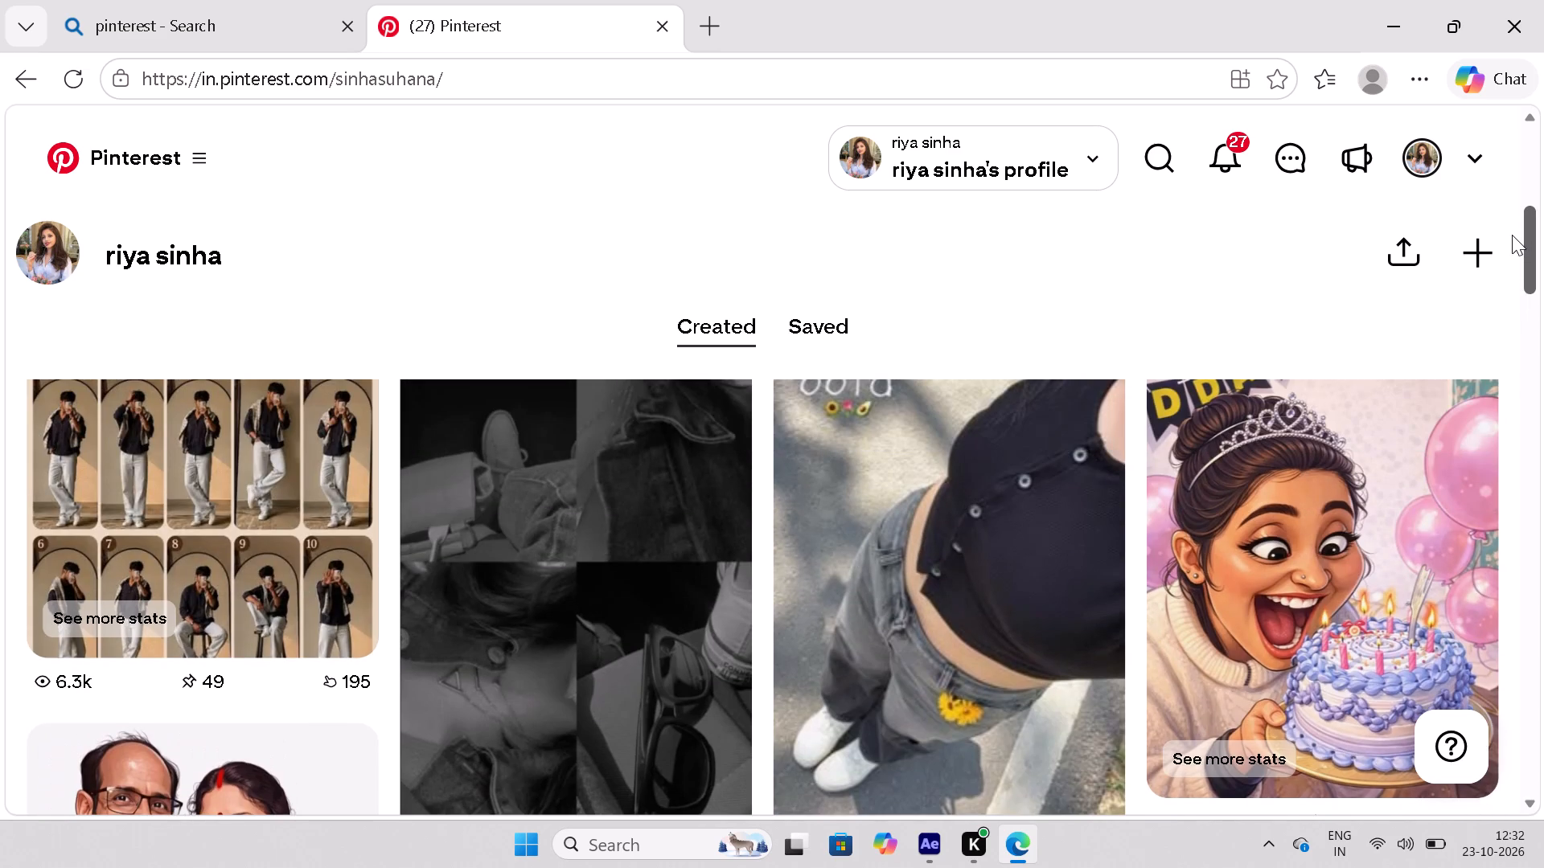
left_click_drag(1512, 235, 1512, 235)
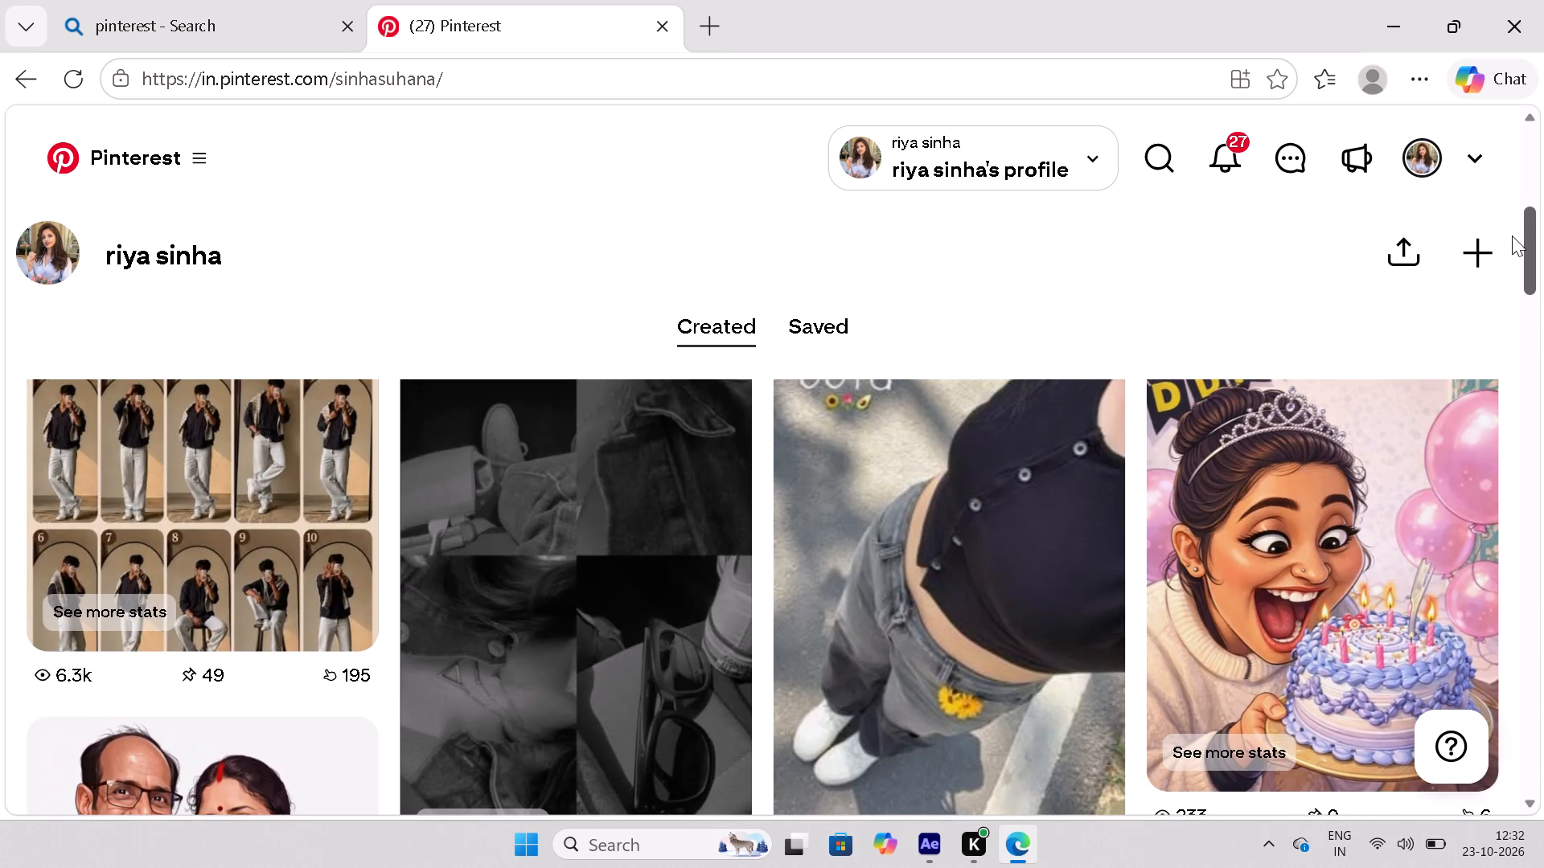
left_click_drag(1512, 235, 1520, 312)
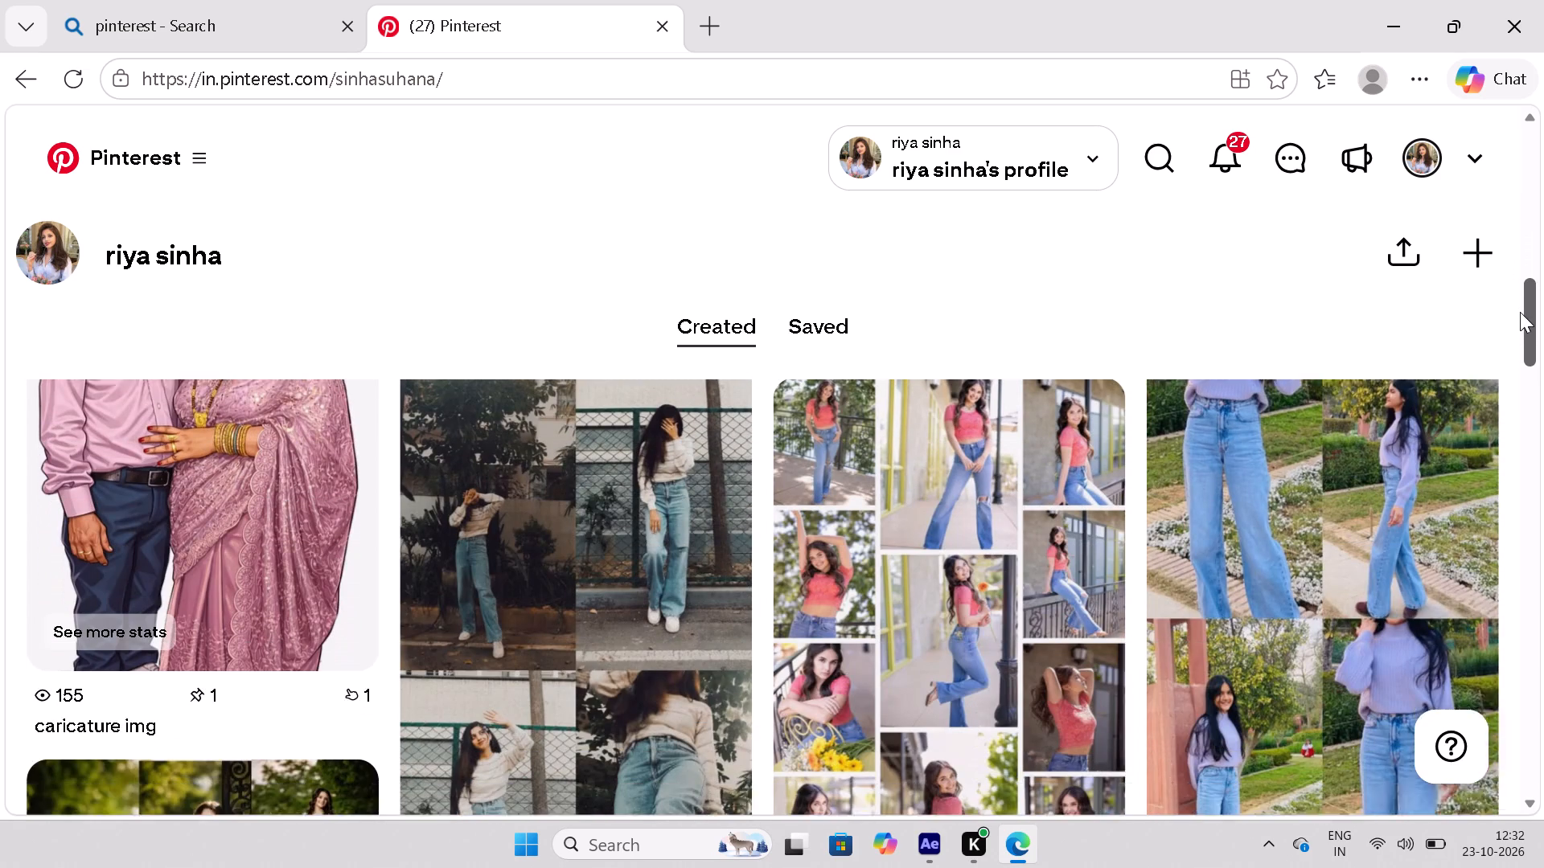
left_click_drag(1520, 312, 1523, 415)
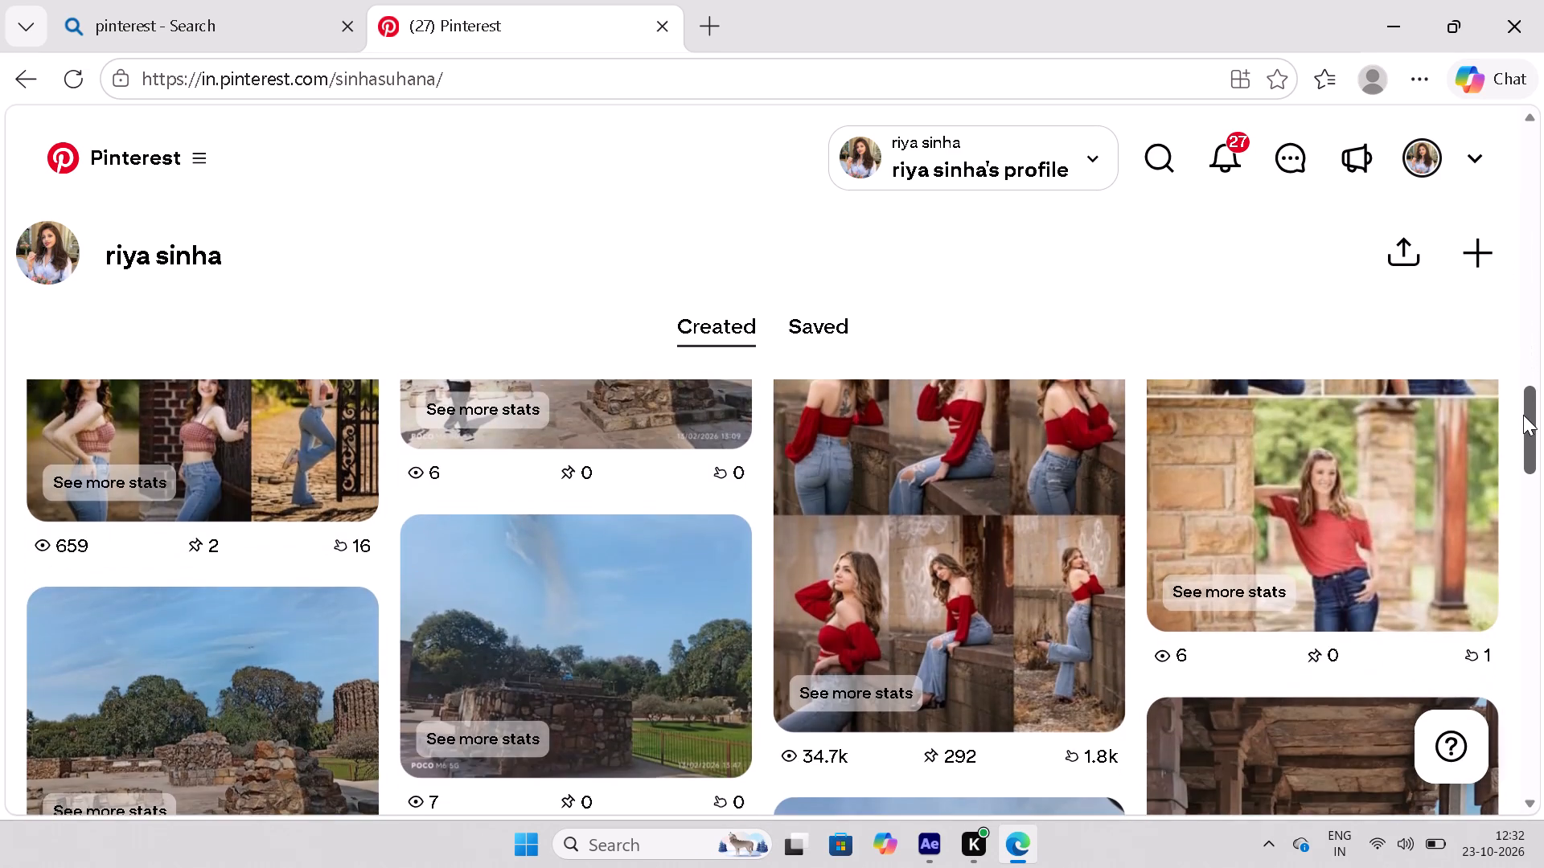
left_click_drag(1523, 415, 1516, 444)
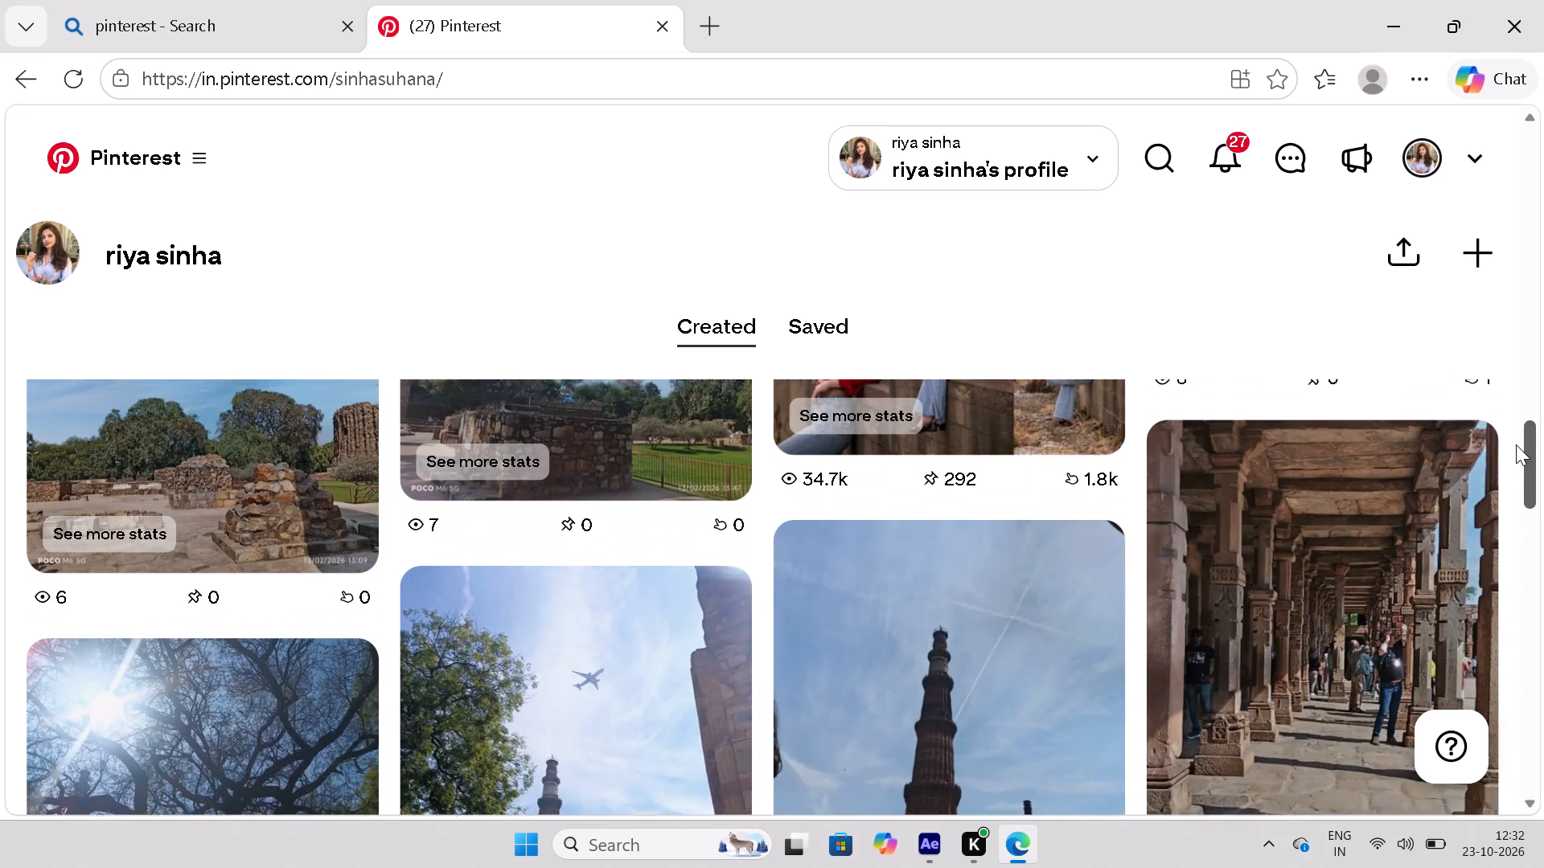
left_click_drag(1516, 444, 1472, 61)
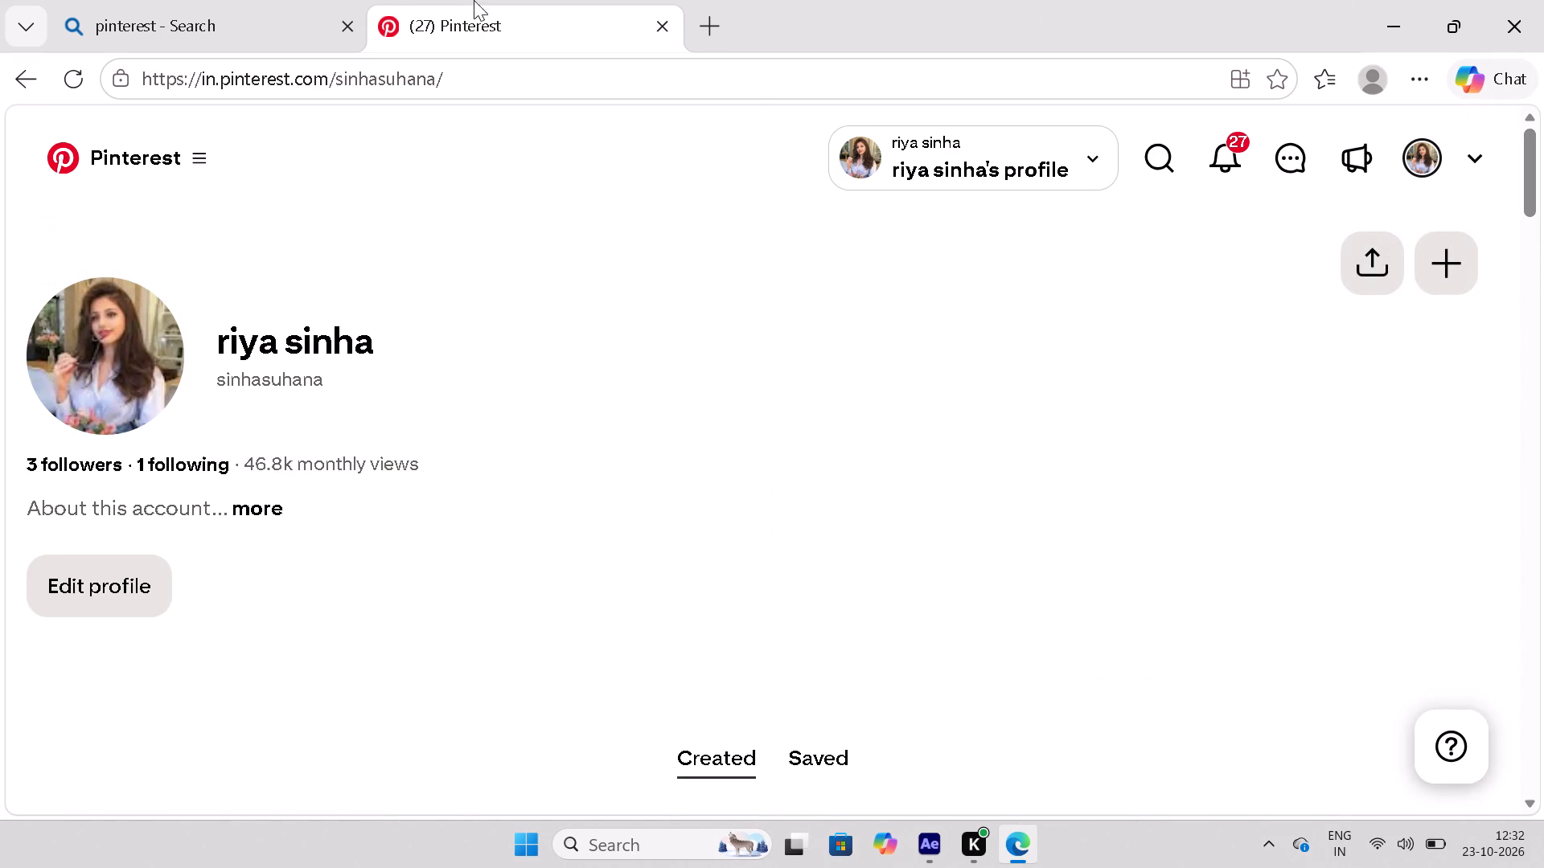
Open the Pinterest search field without running a search, and close the Pinterest tab.
left_click(1146, 145)
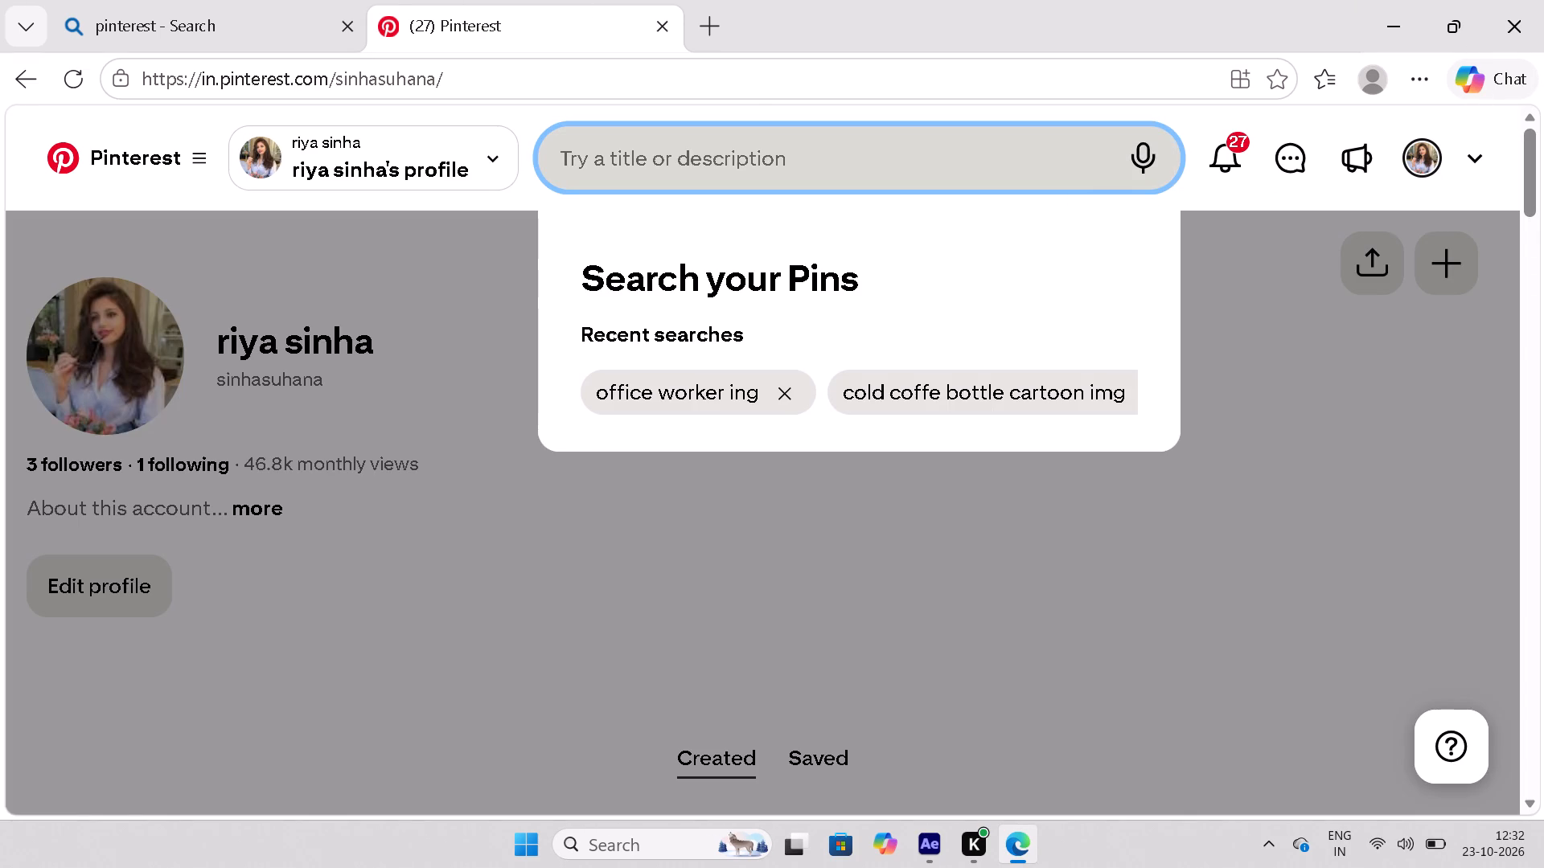
left_click(750, 145)
left_click(672, 30)
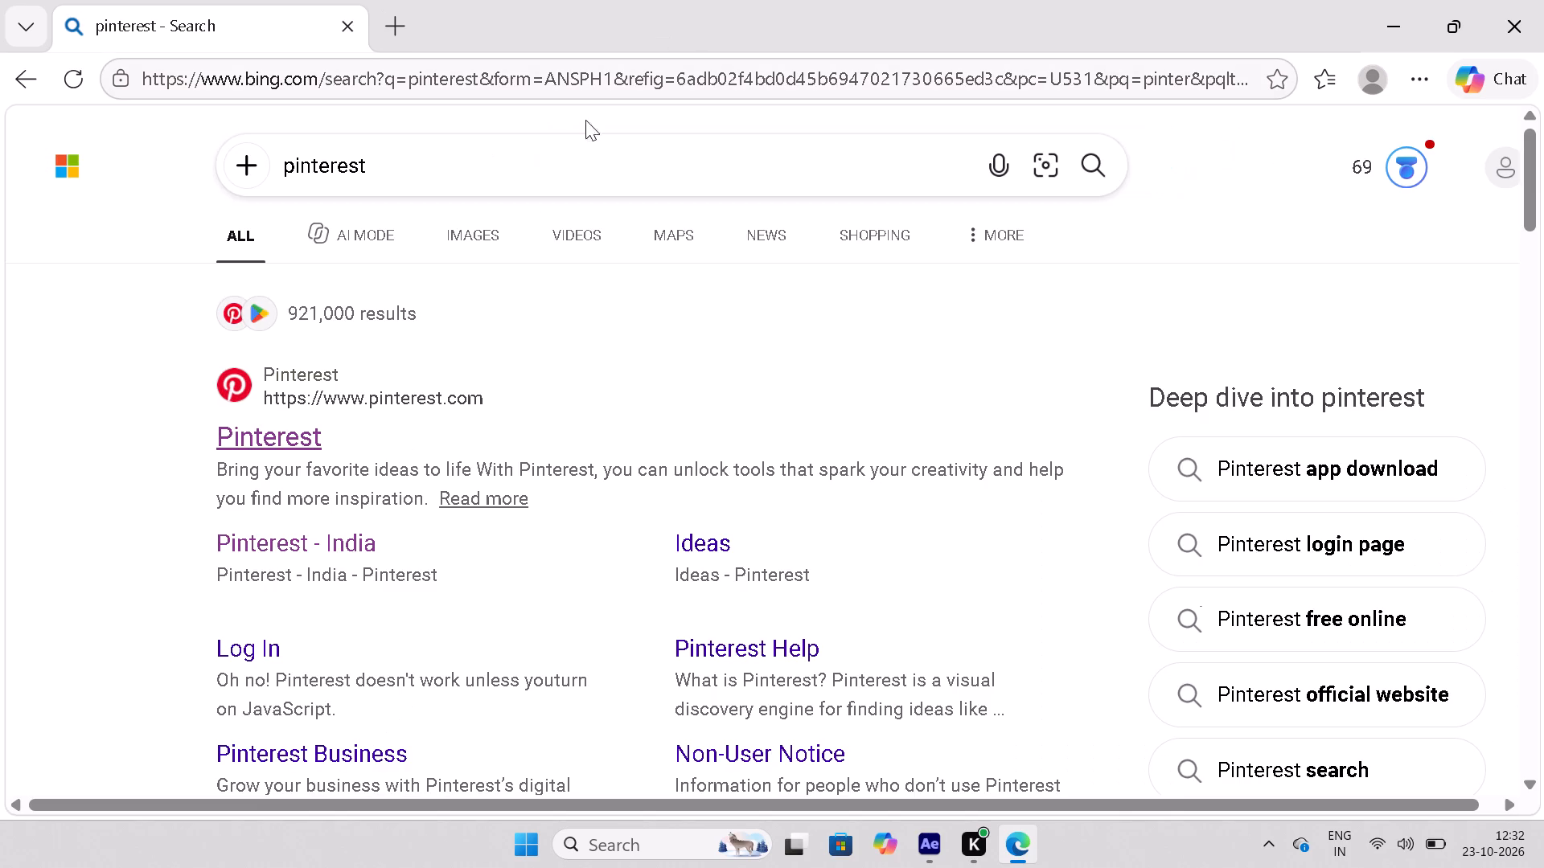
Replace the pinterest query and search the web for Pixabay using the suggested entry.
left_click_drag(495, 162, 220, 145)
key("BackSpace")
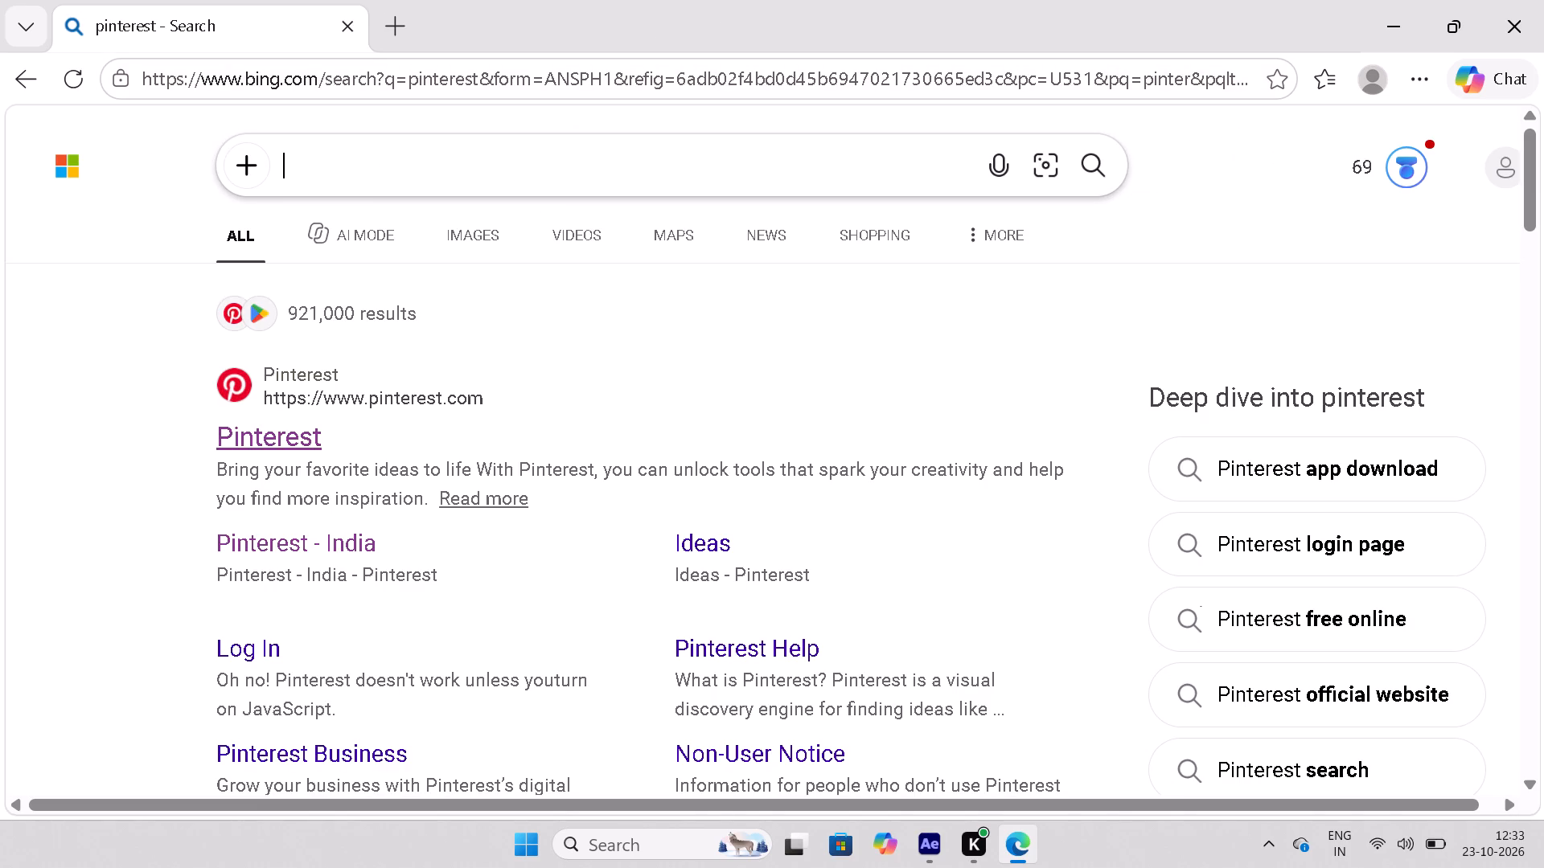
key("p")
key("i")
key("z")
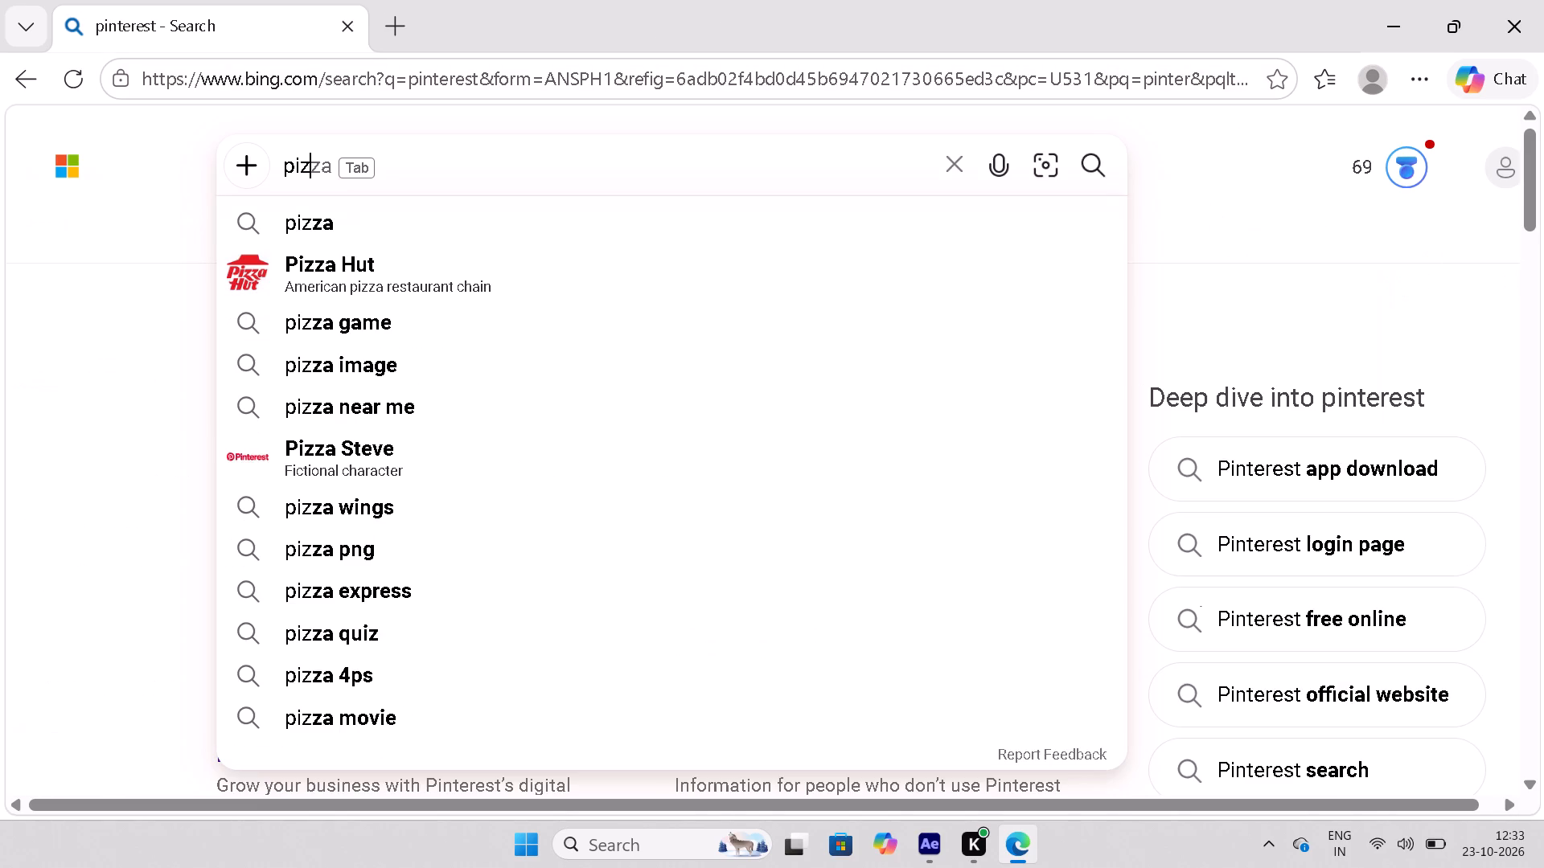
key("BackSpace")
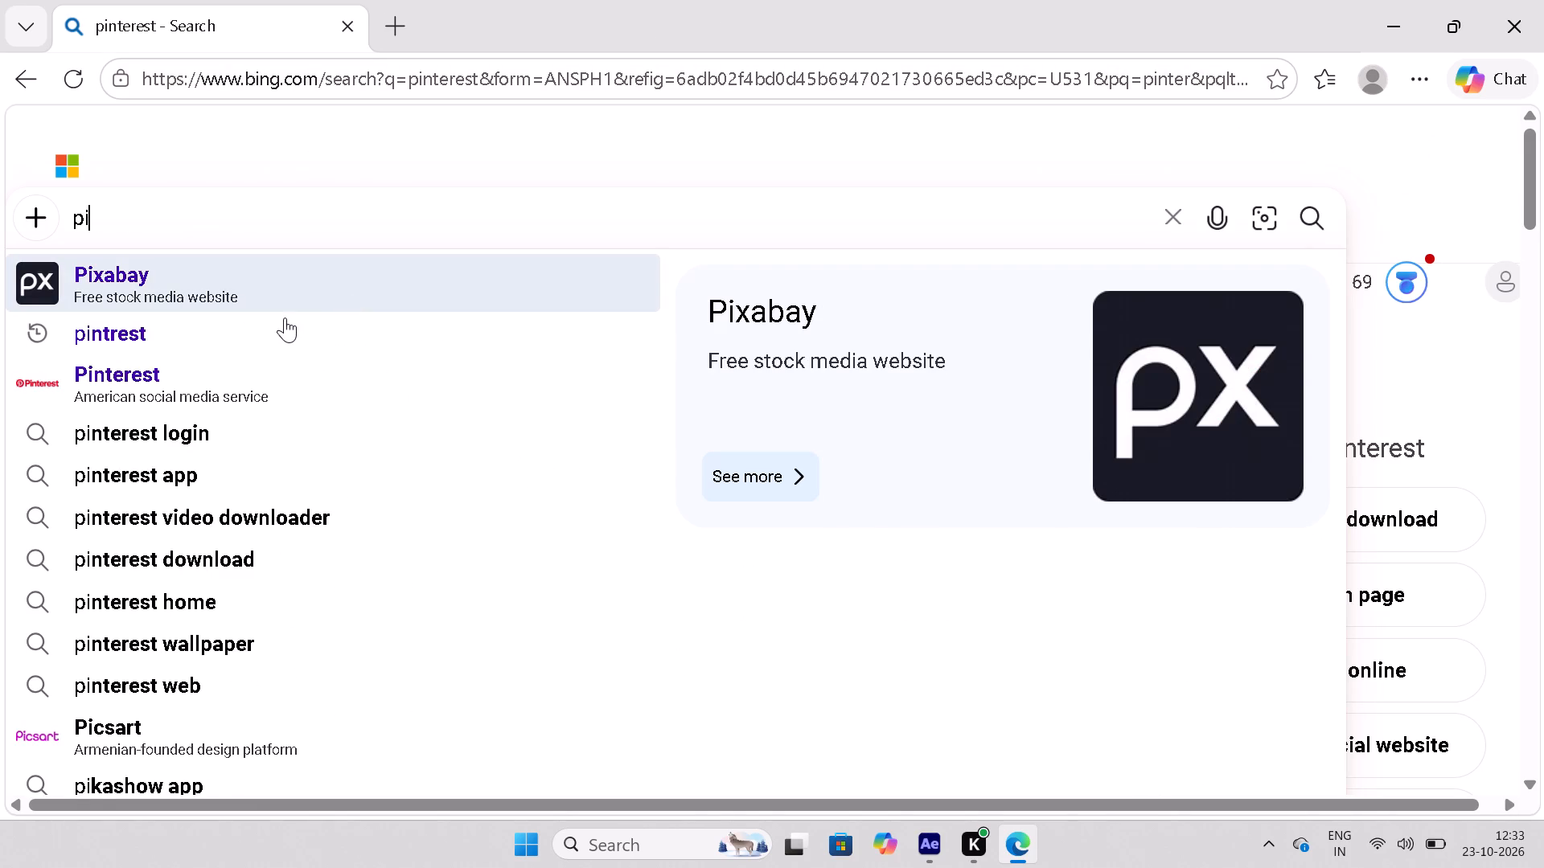
left_click(304, 288)
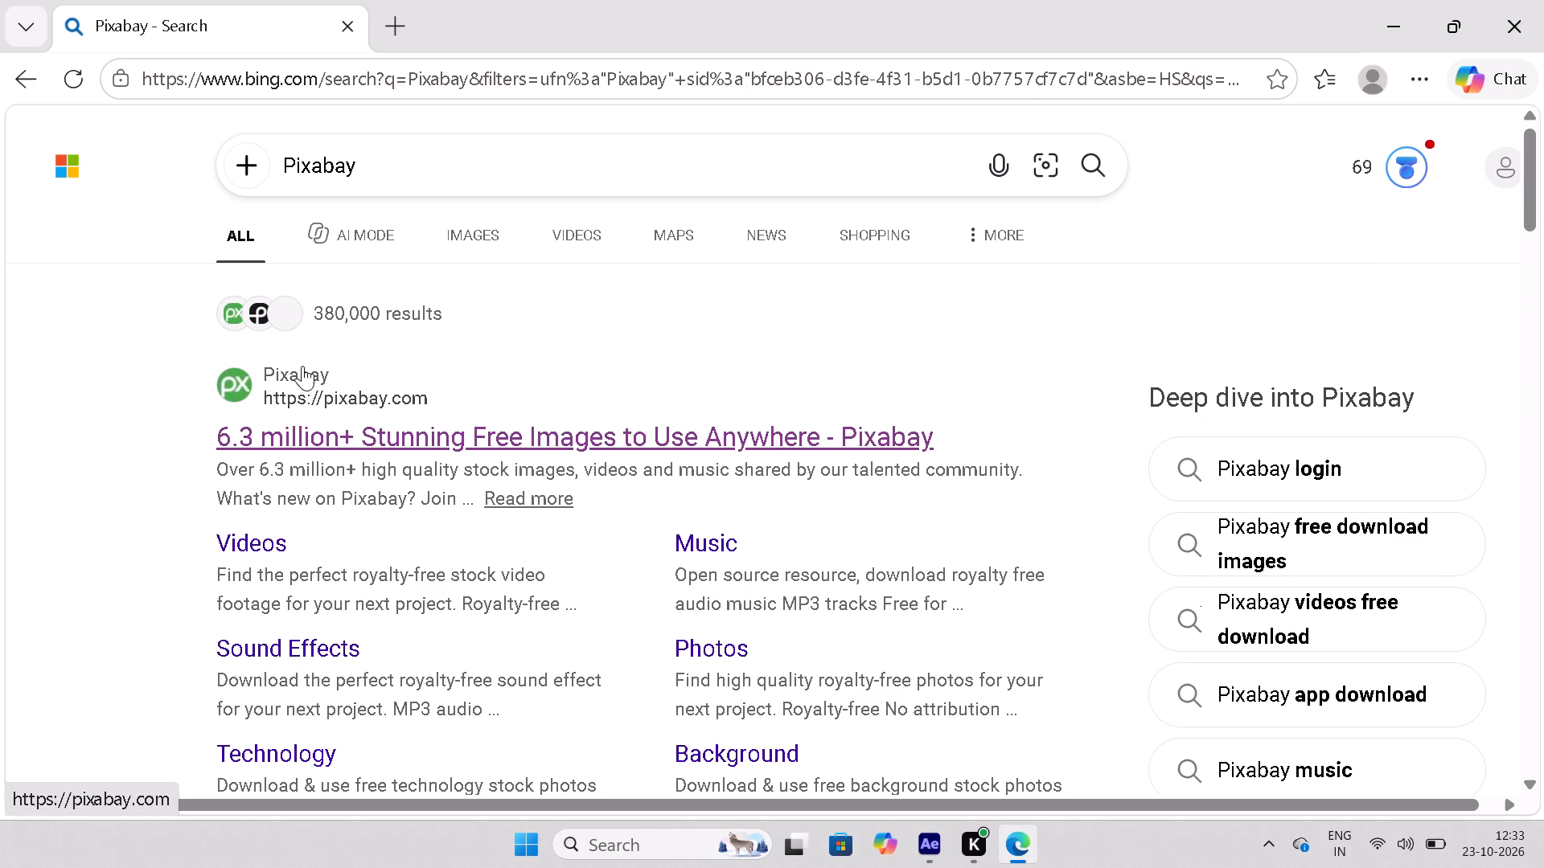
Open the Pixabay website from the search results and switch to its Videos category.
left_click(400, 447)
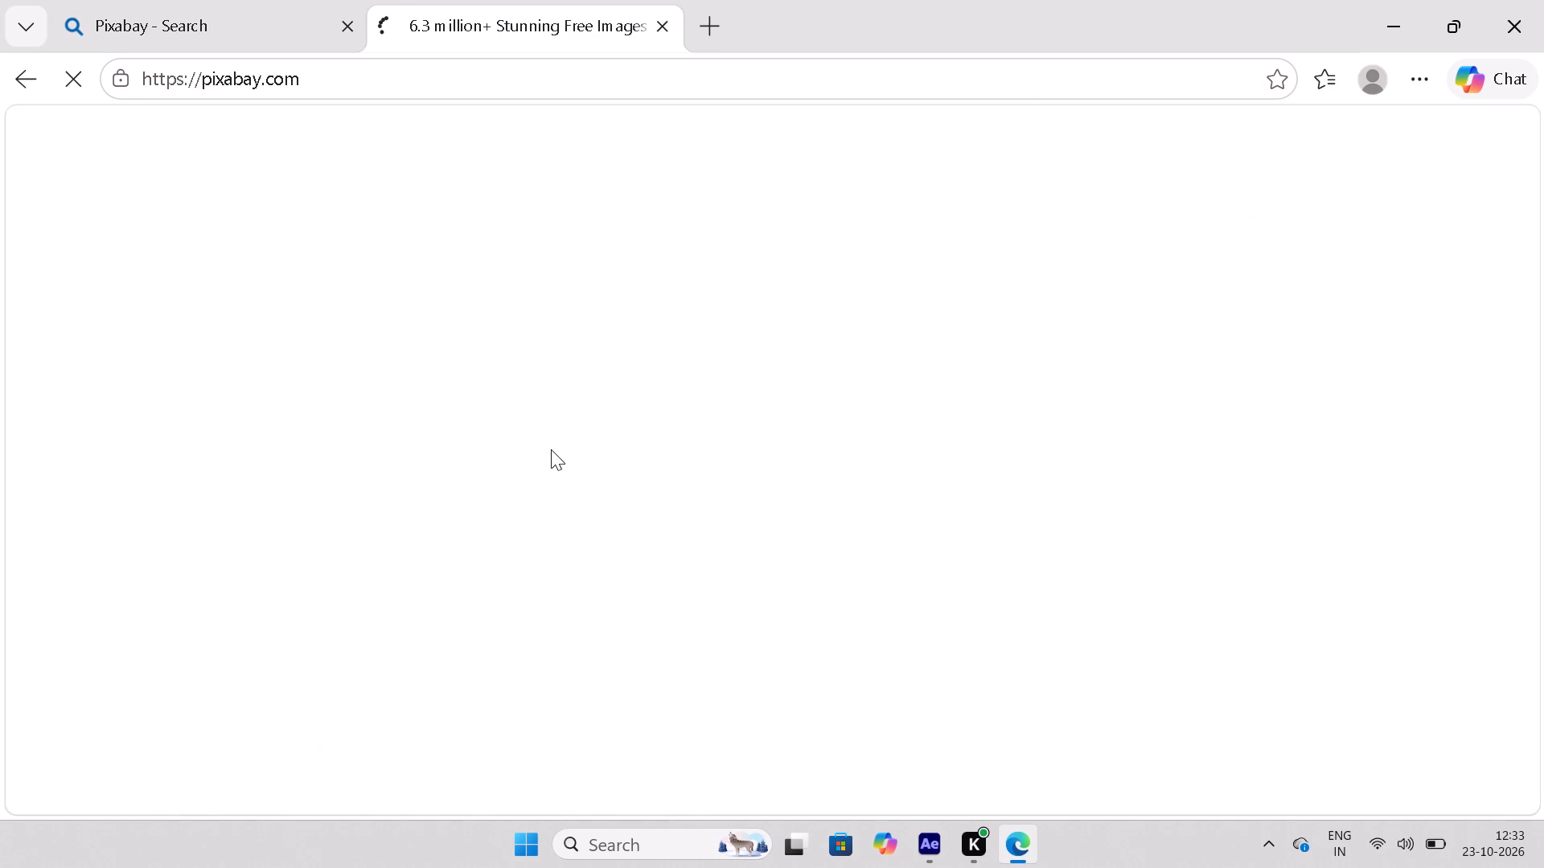
left_click(760, 445)
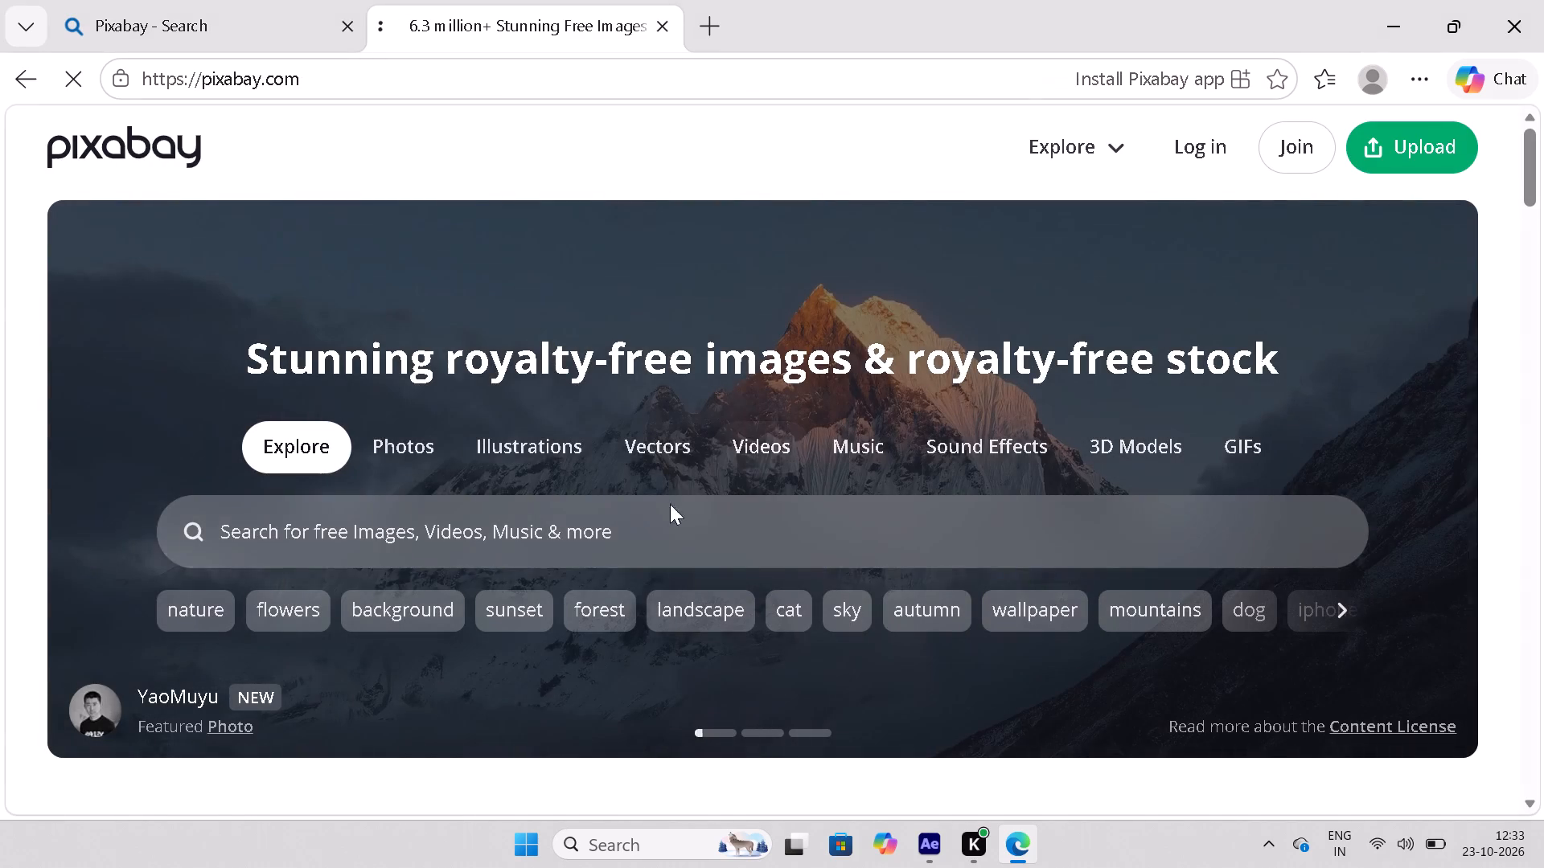
left_click(802, 437)
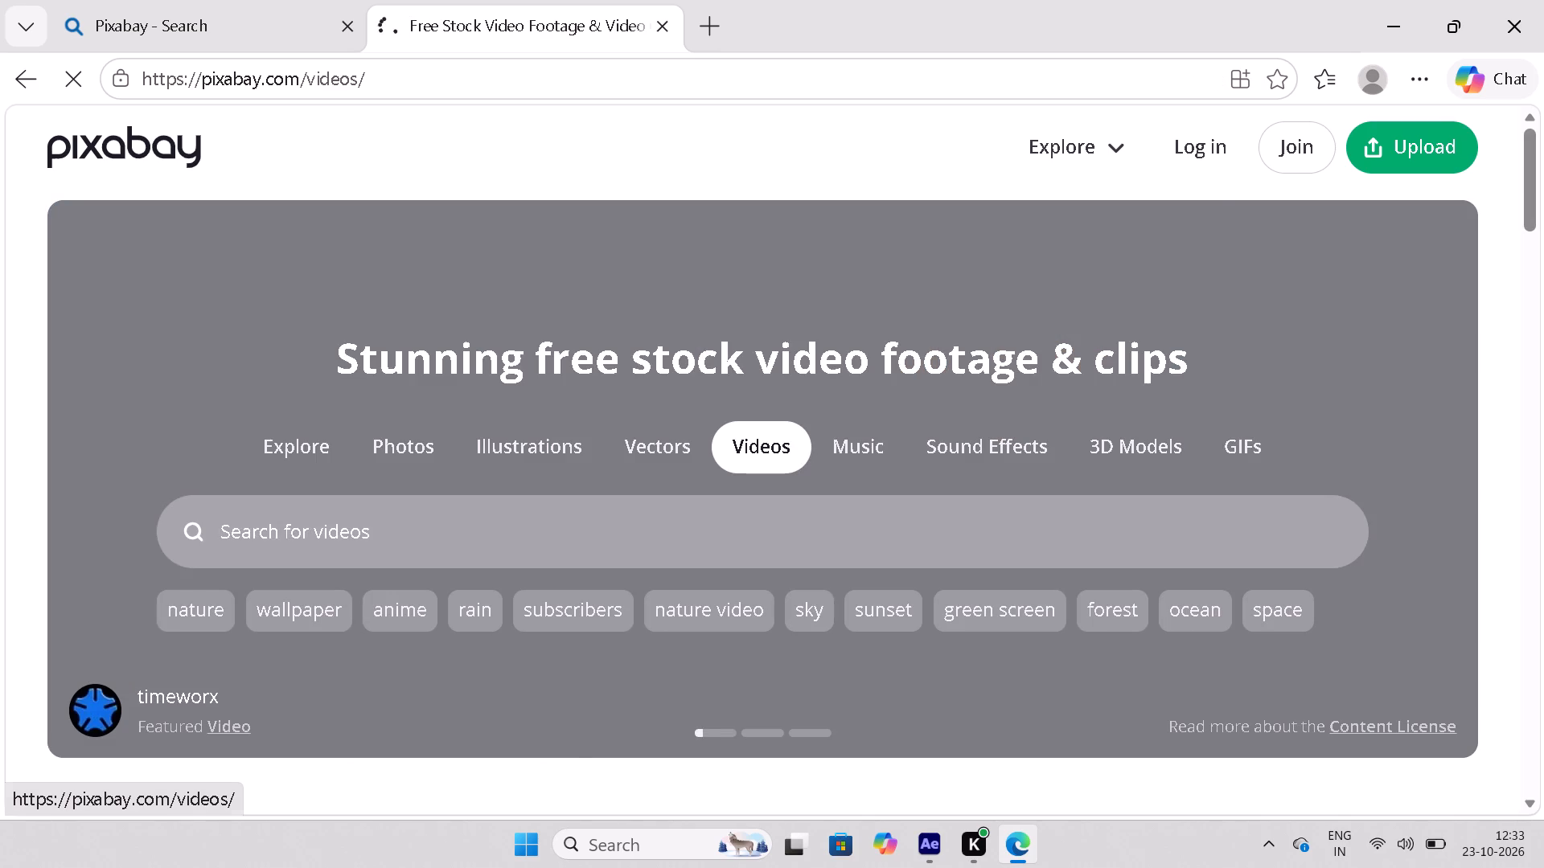
Search the Pixabay videos for "office work video".
left_click(547, 524)
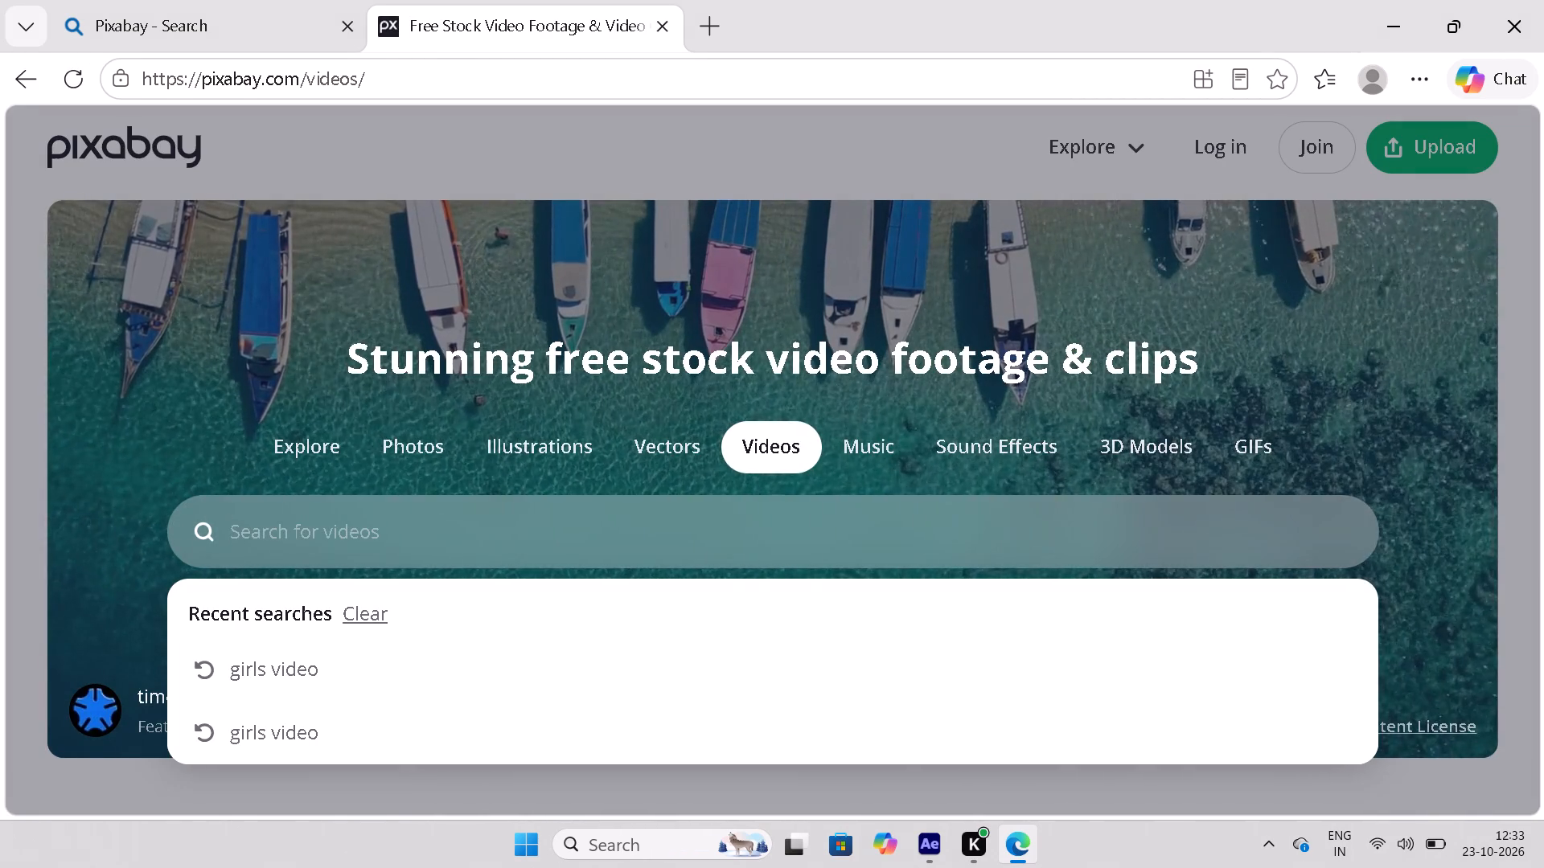
key("o")
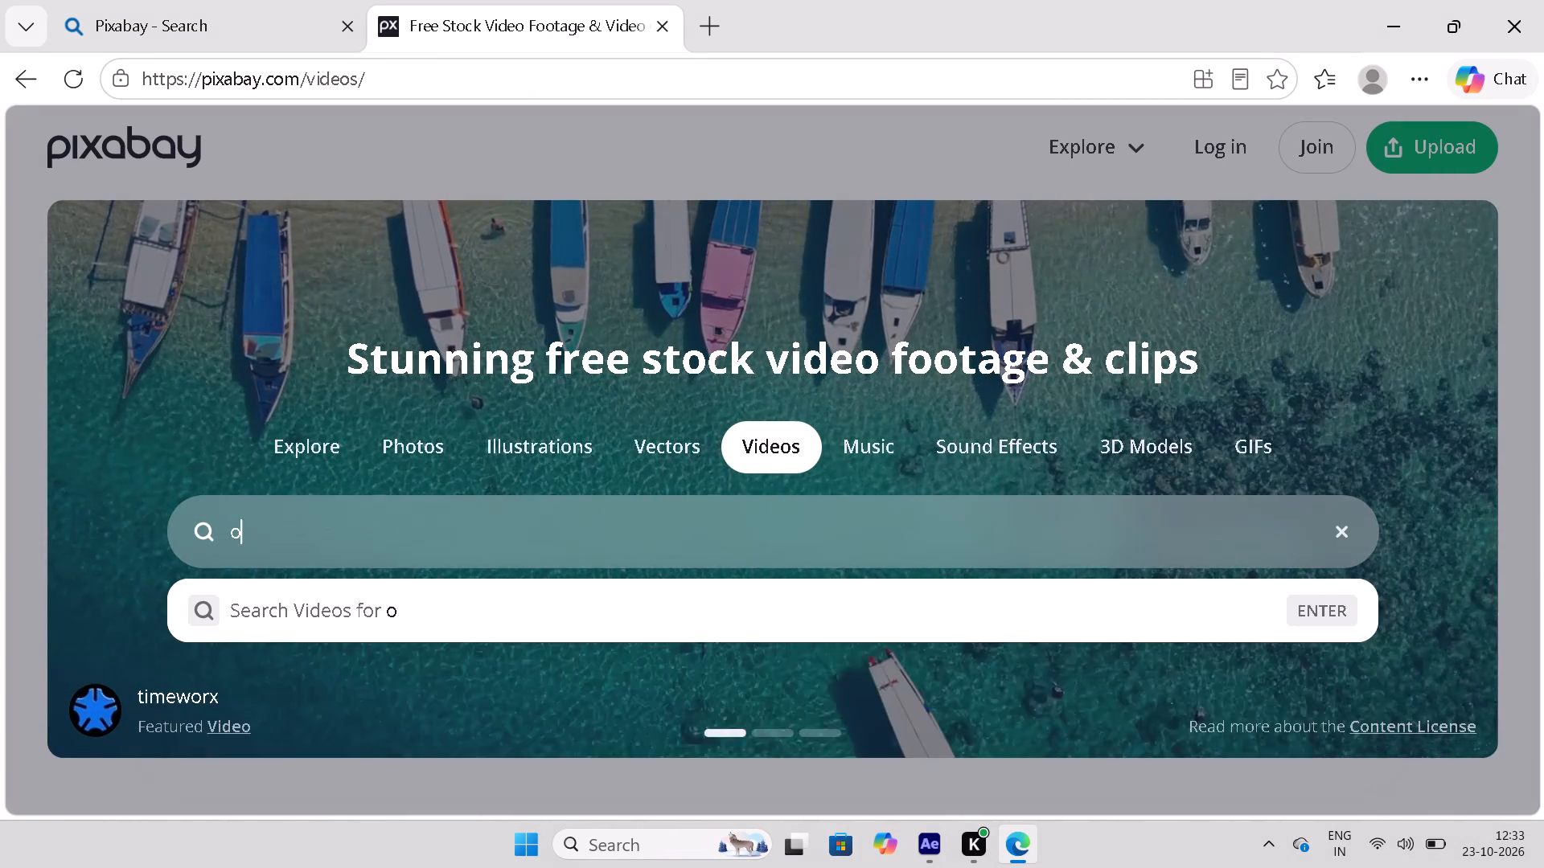
type("ffice w")
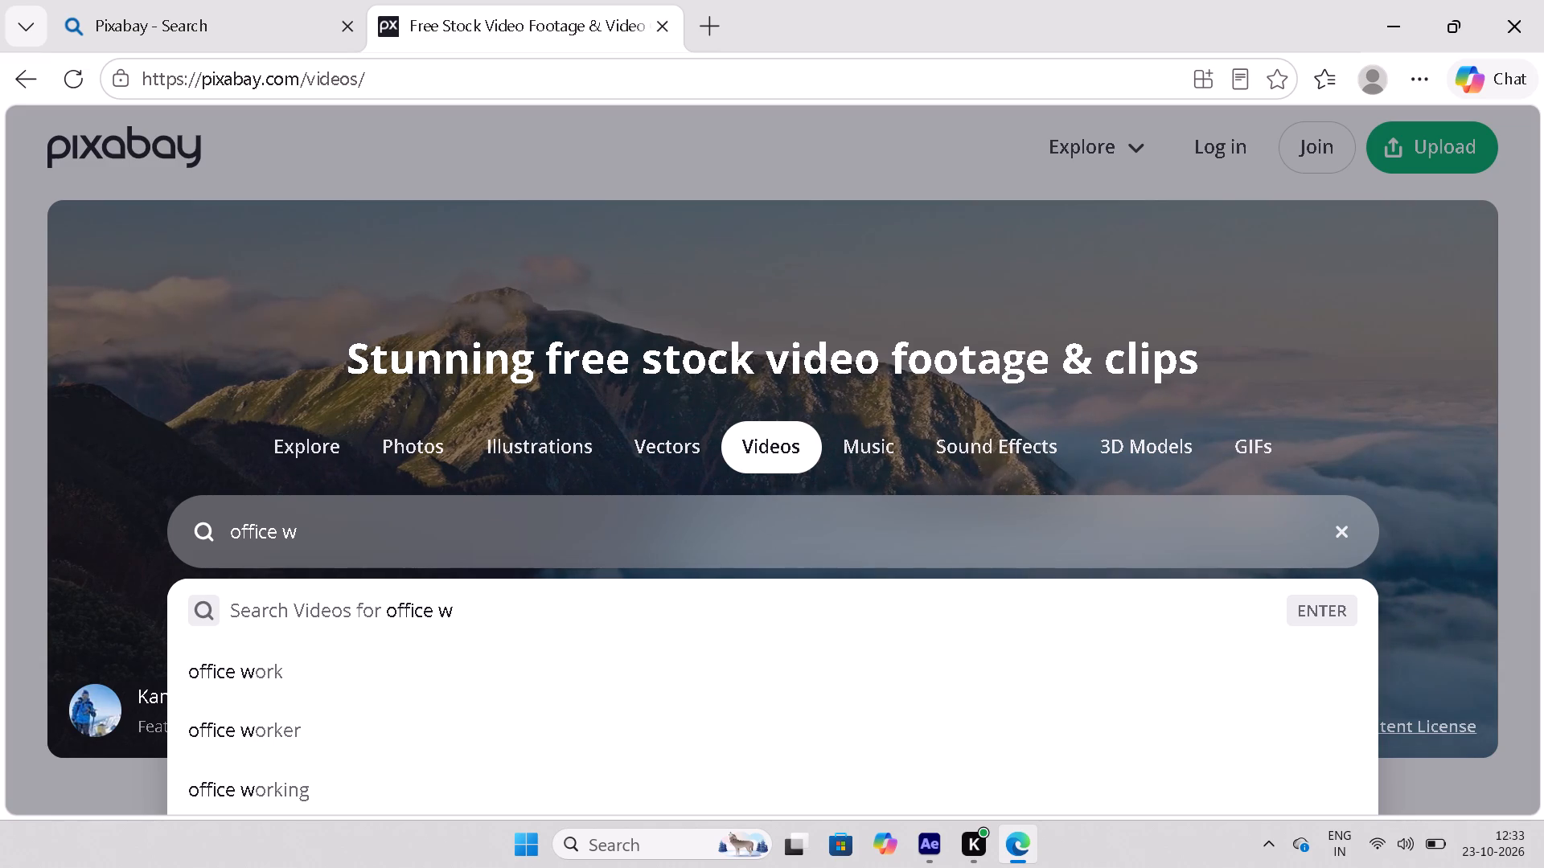
type("oe")
key("BackSpace")
type("rk video")
key("space")
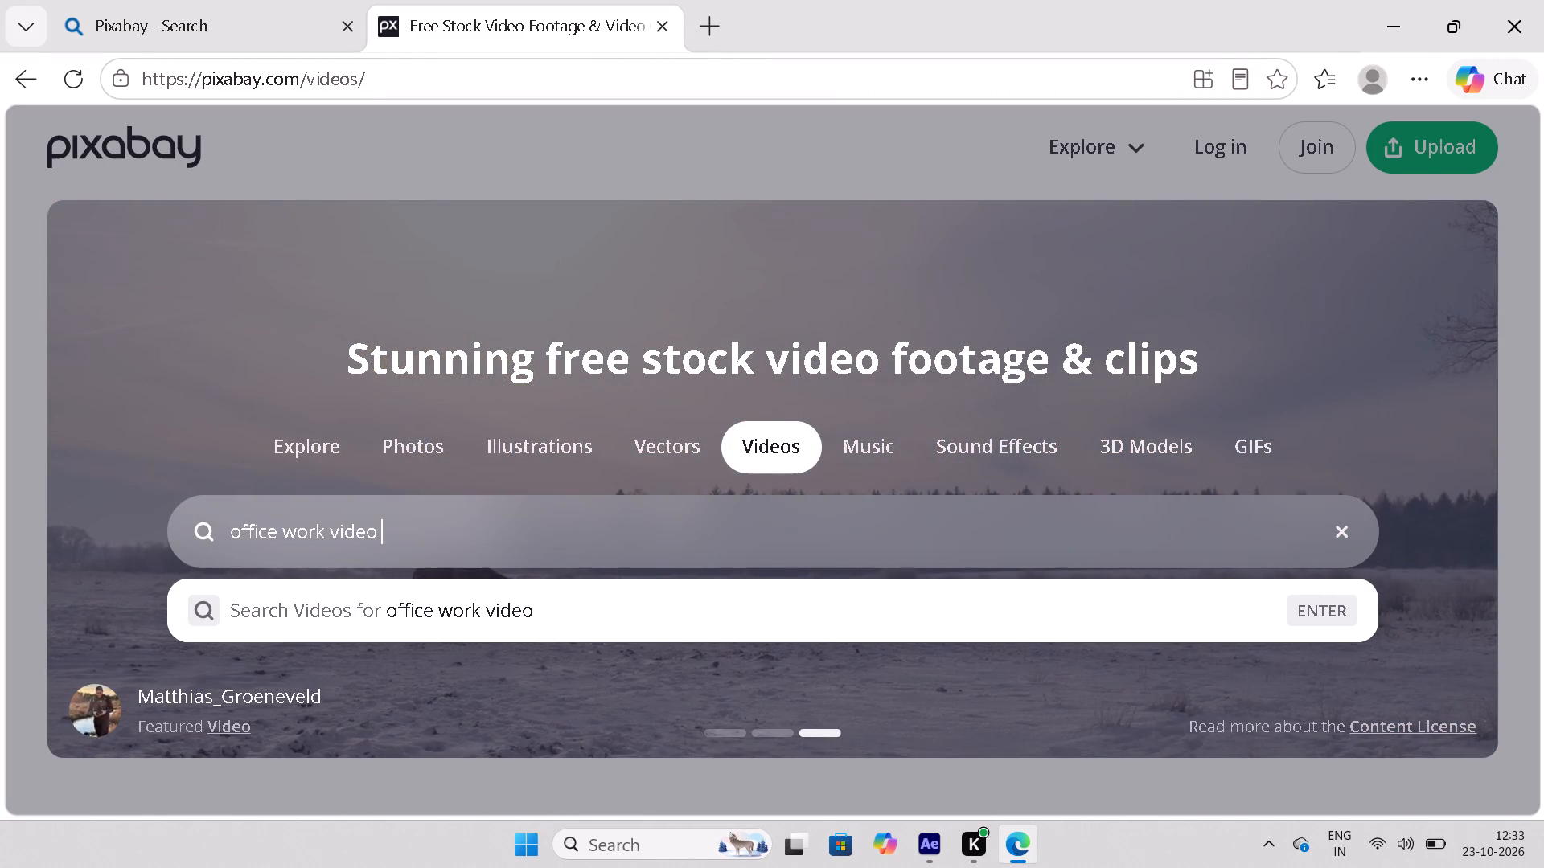
key("Return")
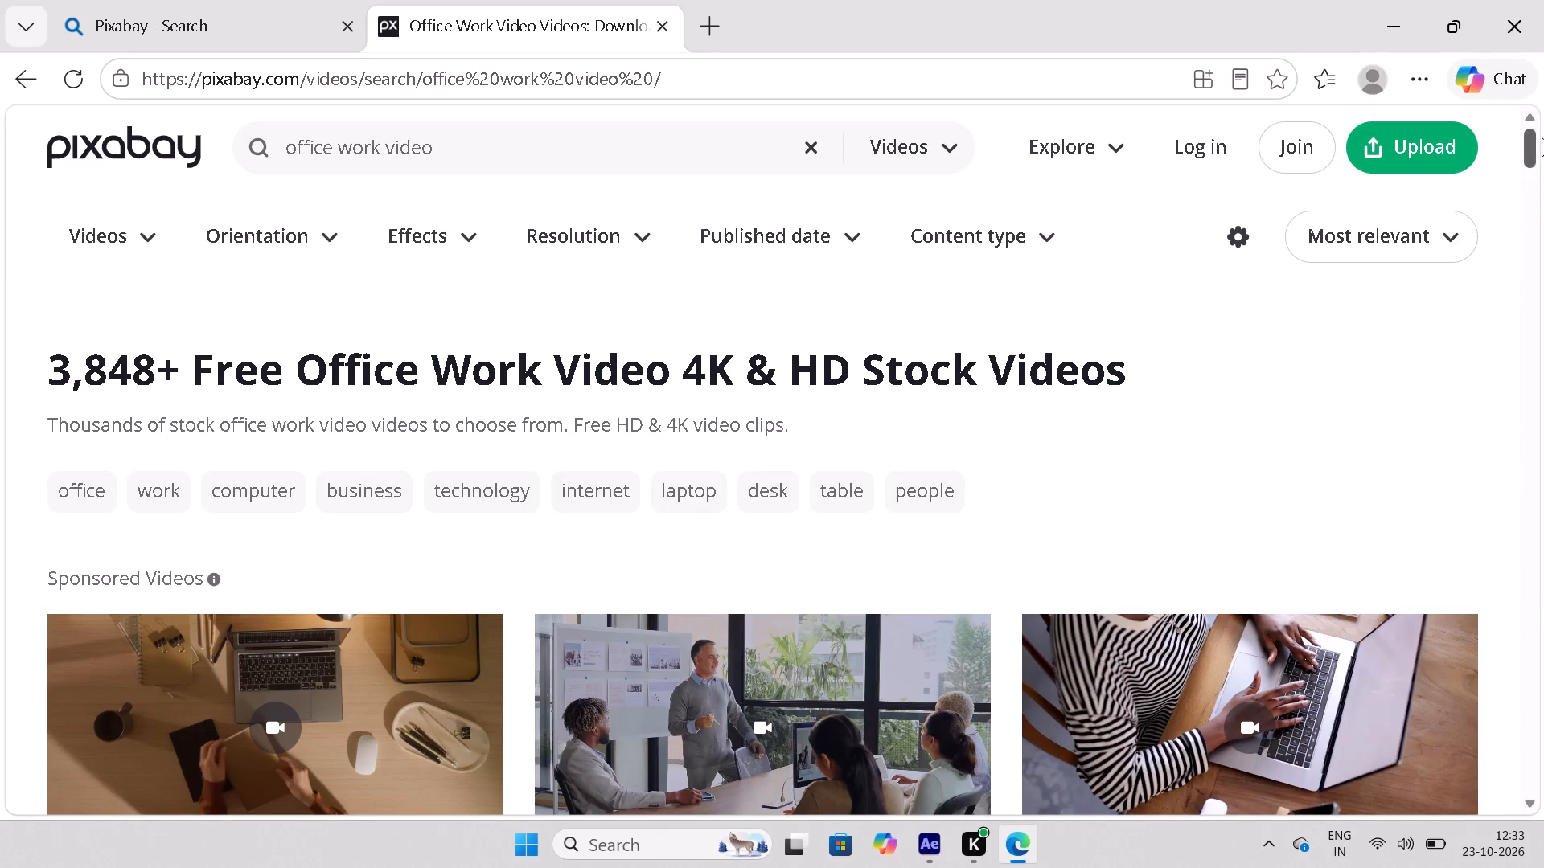
Browse the office work video results and open the sponsored clip of a man presenting to colleagues in a meeting room.
left_click_drag(1533, 150, 1532, 179)
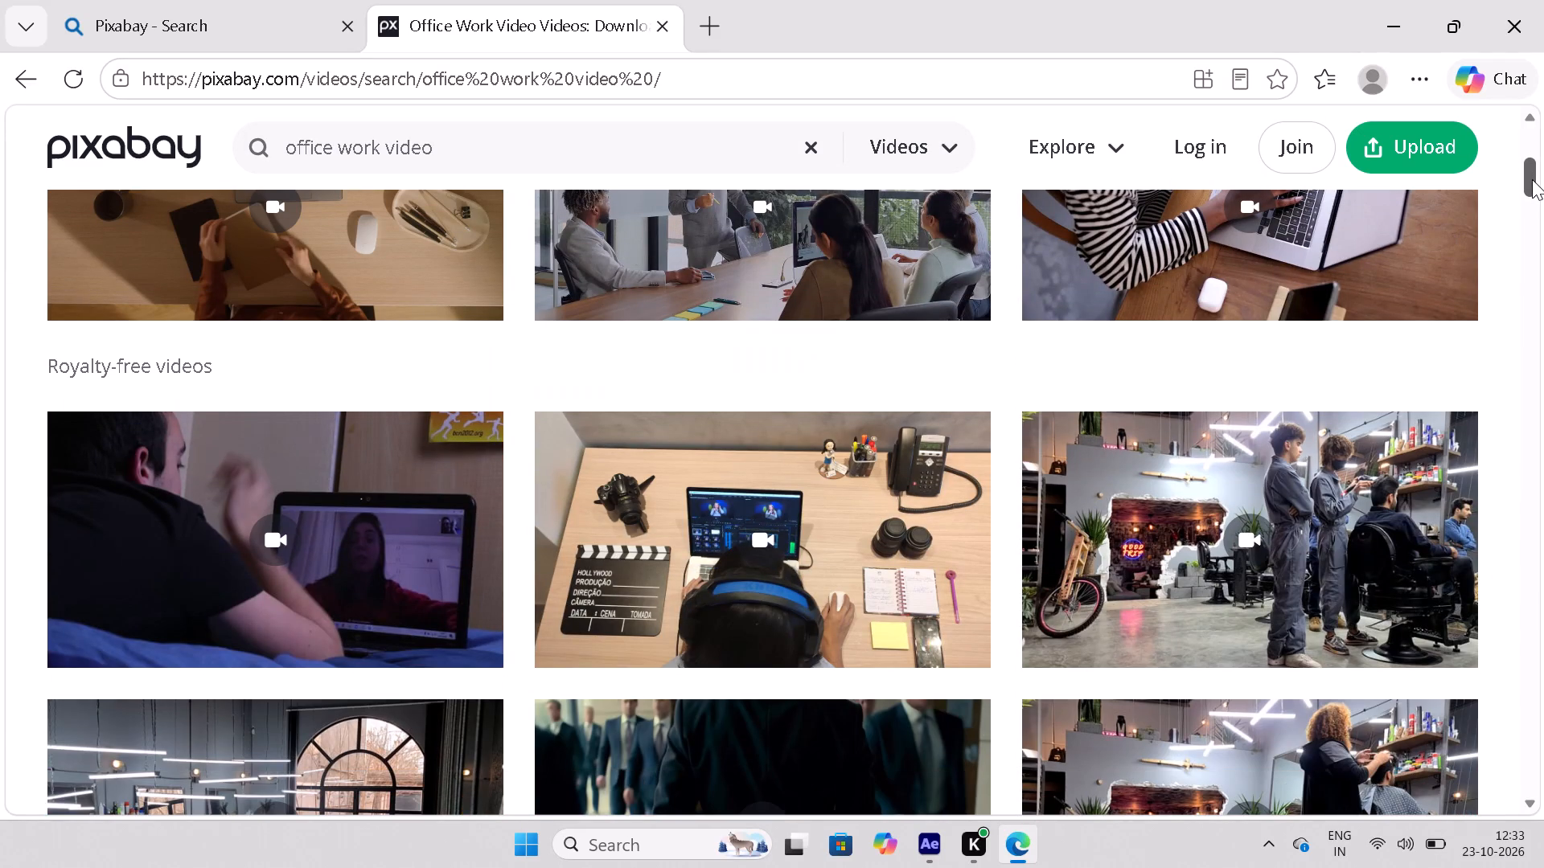
left_click_drag(1532, 179, 1532, 167)
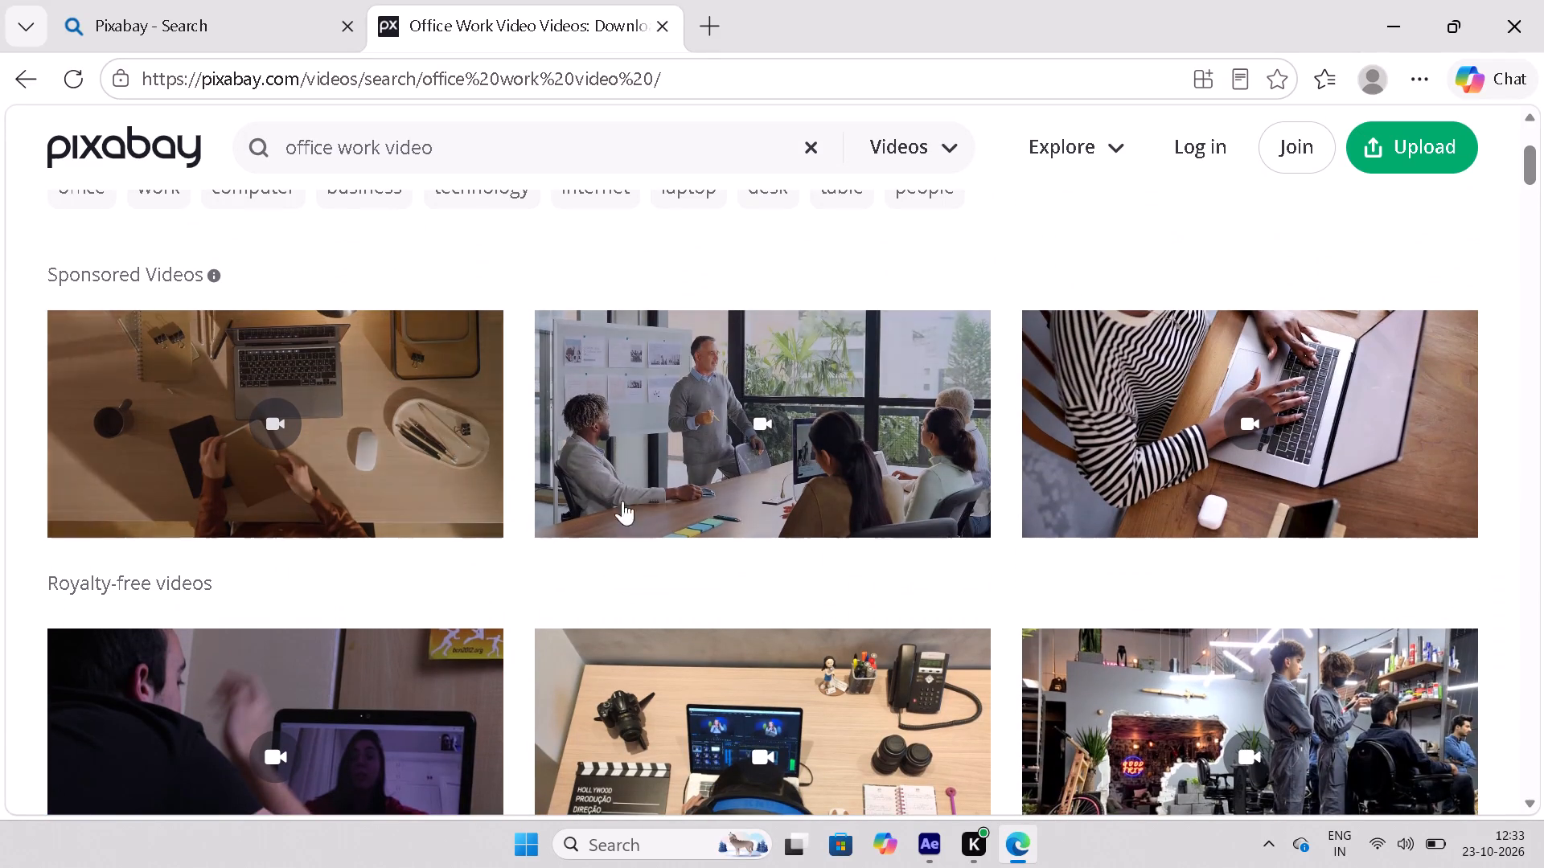
left_click(724, 436)
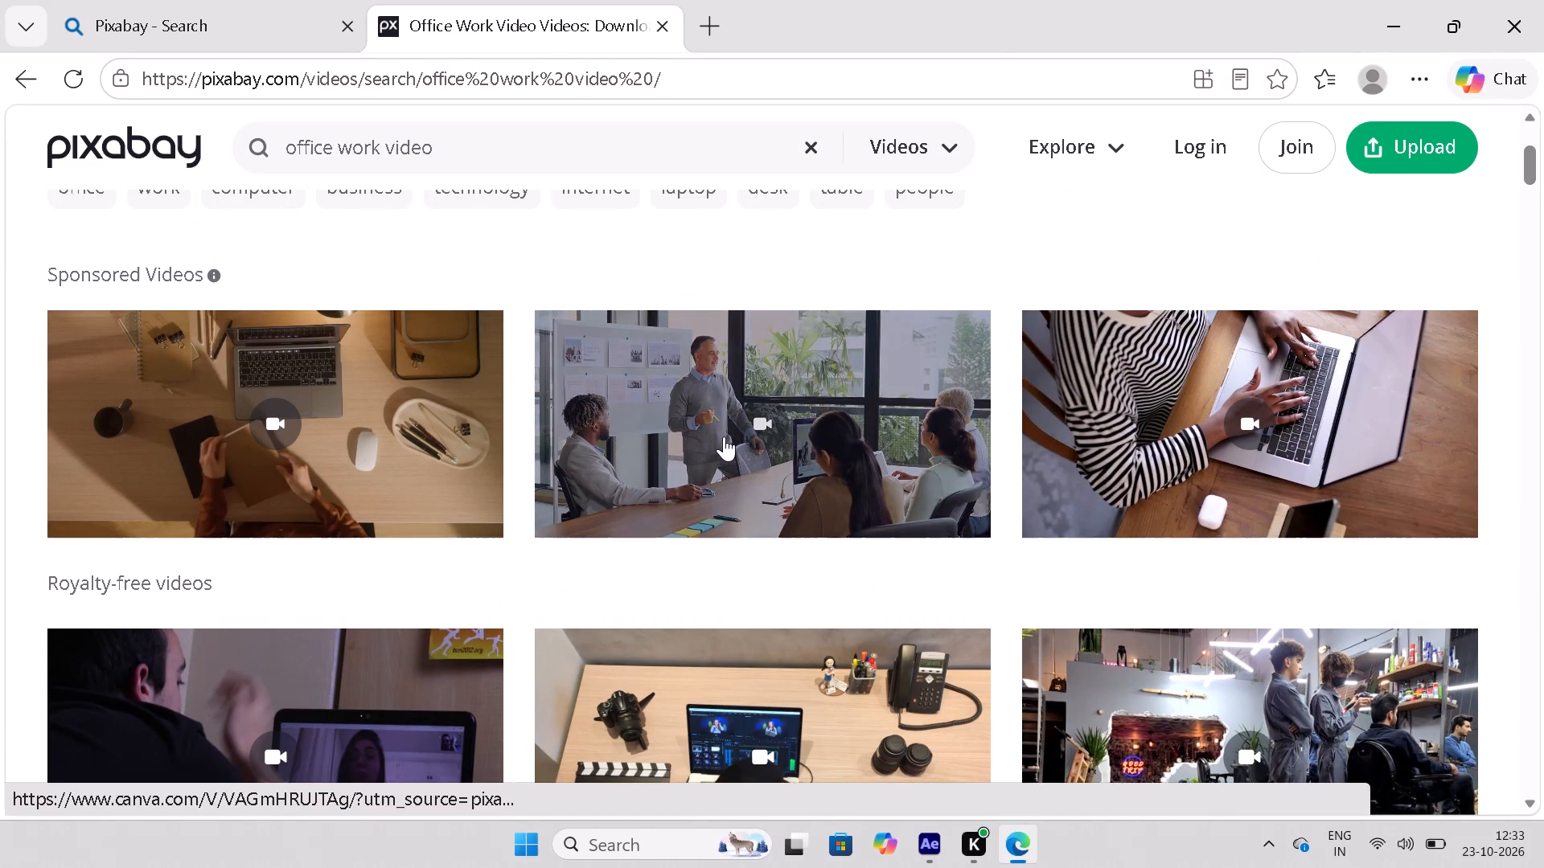
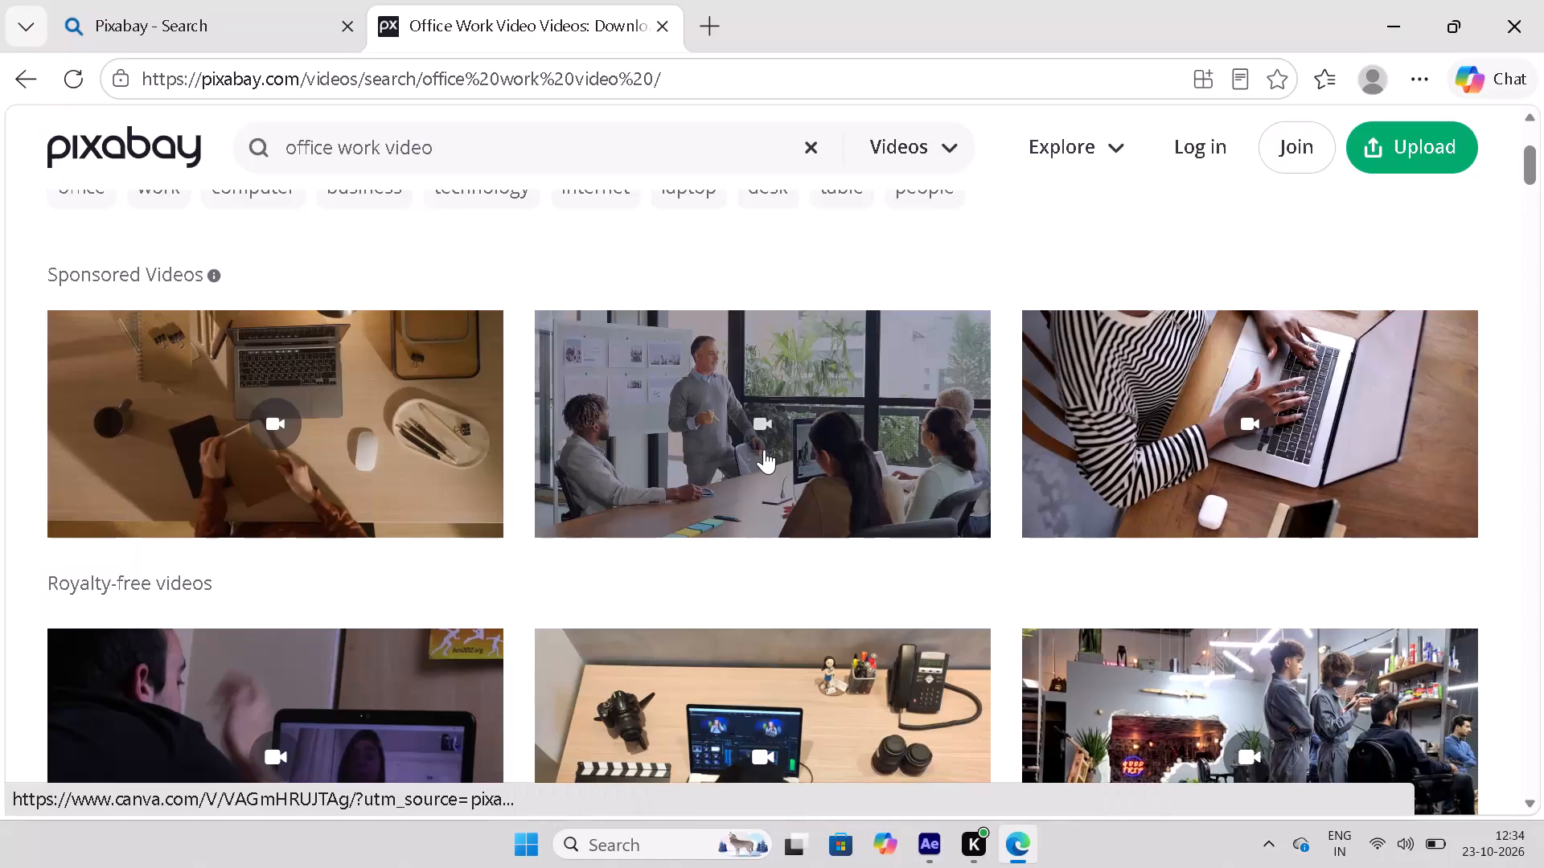
Browse further down the office work video results and download blackmarketmusic's clip of three men at a whiteboard.
left_click_drag(1529, 166, 1532, 239)
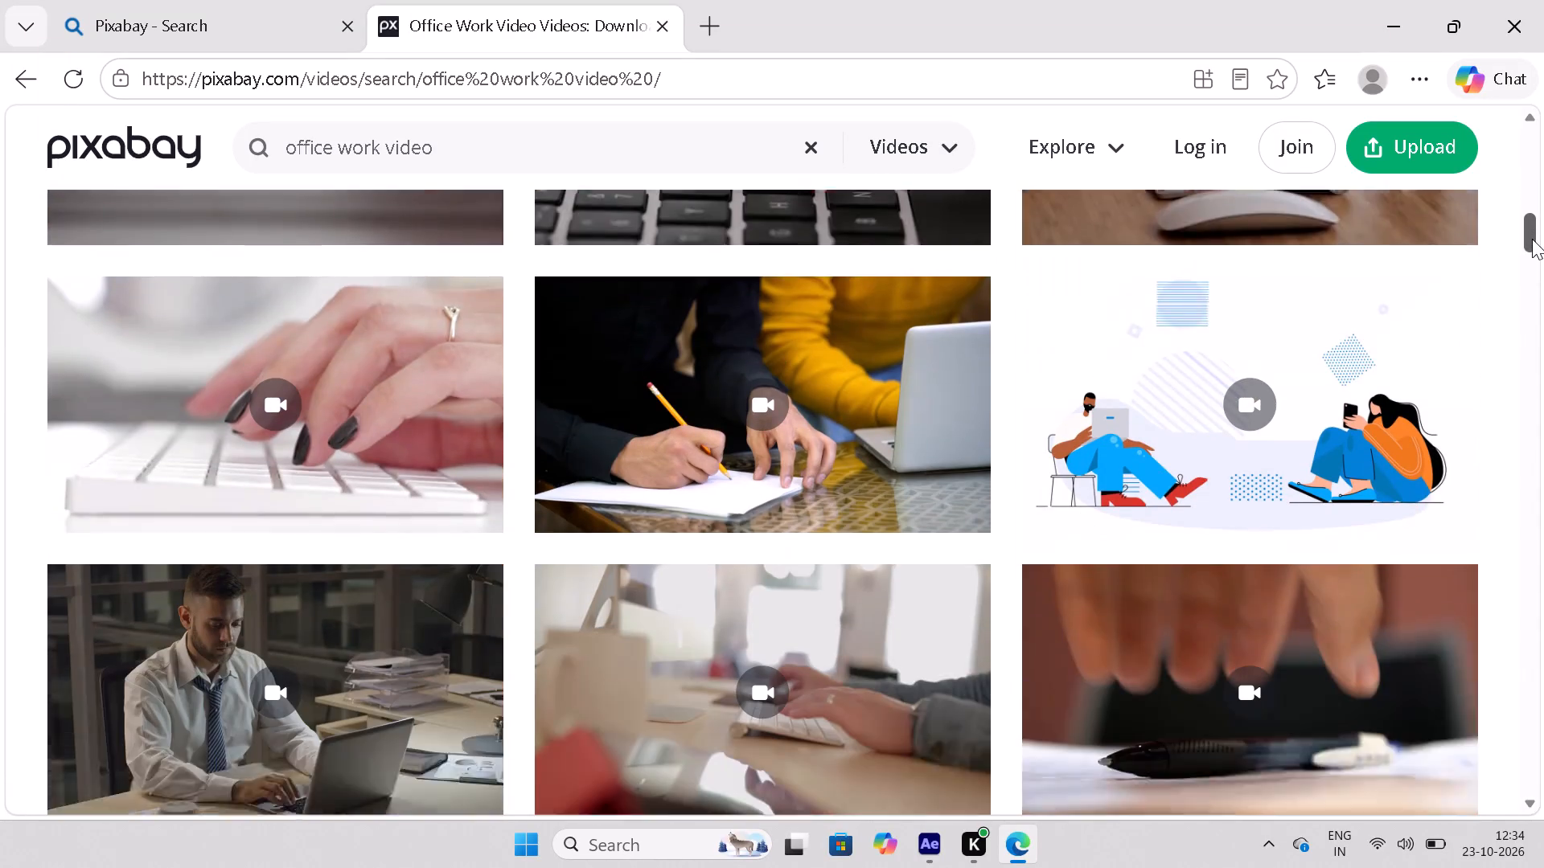
left_click_drag(1532, 239, 1532, 259)
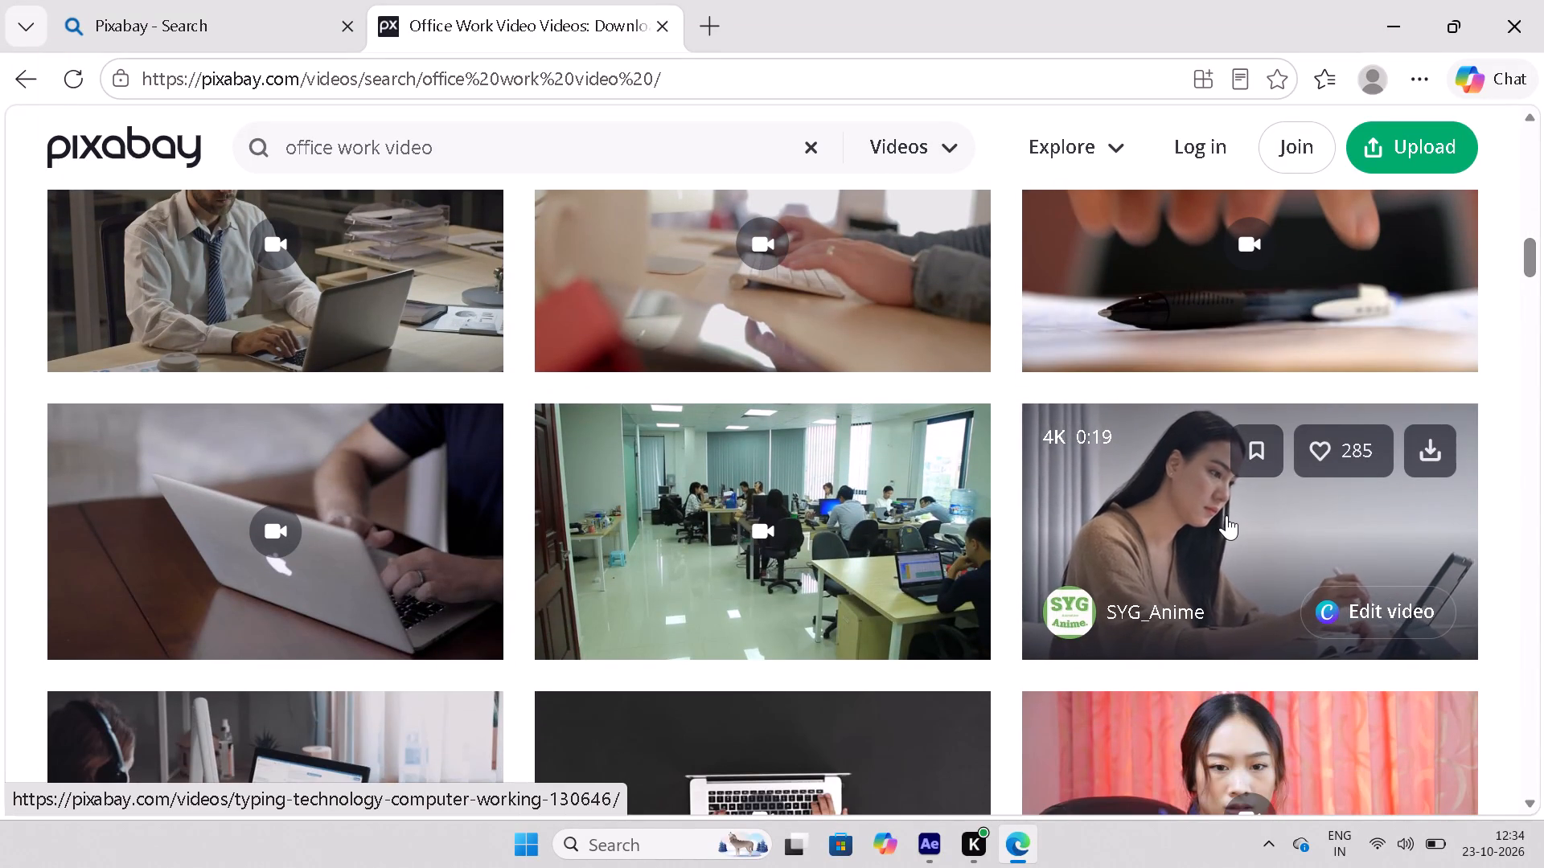
left_click_drag(1530, 264, 1526, 289)
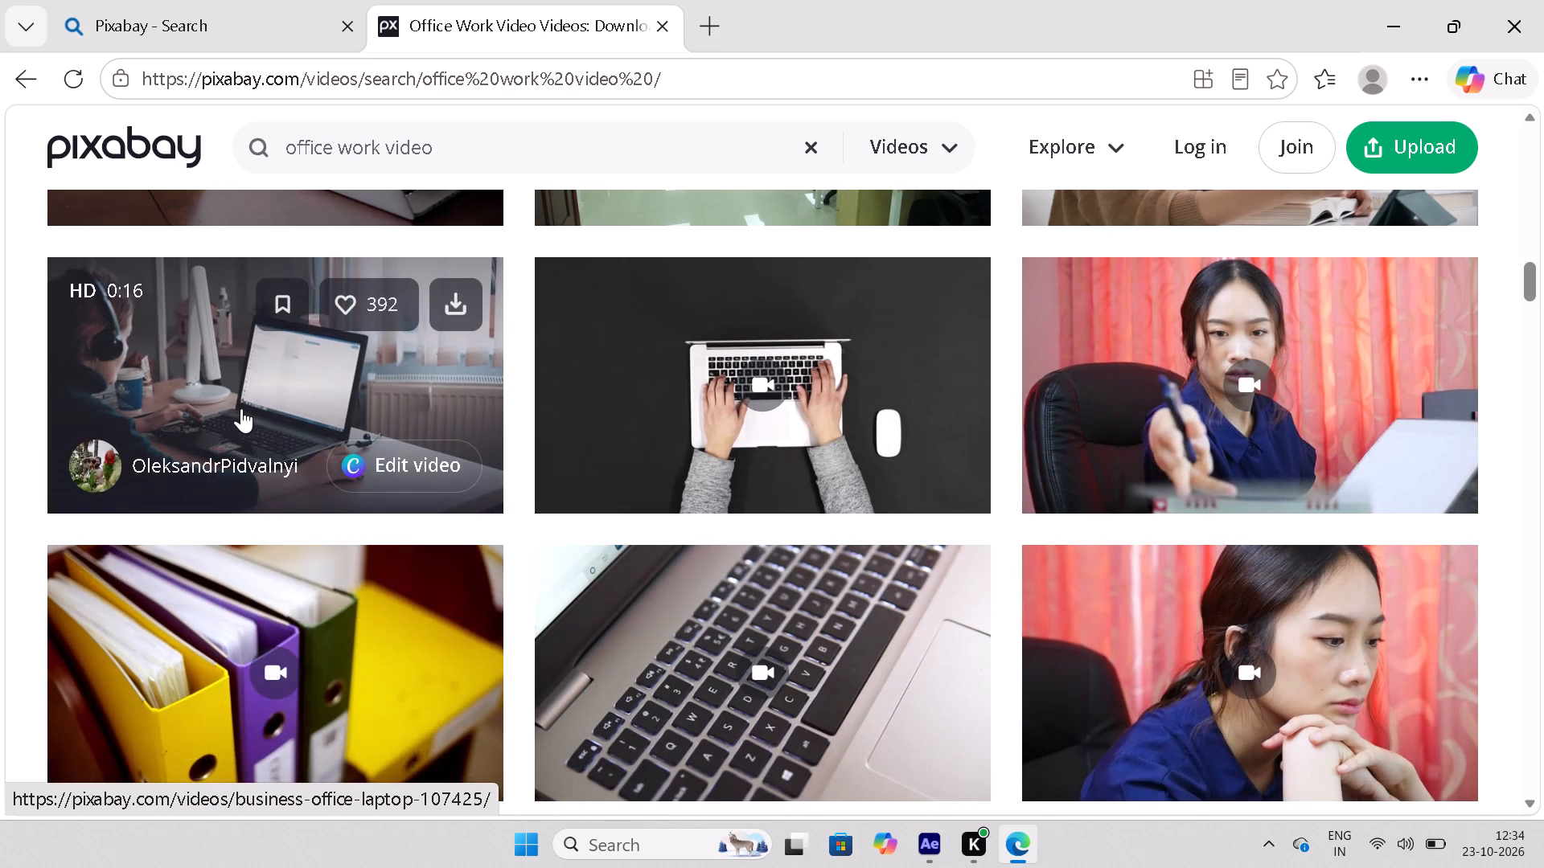
left_click_drag(1529, 289, 1534, 331)
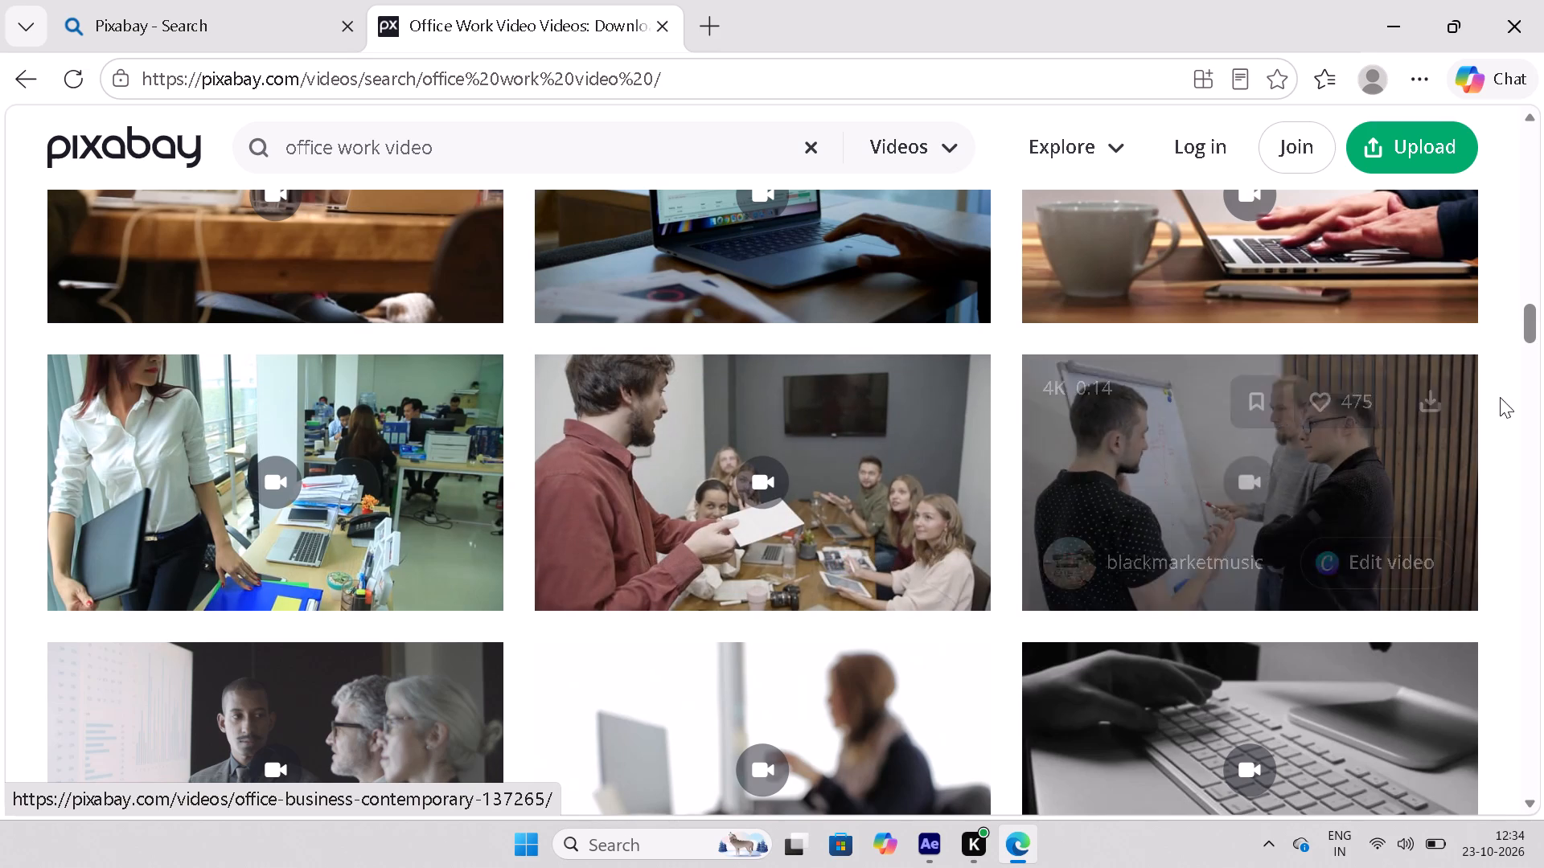
left_click(1415, 408)
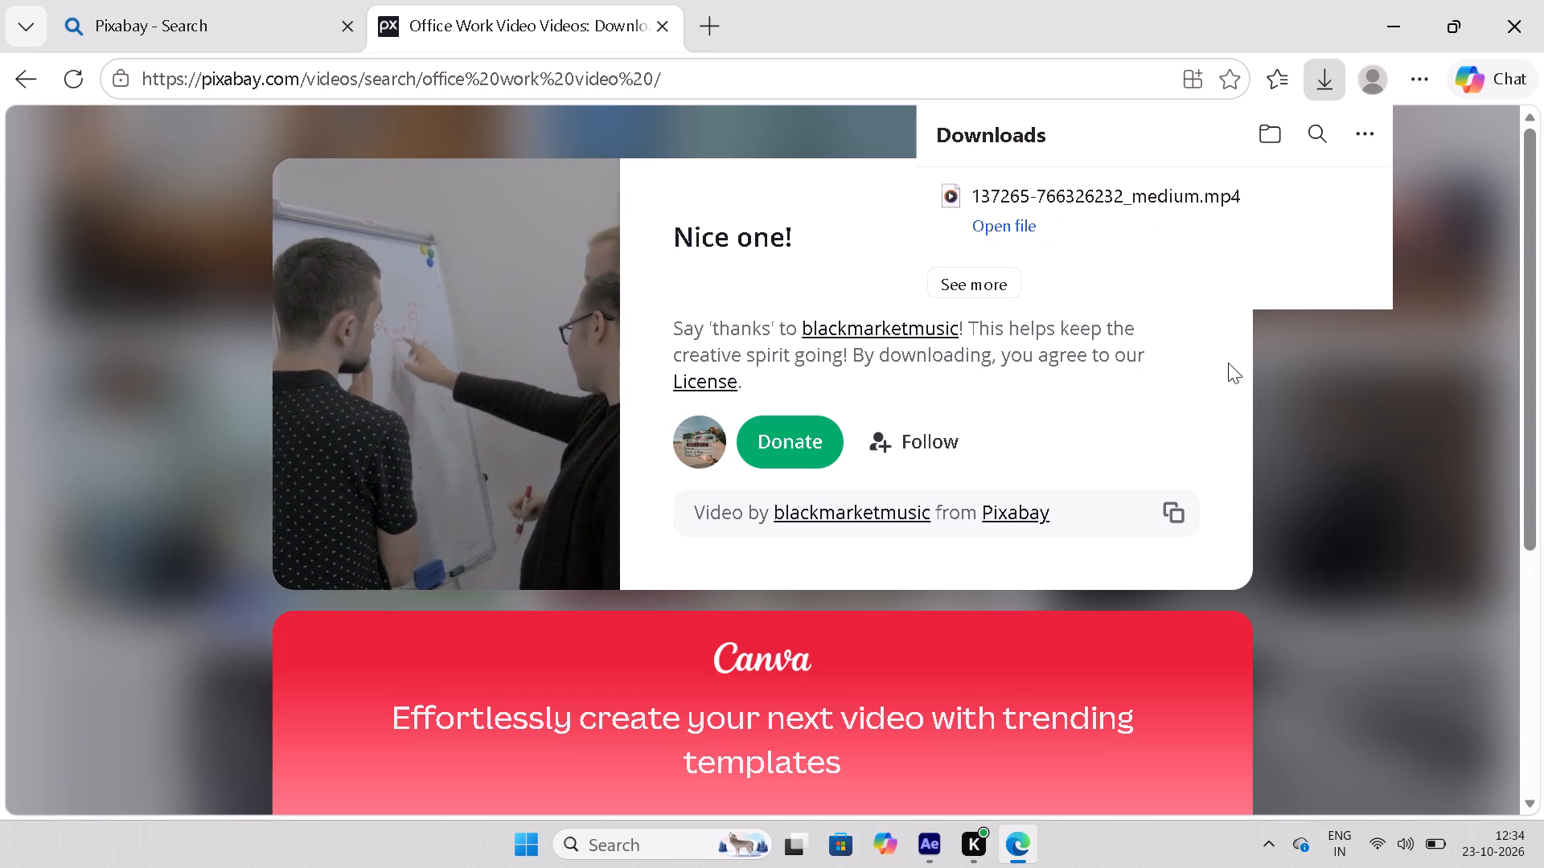
left_click_drag(1153, 207, 935, 833)
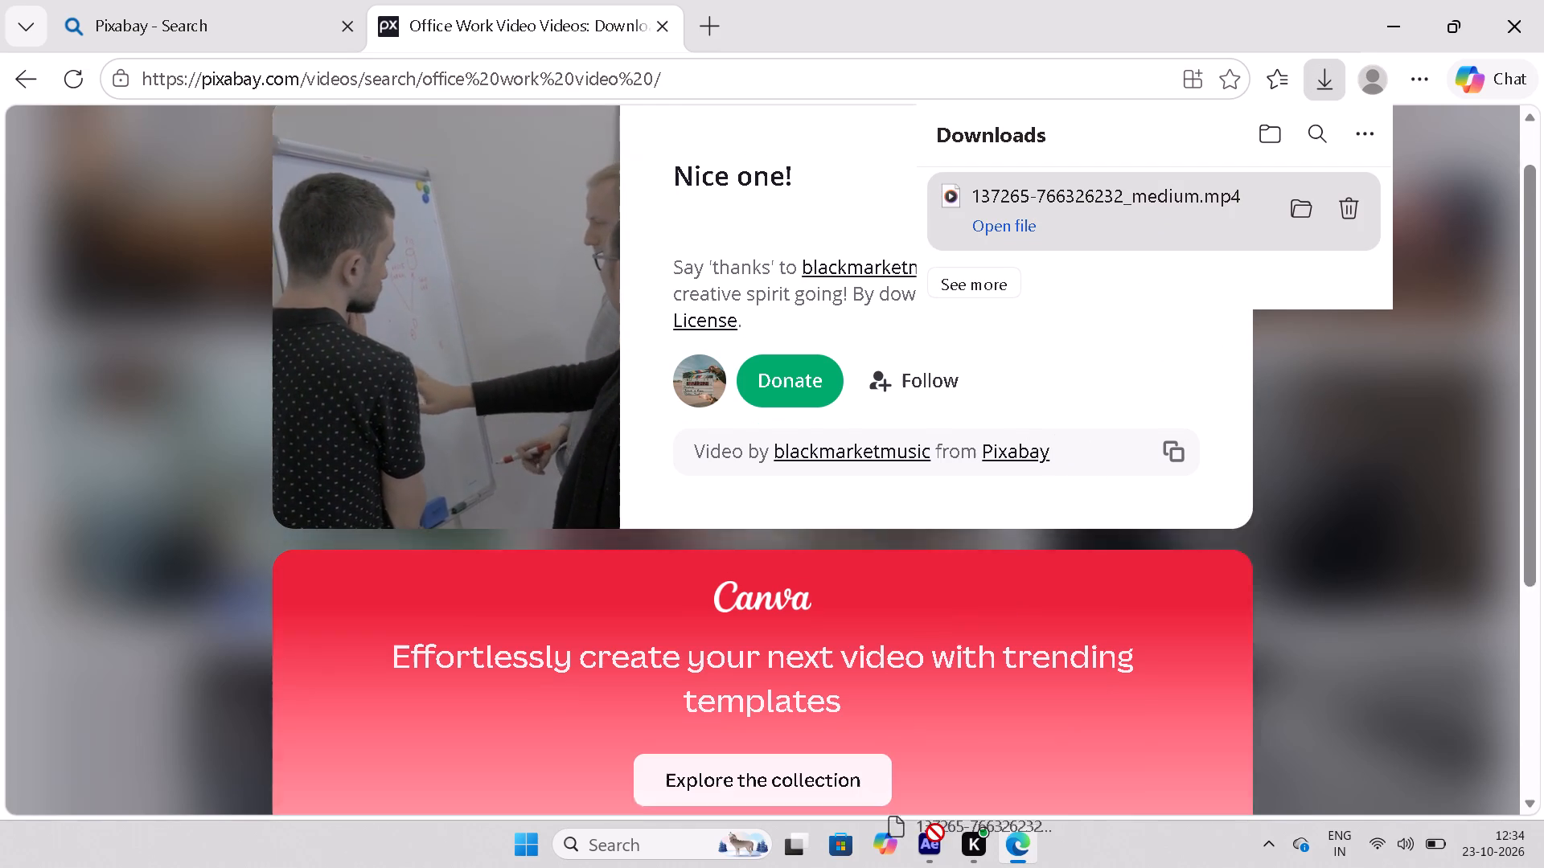
left_click_drag(935, 833, 120, 371)
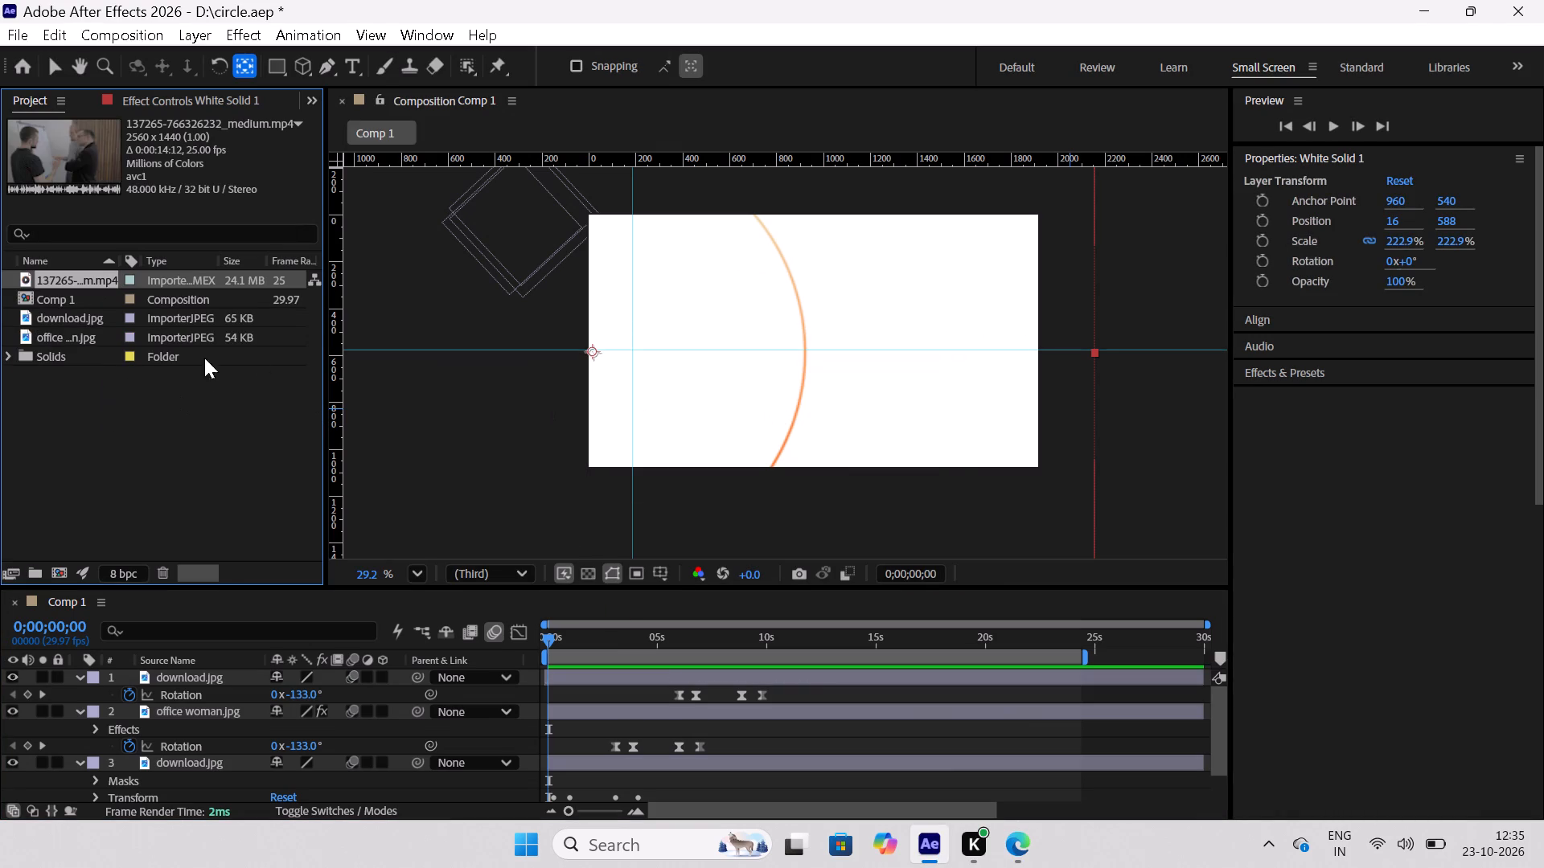
left_click_drag(88, 278, 102, 315)
left_click_drag(102, 315, 201, 672)
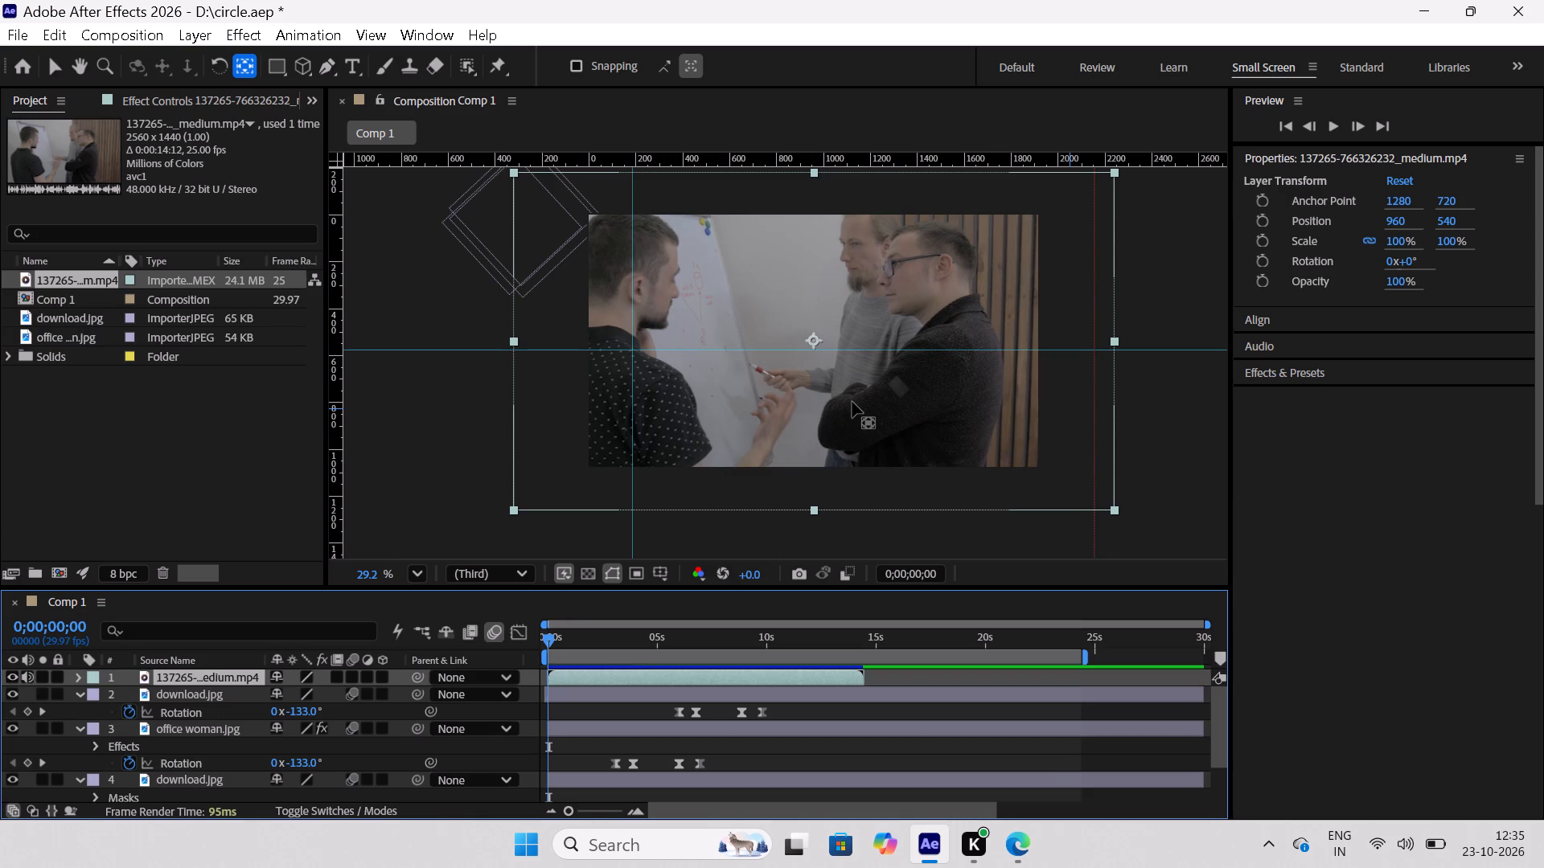
Scale the whiteboard footage down proportionally to about 77% so it just covers the composition frame.
left_click_drag(852, 402, 869, 416)
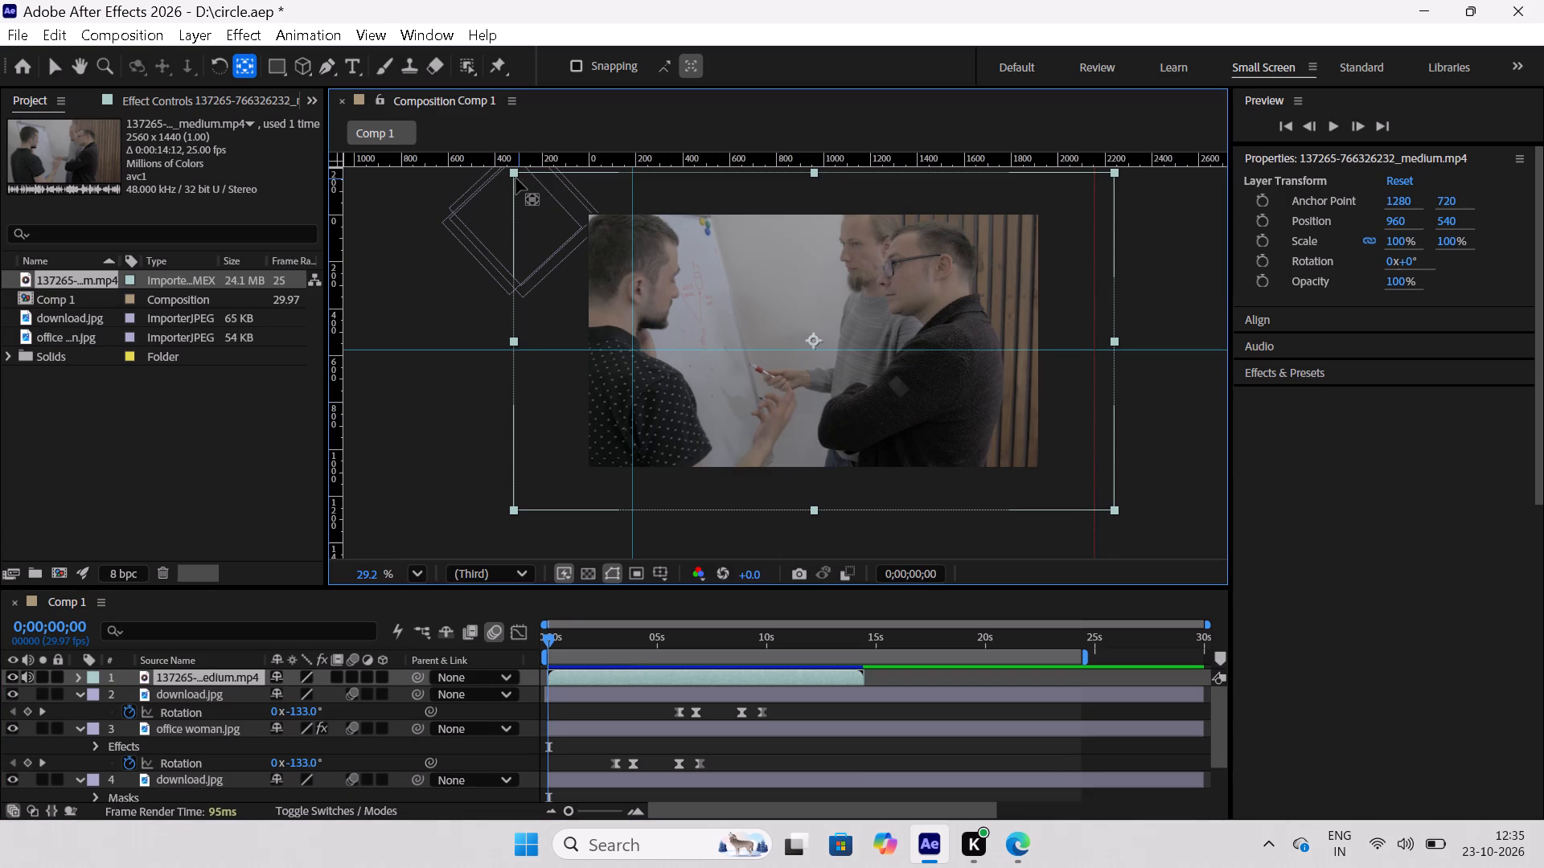
left_click_drag(515, 172, 528, 178)
left_click_drag(528, 178, 559, 198)
left_click(58, 65)
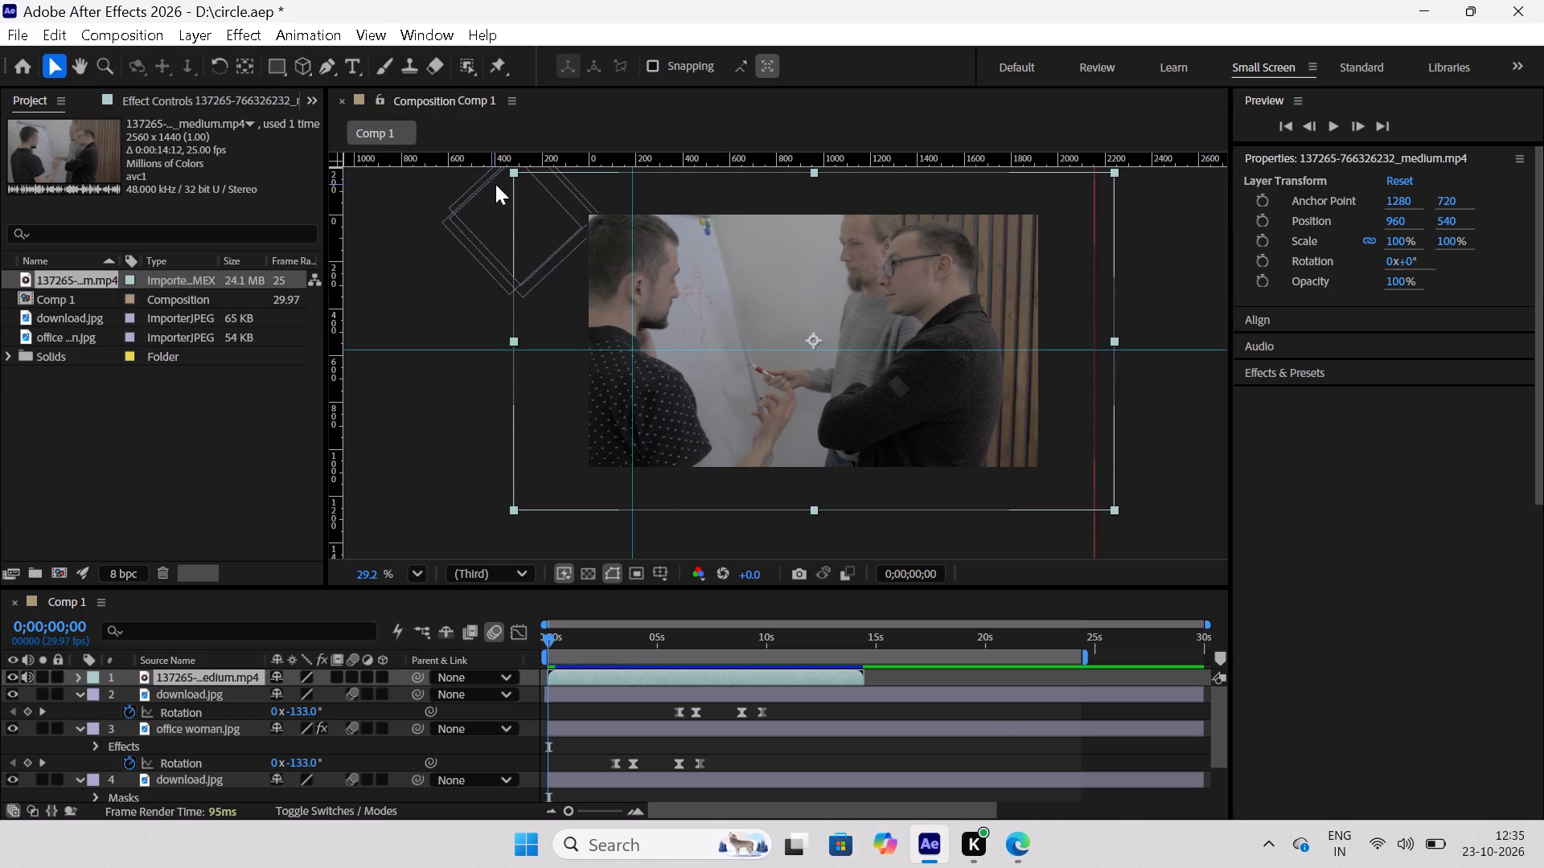
left_click_drag(512, 170, 520, 185)
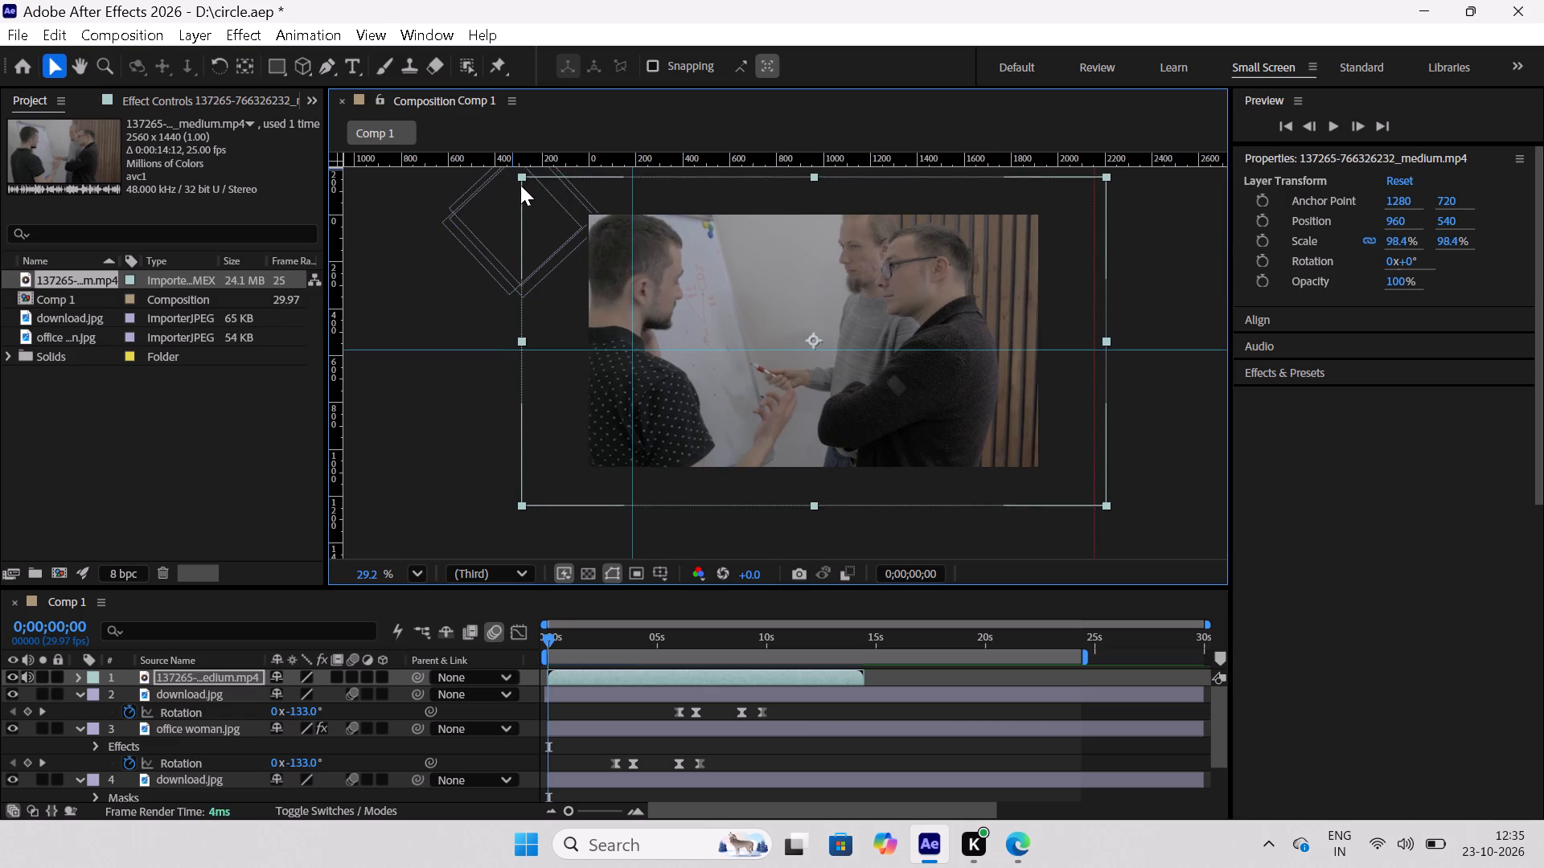
left_click_drag(520, 185, 570, 228)
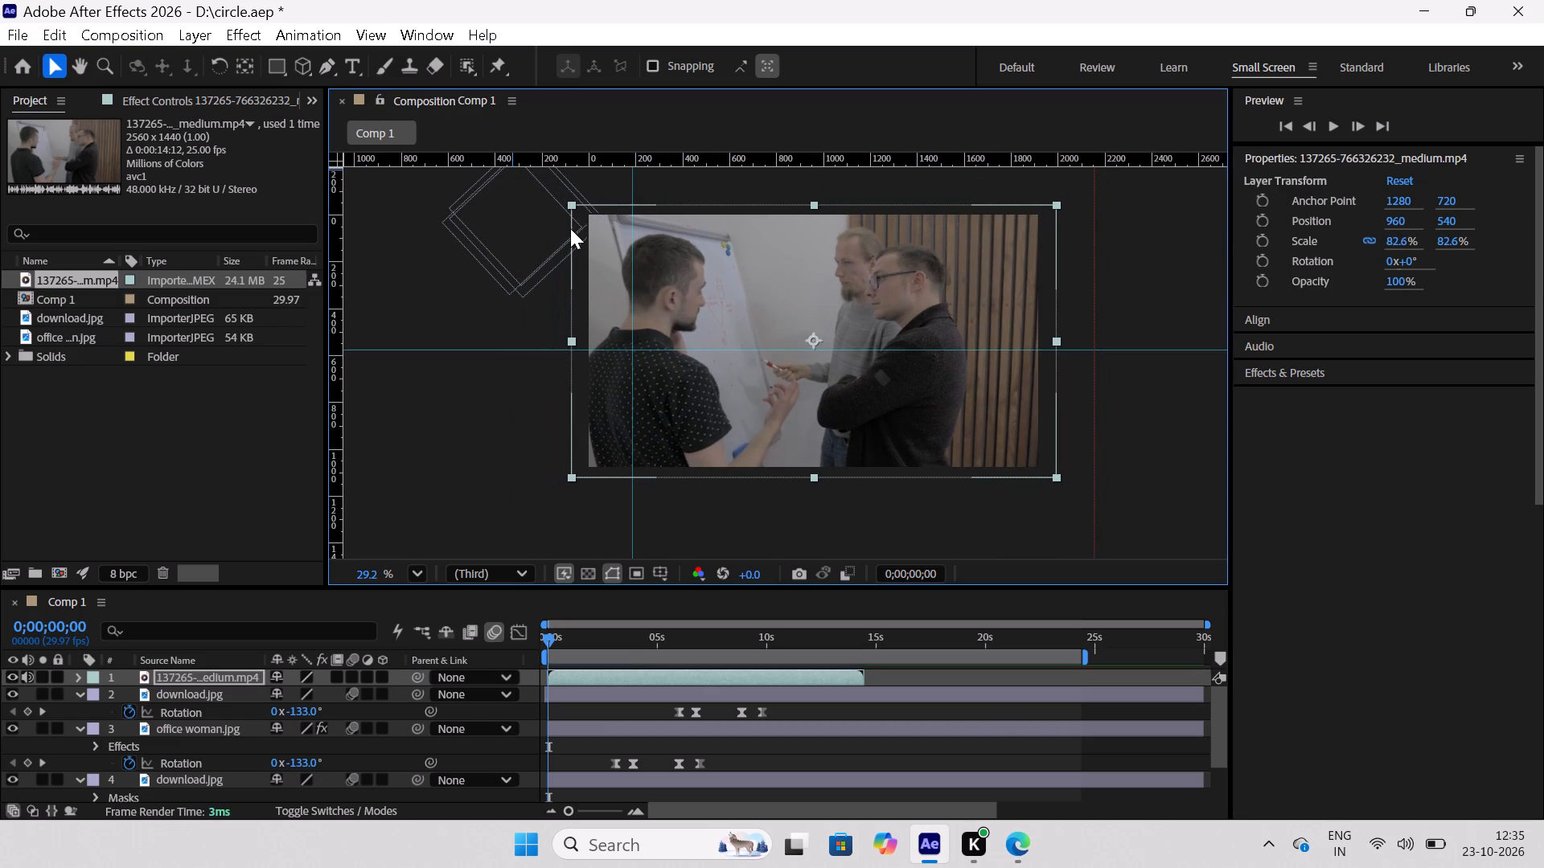
left_click_drag(570, 228, 581, 231)
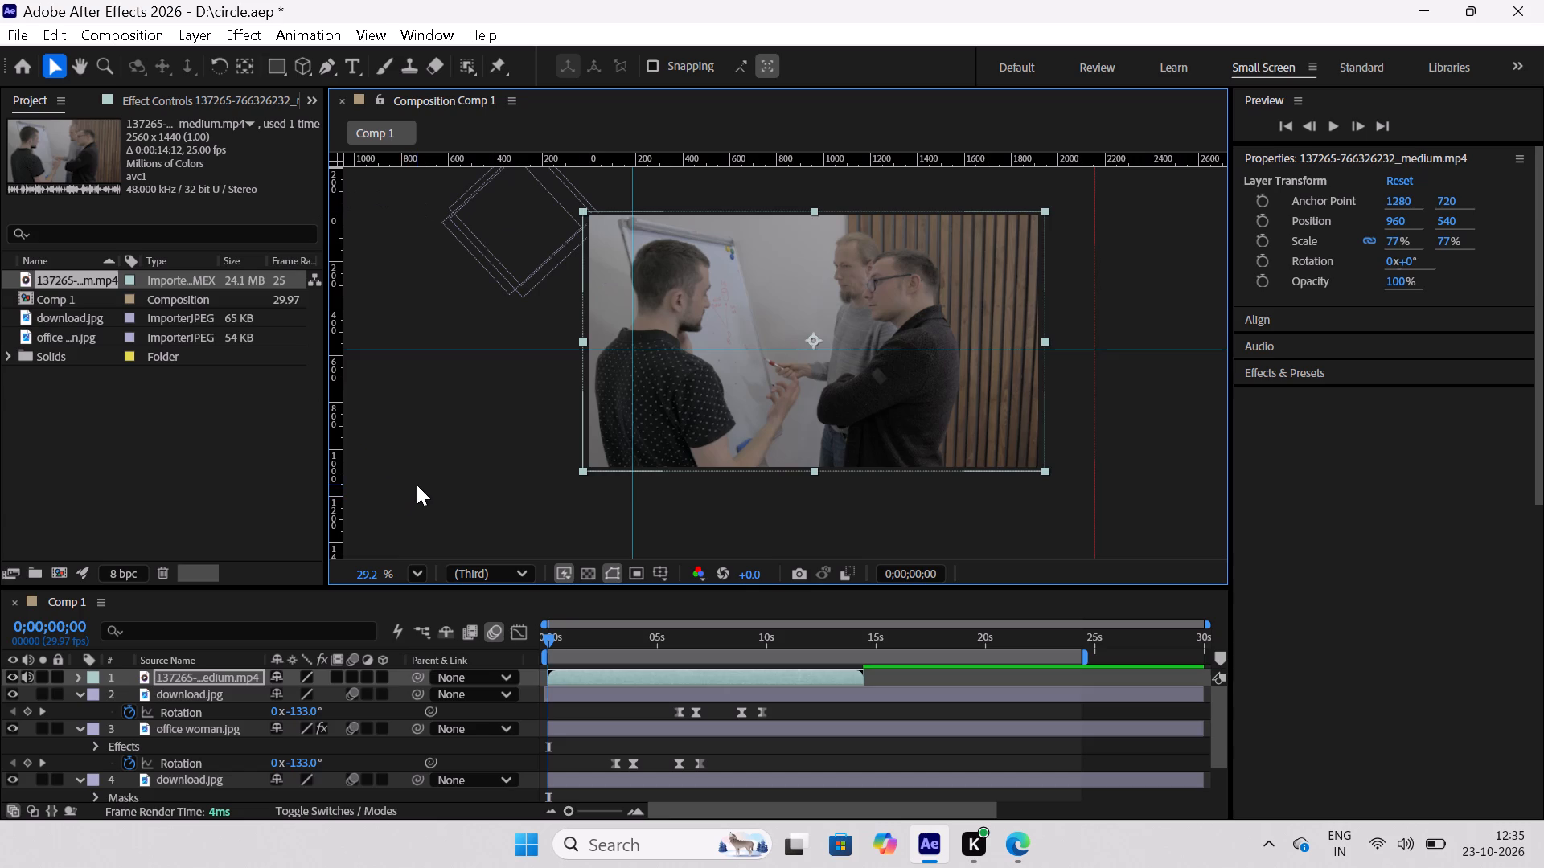
left_click(417, 485)
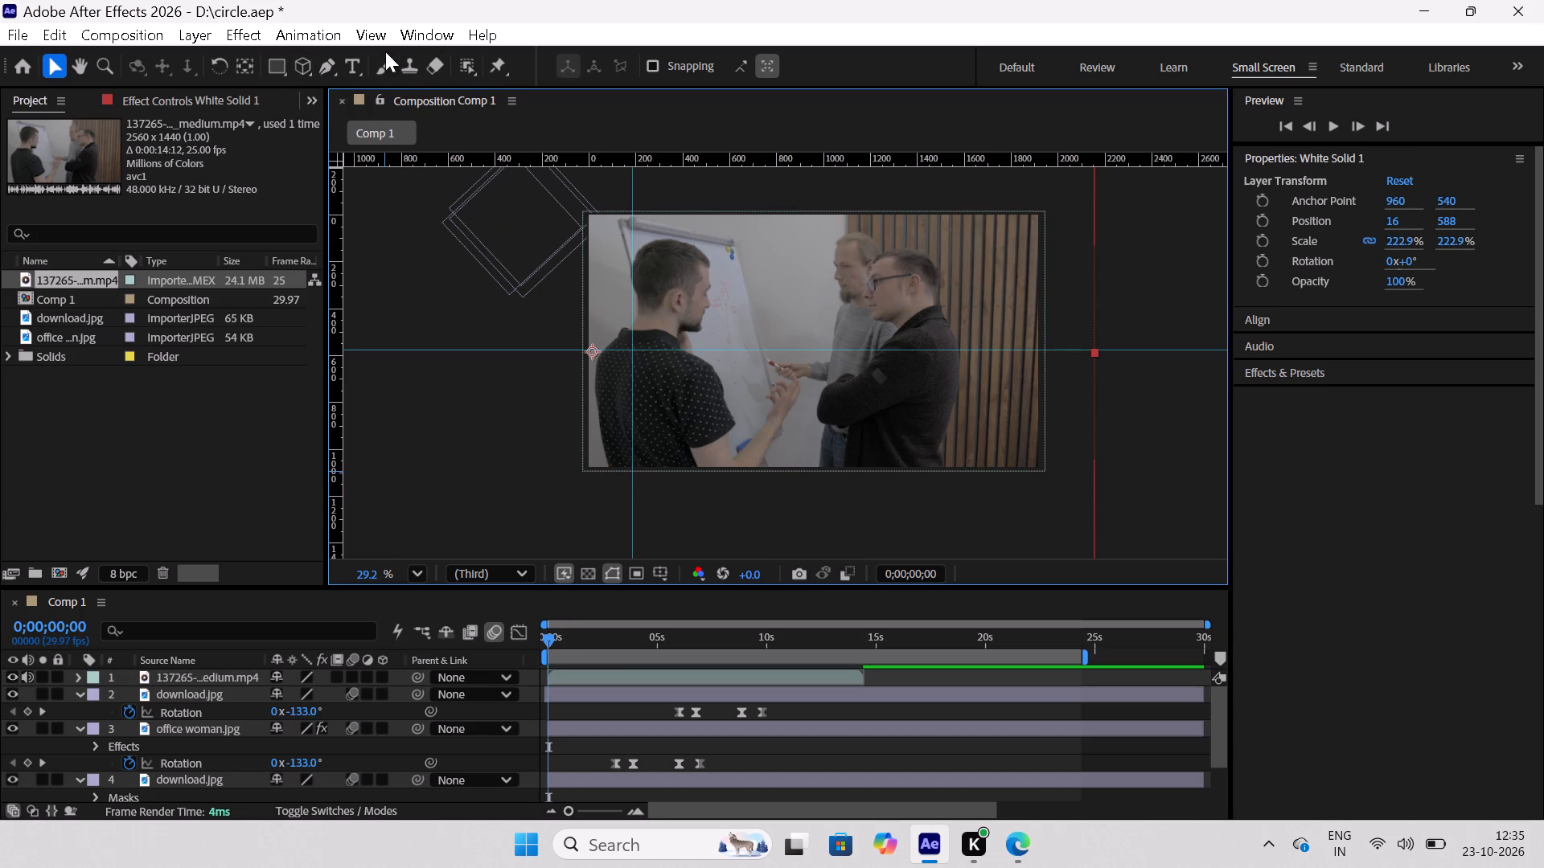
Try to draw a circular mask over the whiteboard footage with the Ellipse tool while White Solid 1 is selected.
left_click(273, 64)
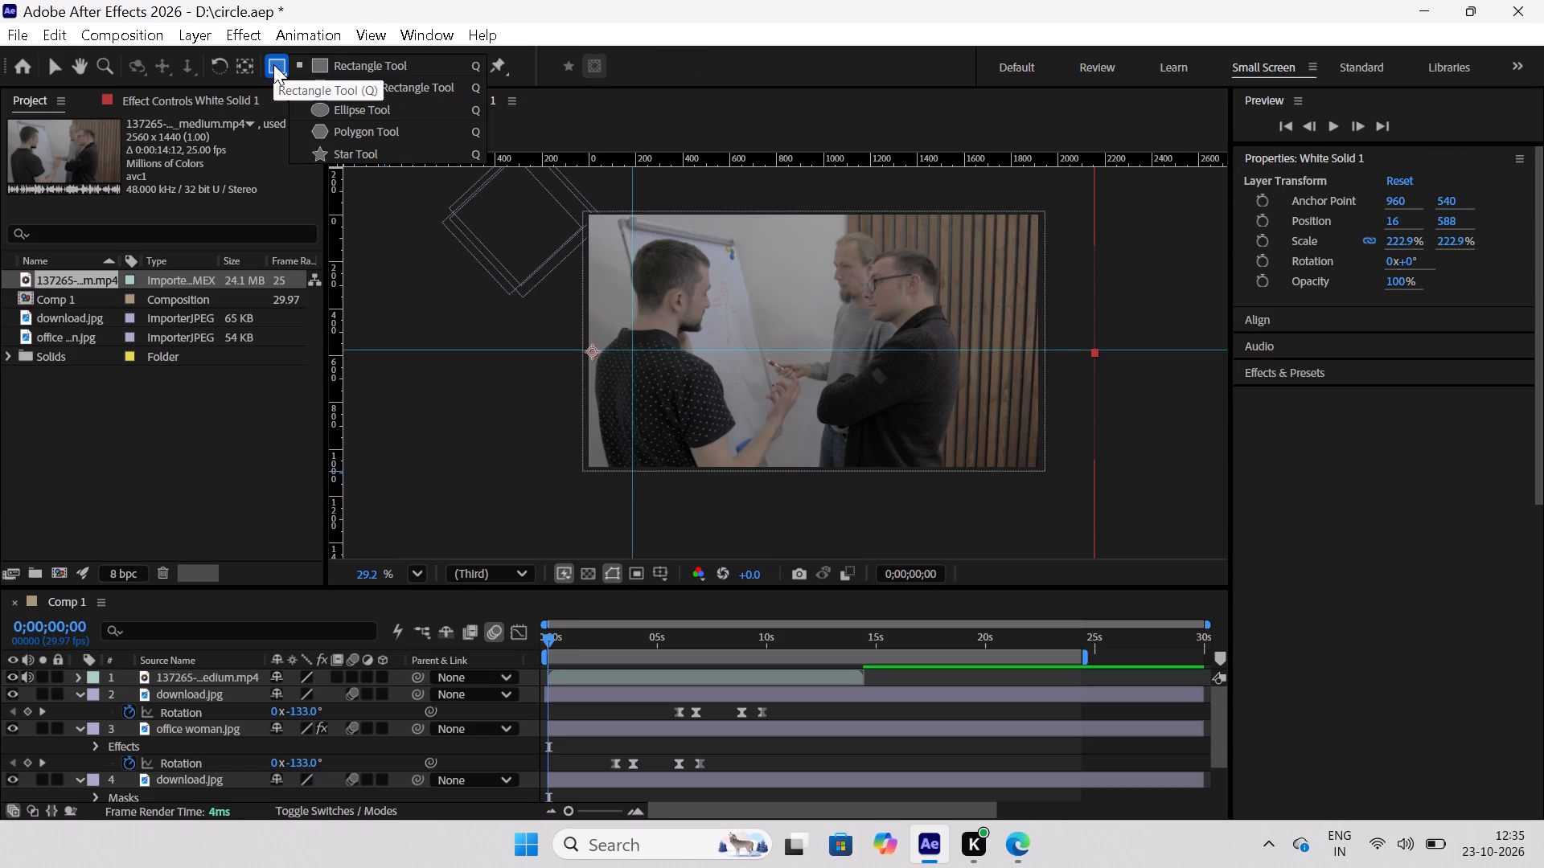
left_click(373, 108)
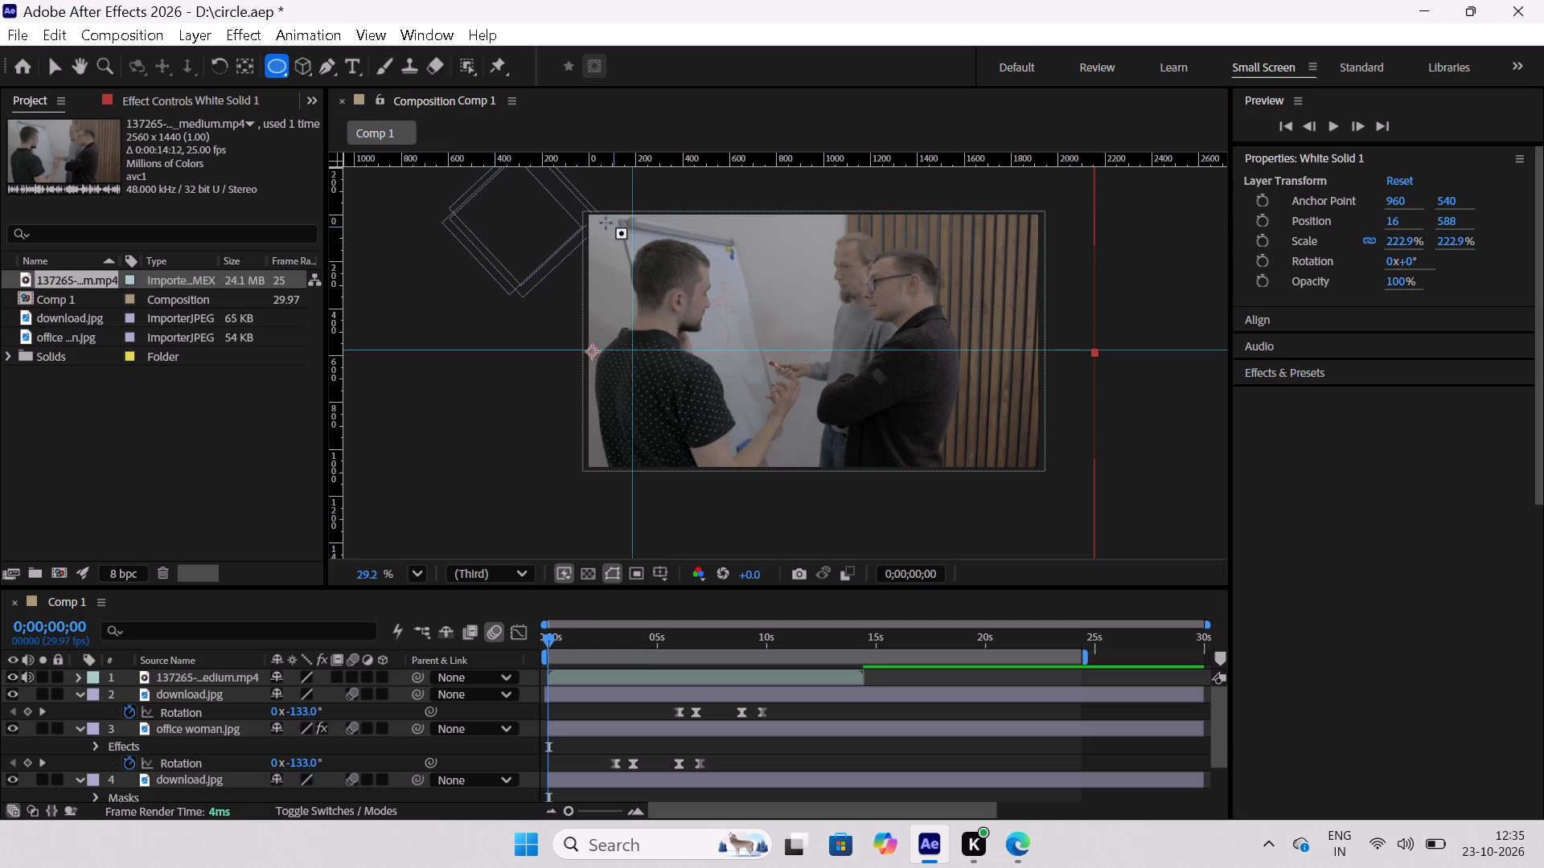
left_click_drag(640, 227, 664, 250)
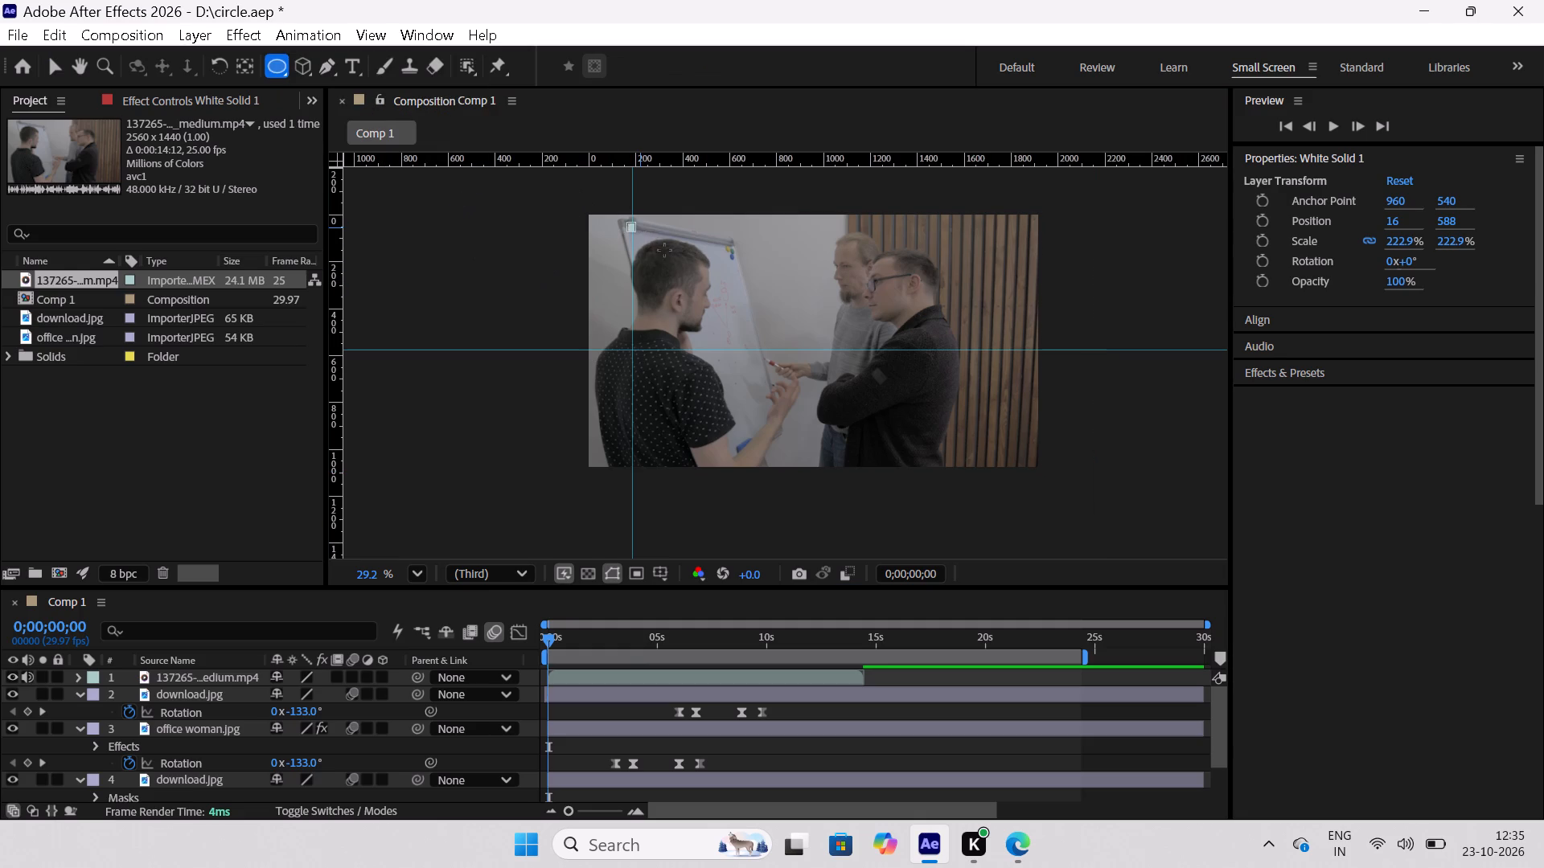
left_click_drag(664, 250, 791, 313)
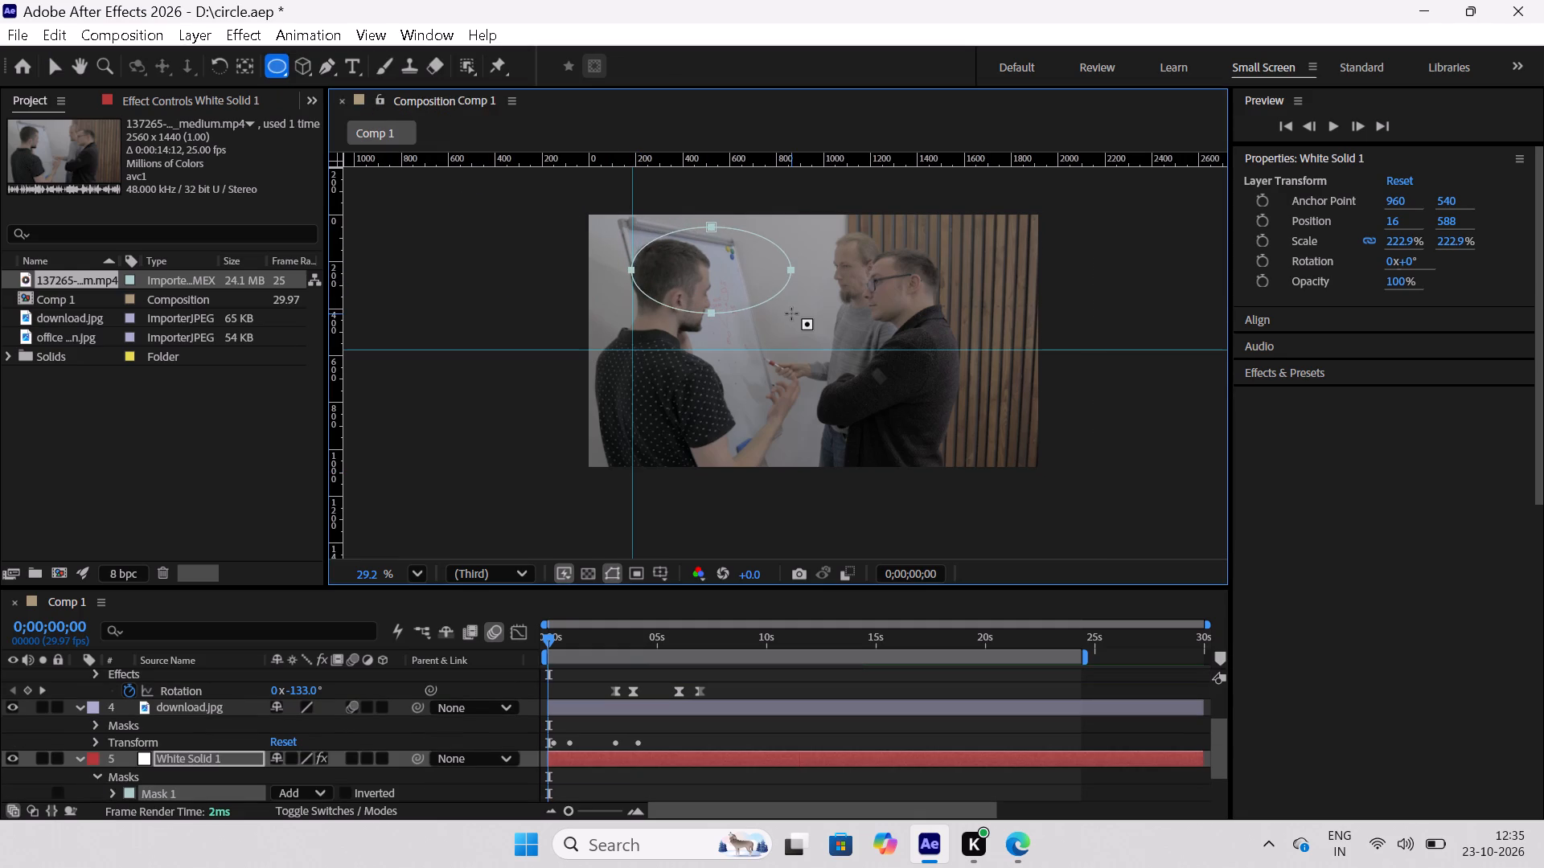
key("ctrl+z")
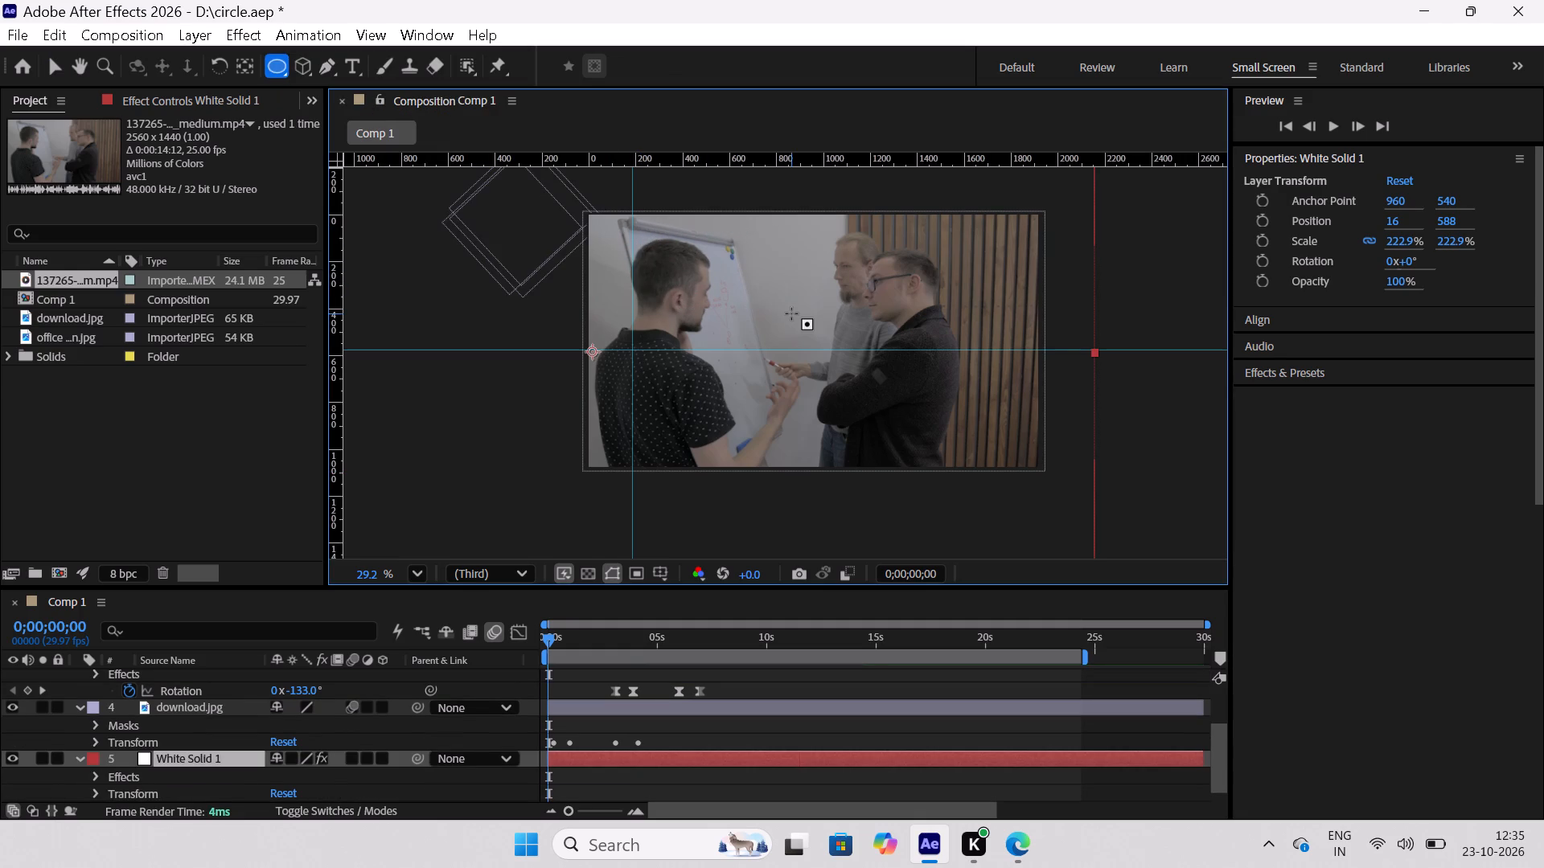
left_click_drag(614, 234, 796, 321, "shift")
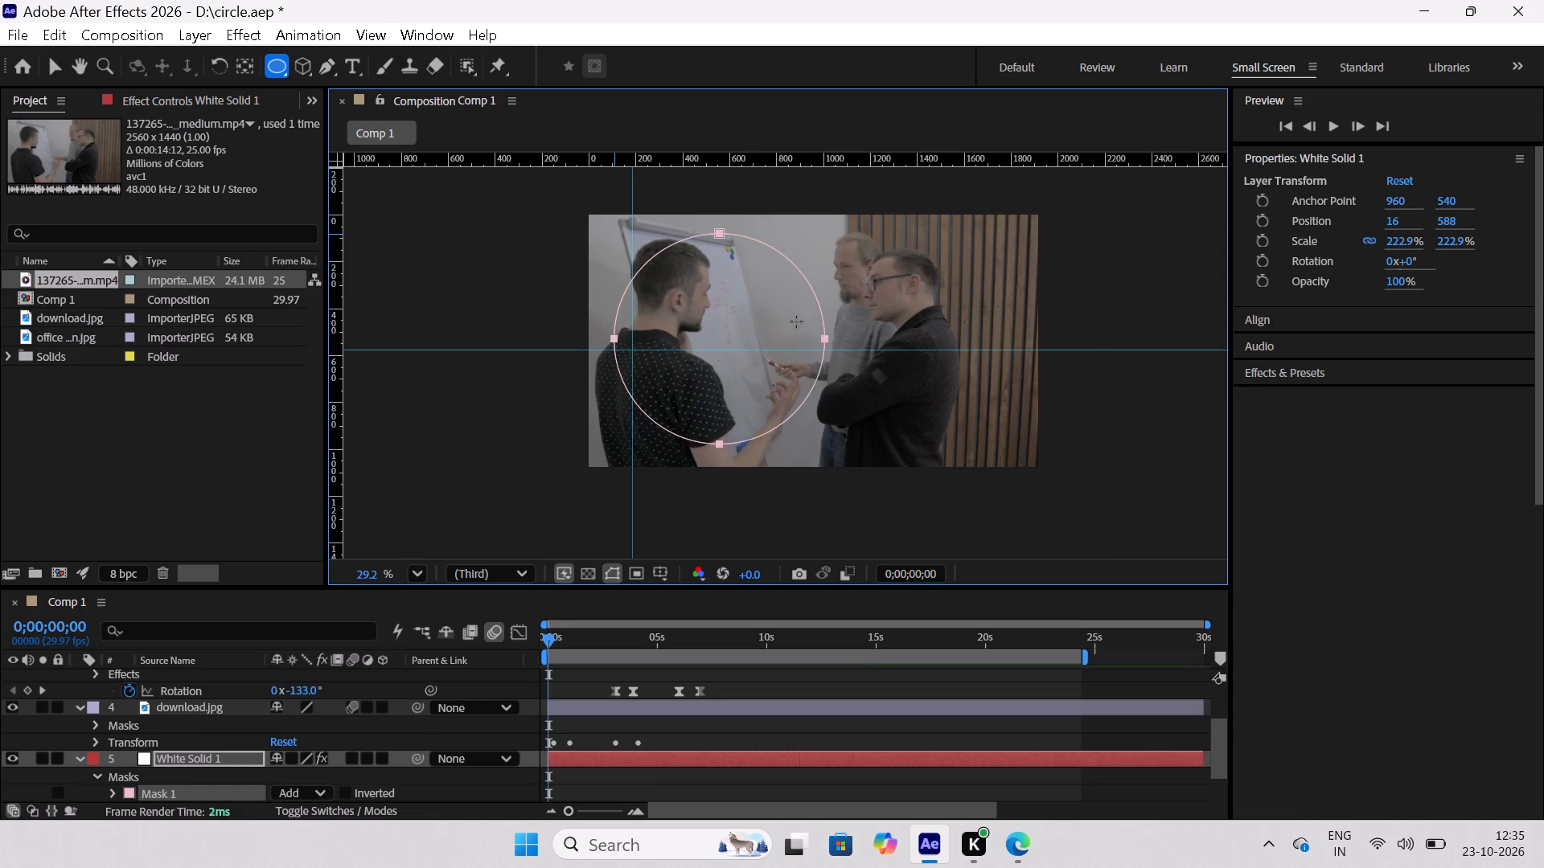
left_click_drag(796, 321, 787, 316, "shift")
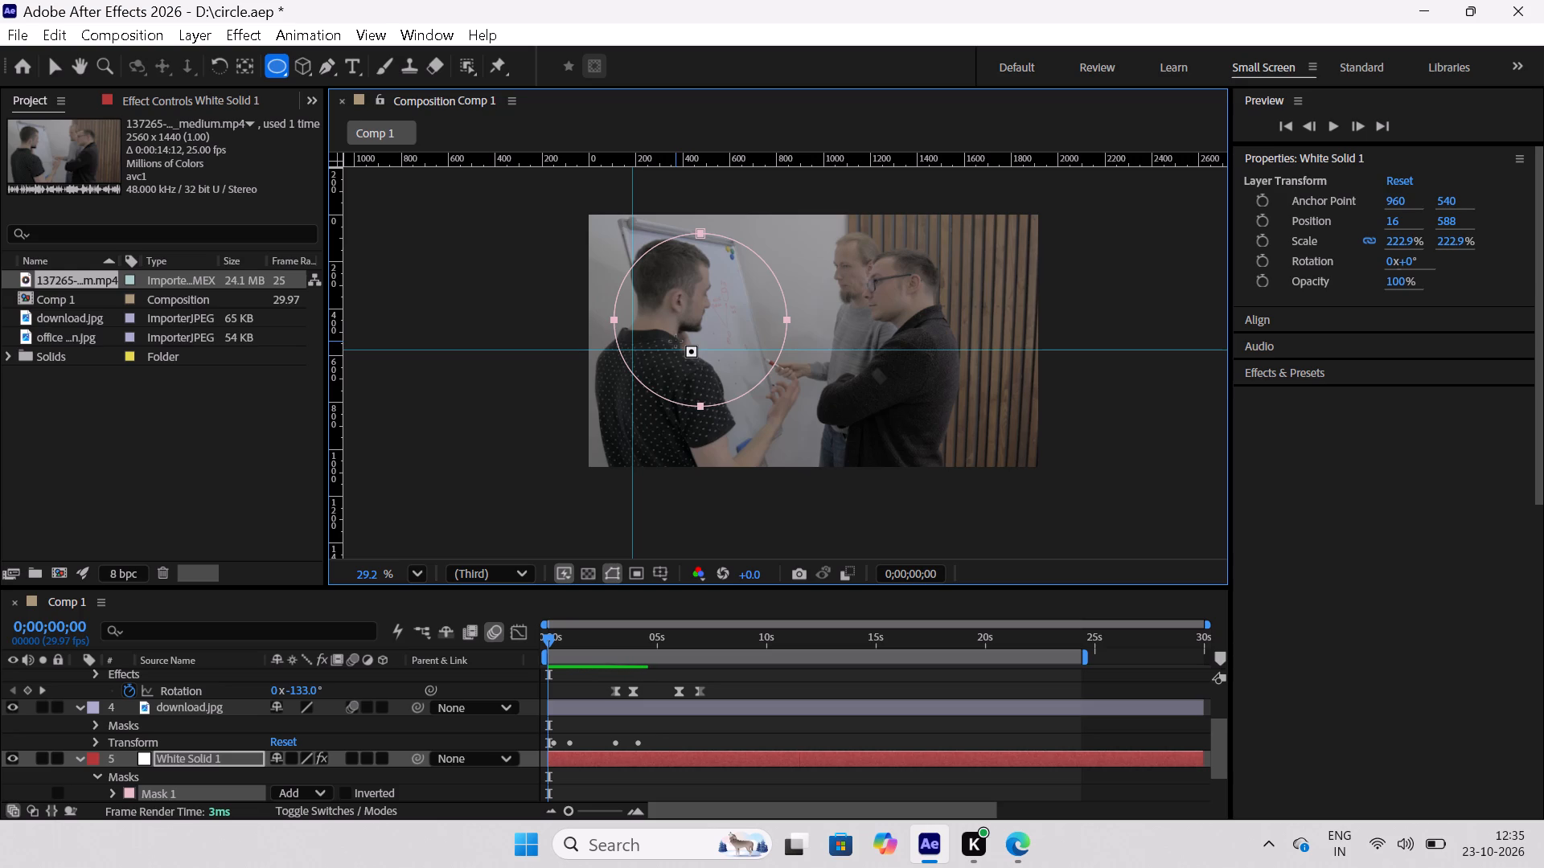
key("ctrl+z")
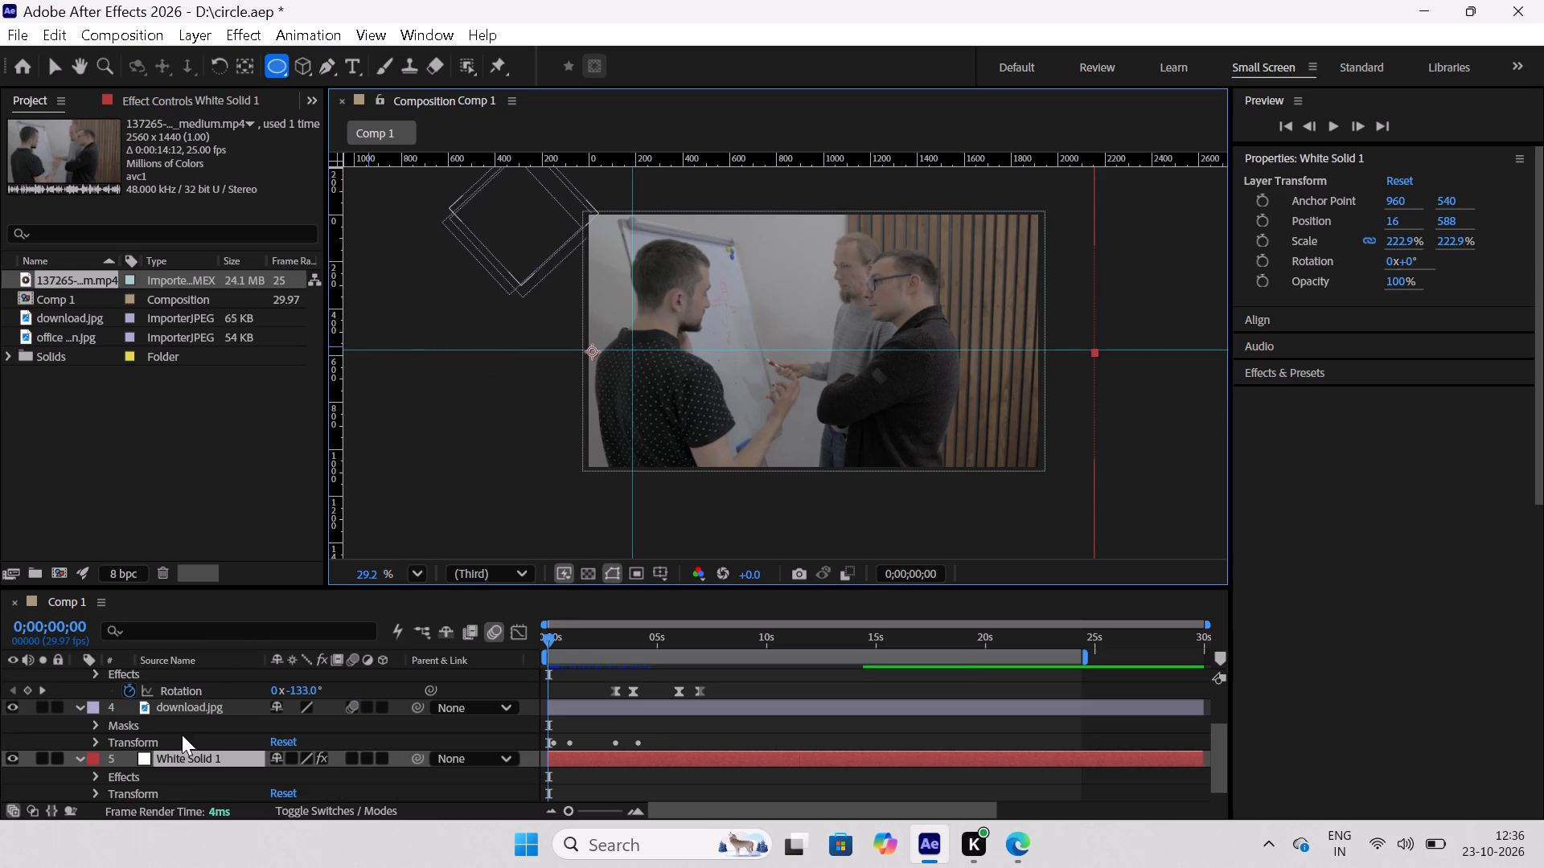
scroll(183, 698, "up", 6)
left_click(199, 673)
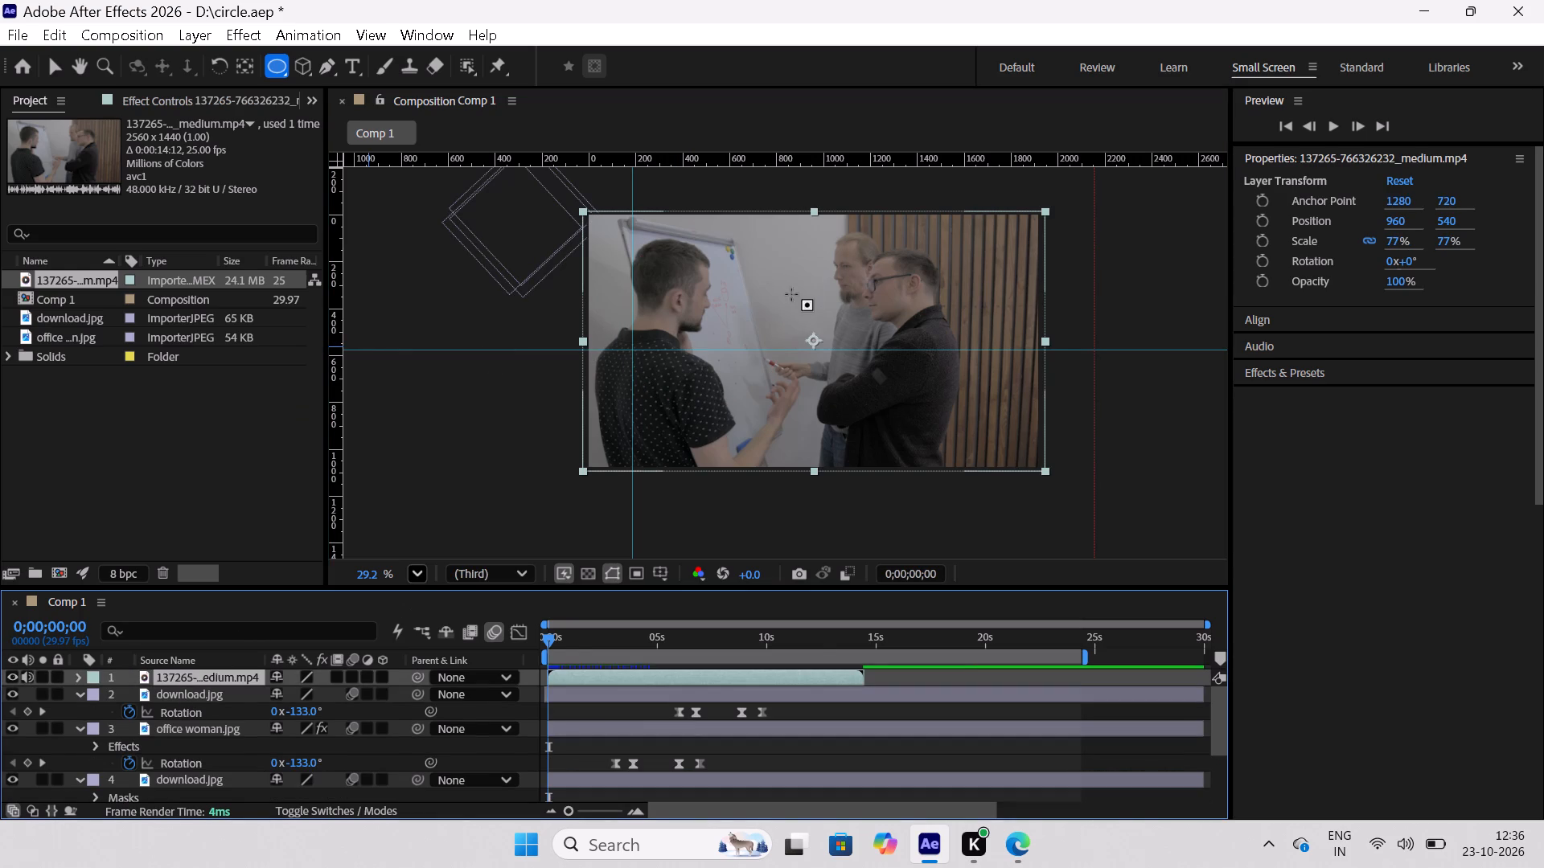
left_click_drag(652, 232, 651, 232)
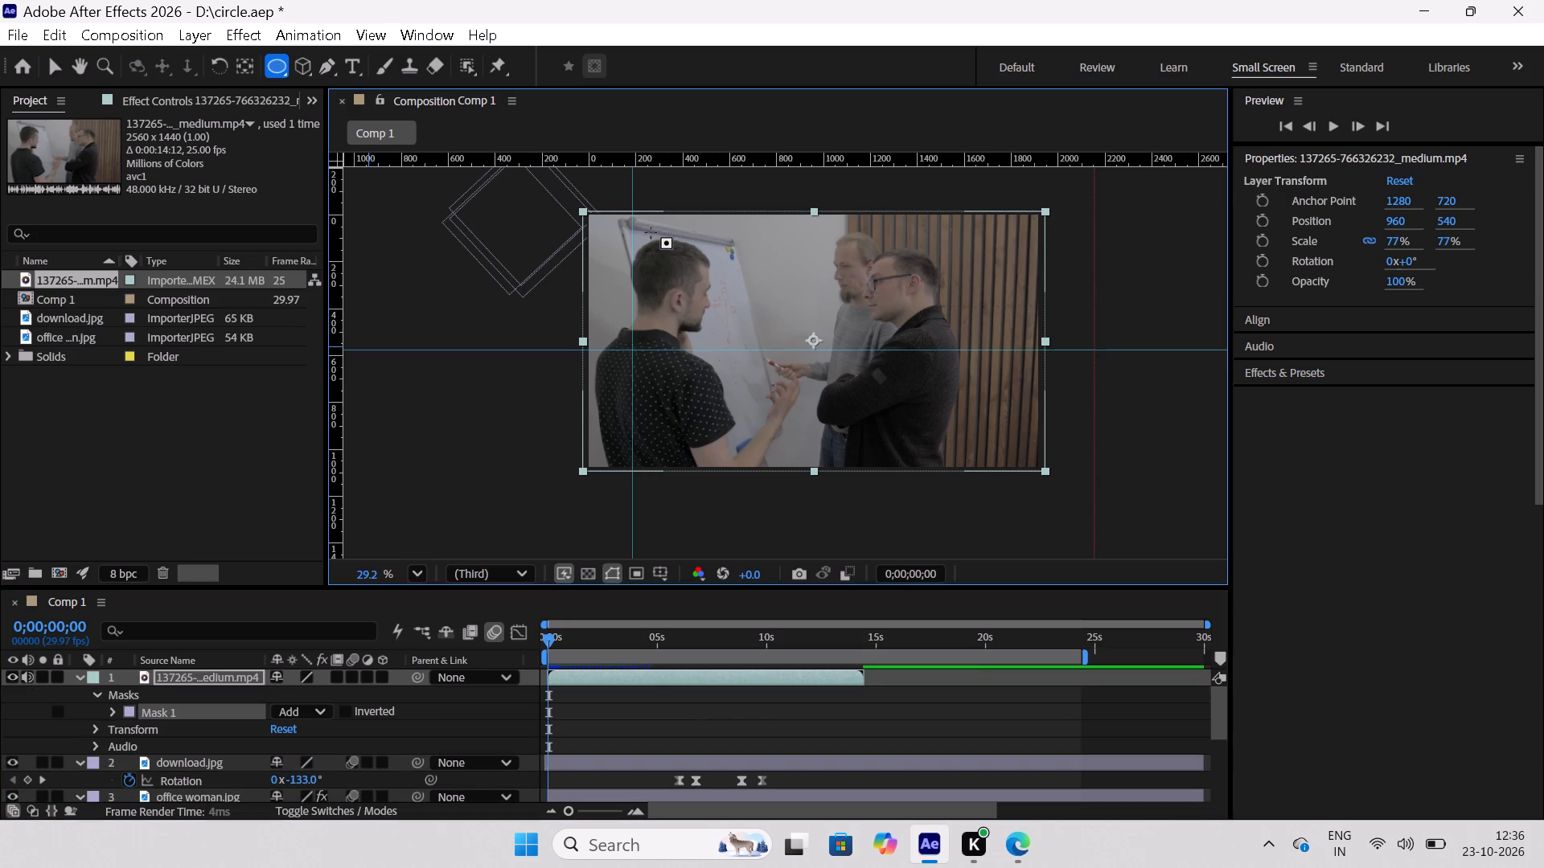
left_click_drag(651, 232, 802, 404)
key("ctrl+z")
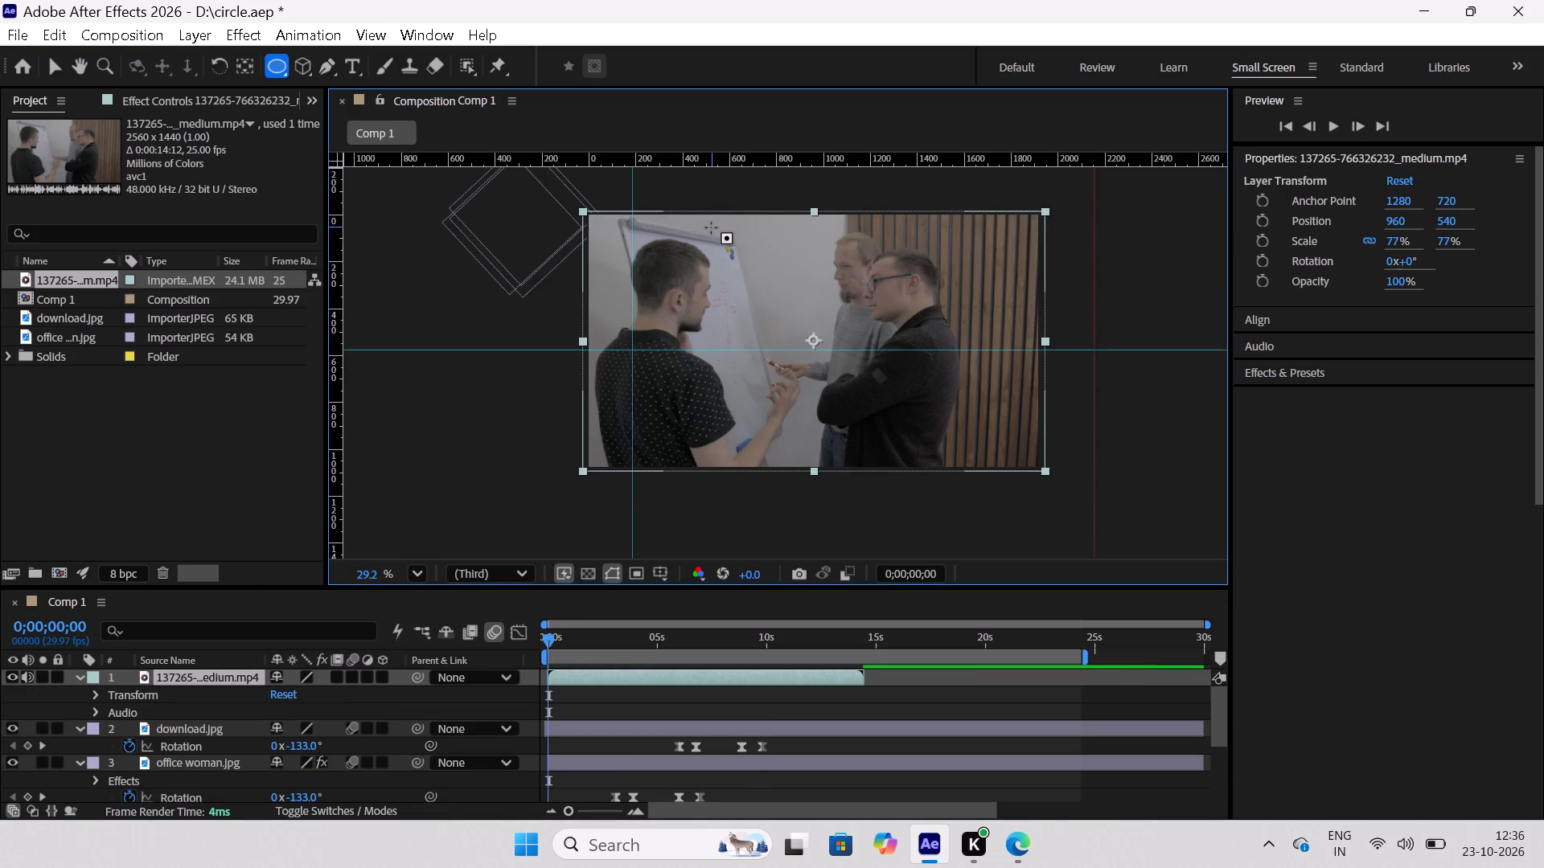
left_click_drag(718, 227, 822, 289, "shift")
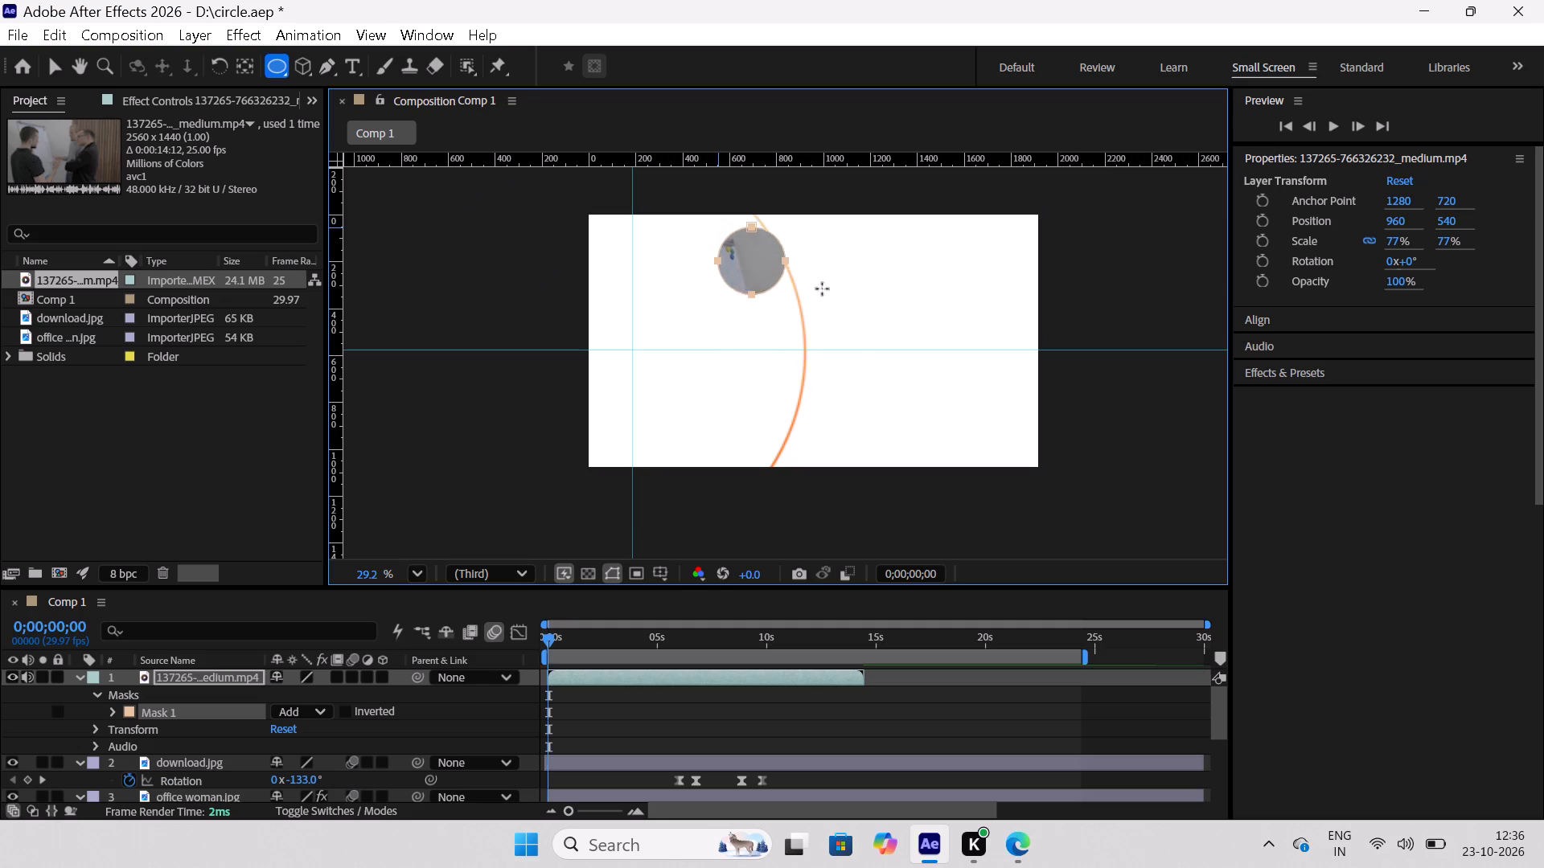
left_click_drag(822, 289, 896, 335, "shift")
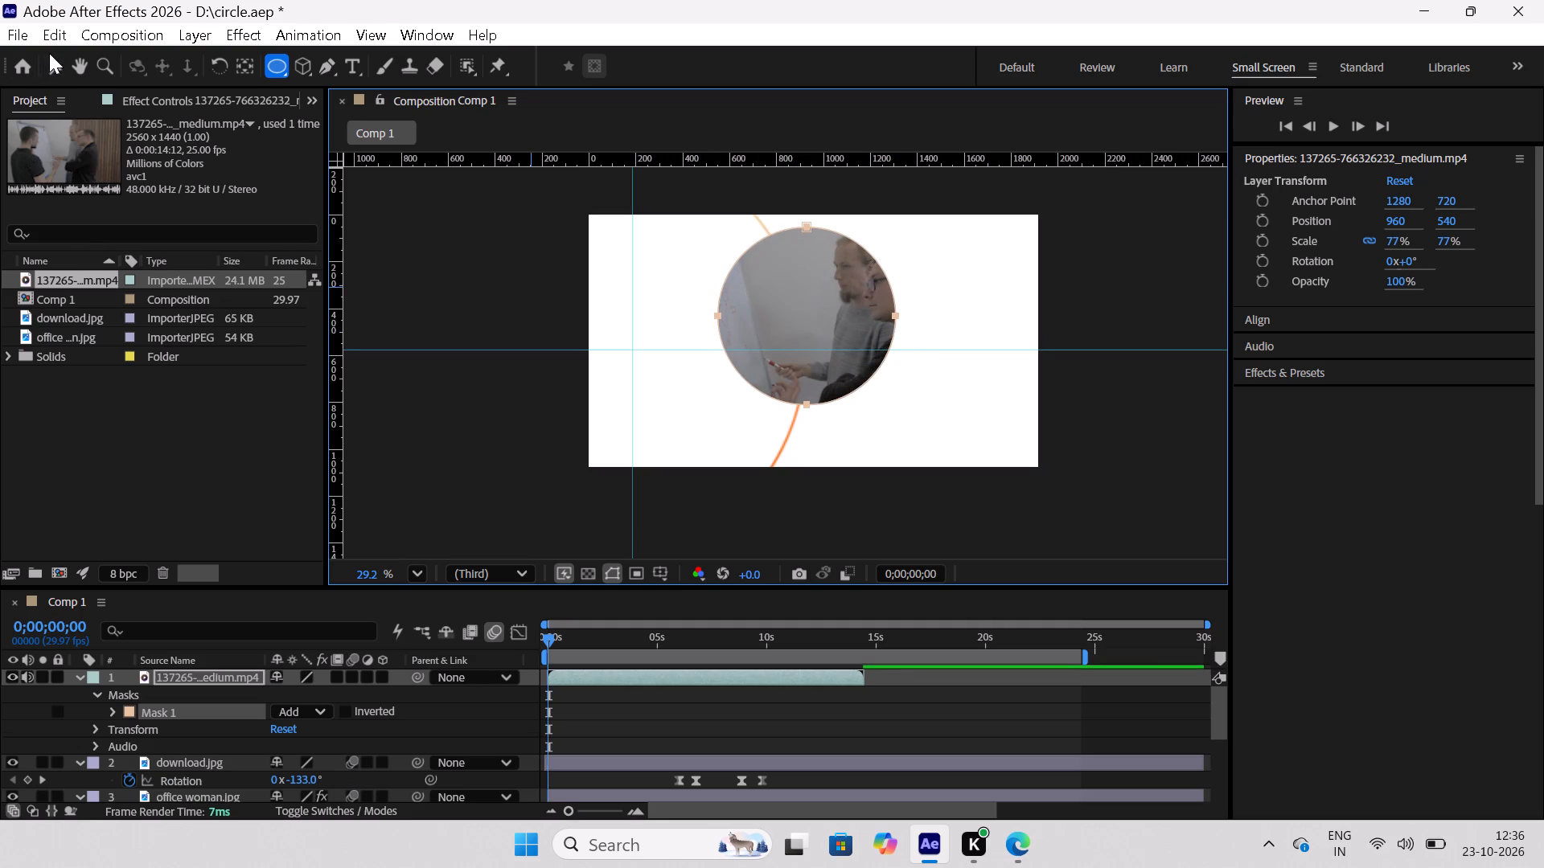
Move the video layer's anchor point to about 1217.6, 568.5, near the centre of the circular mask.
left_click(47, 53)
left_click(56, 76)
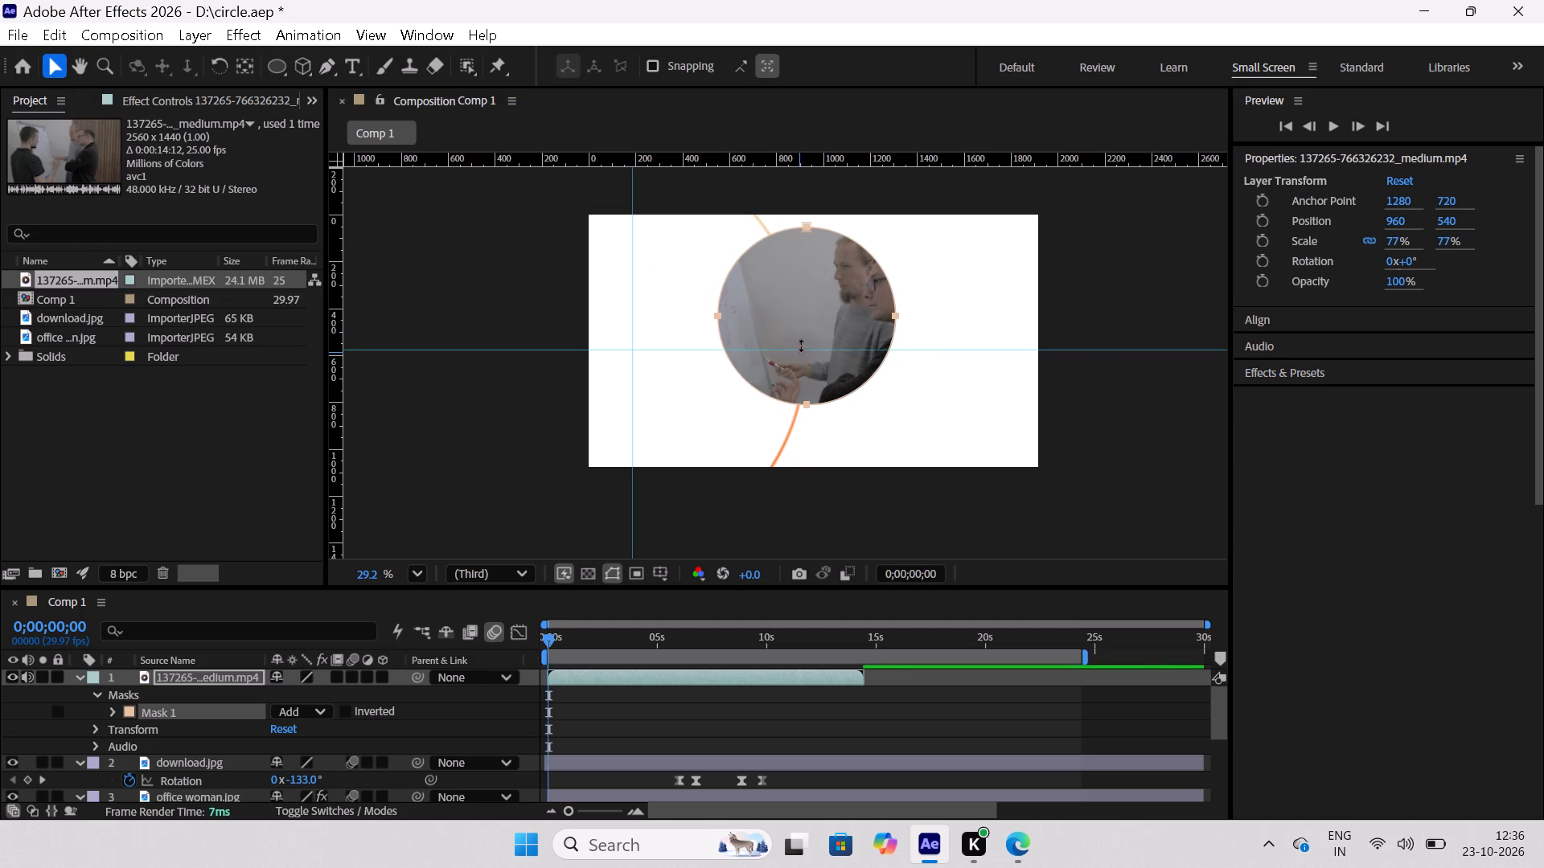
left_click(802, 317)
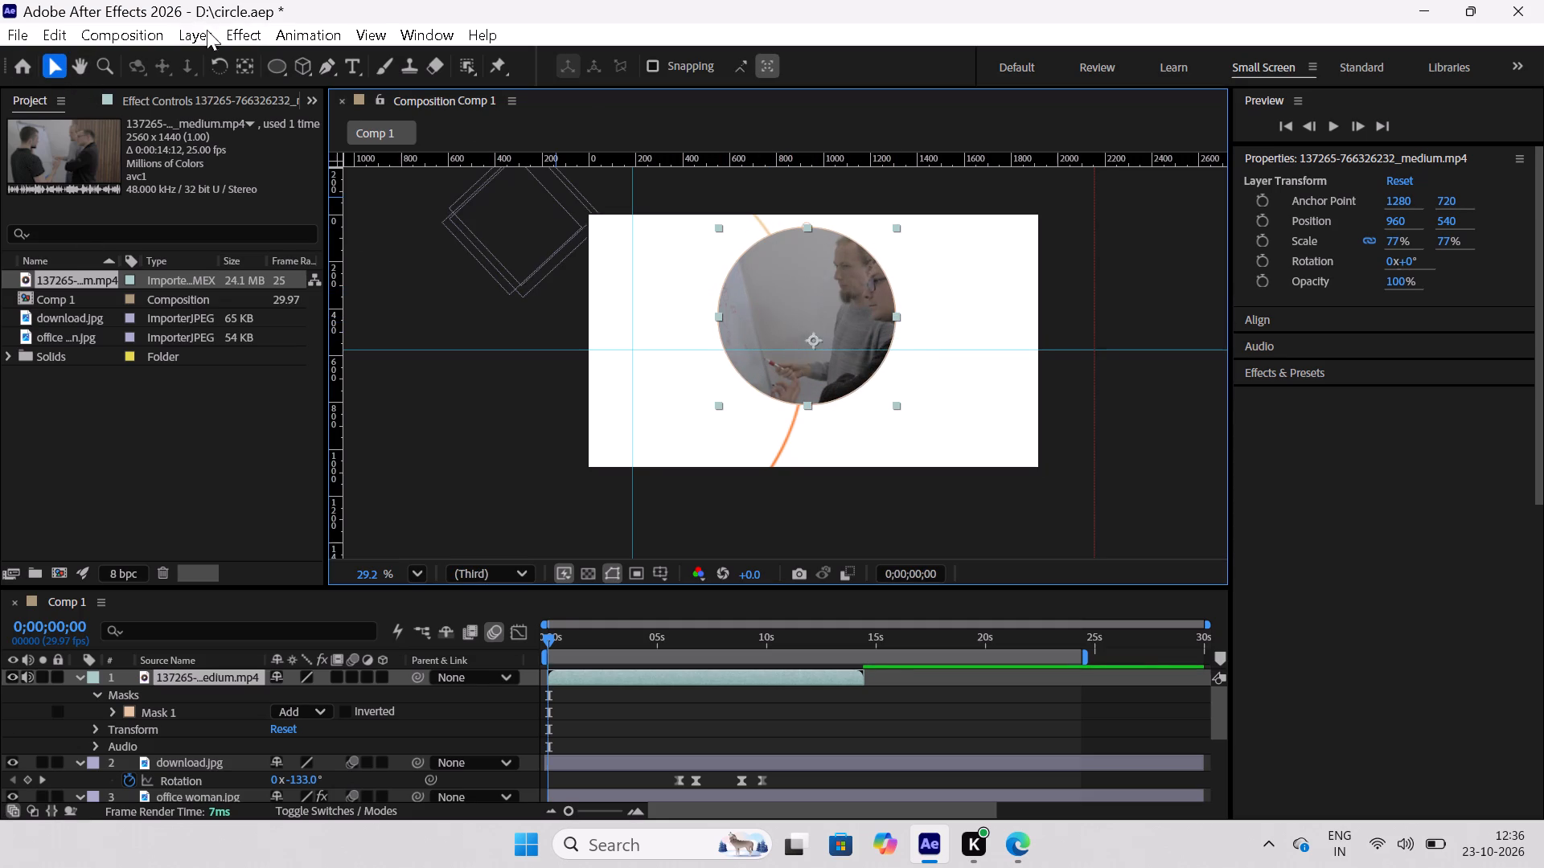
left_click(243, 67)
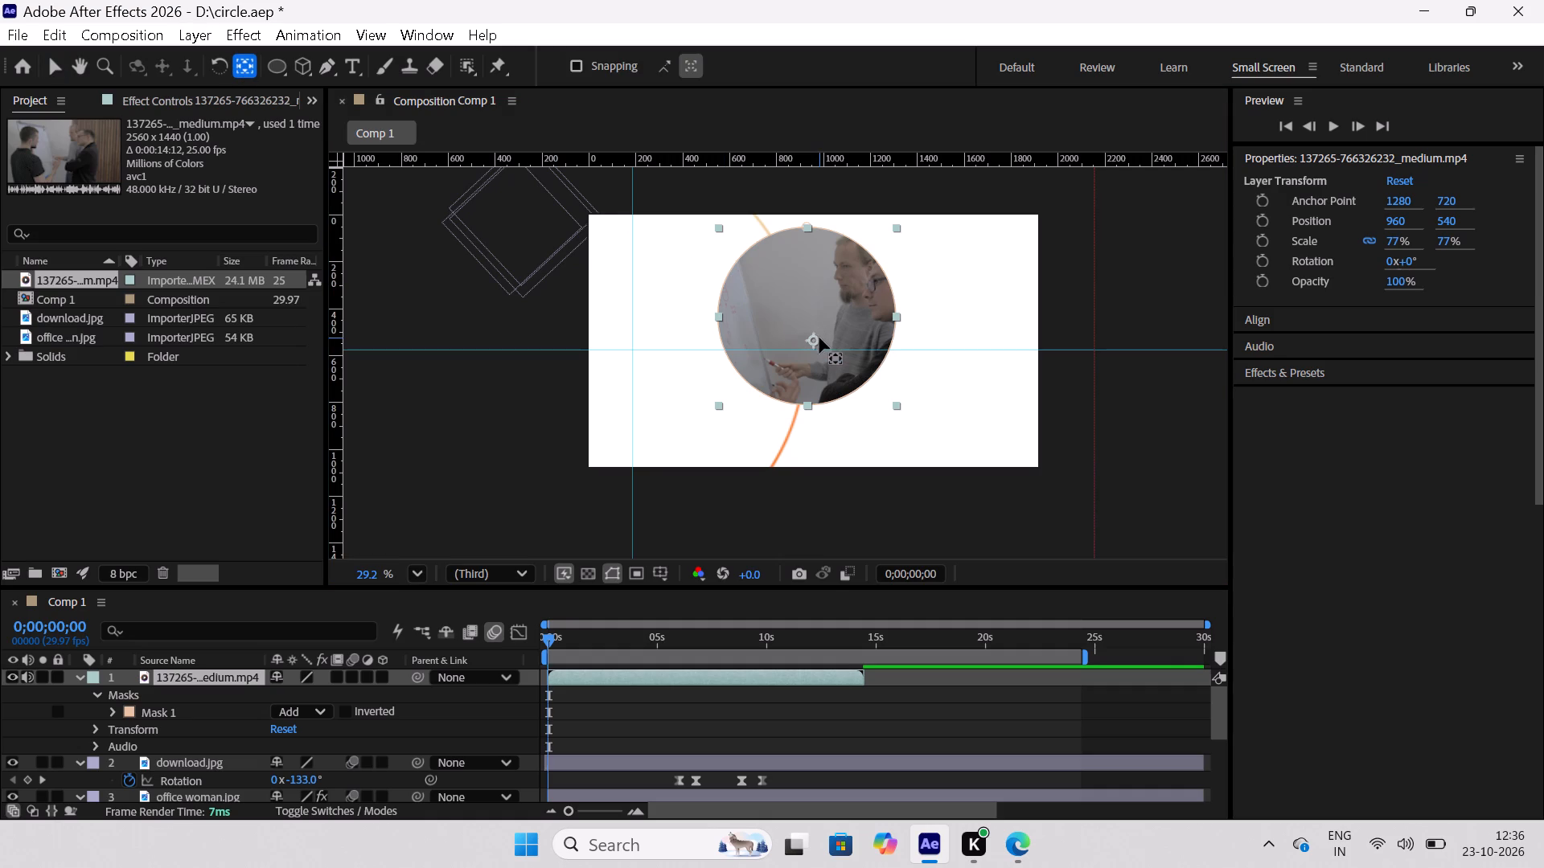
left_click_drag(819, 338, 808, 310)
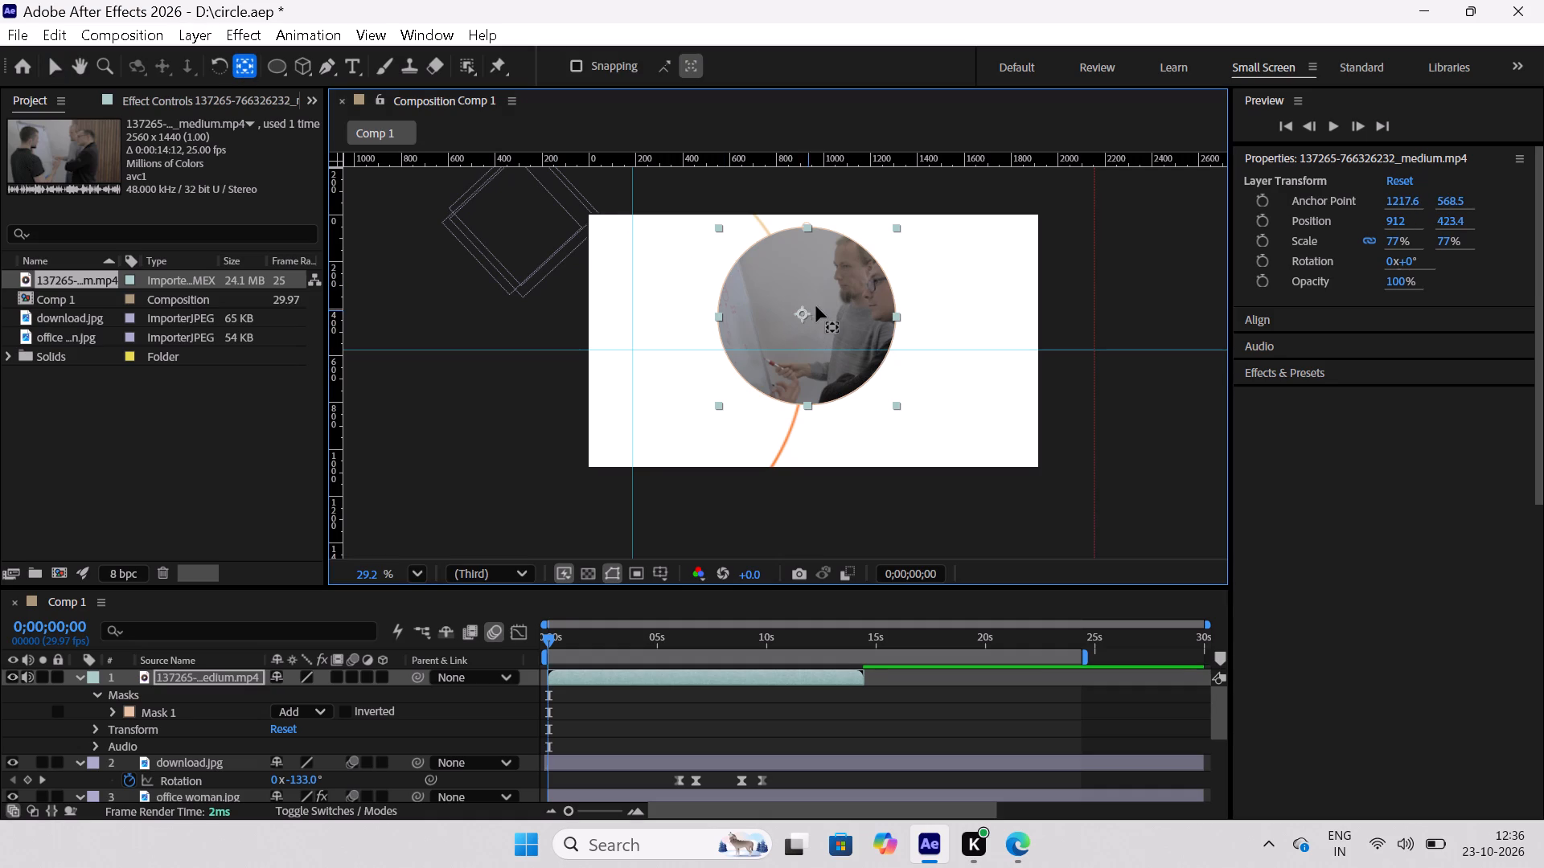
Shift the office footage inside its fixed circular mask so both men's faces fall within the circle.
left_click_drag(832, 282, 795, 282)
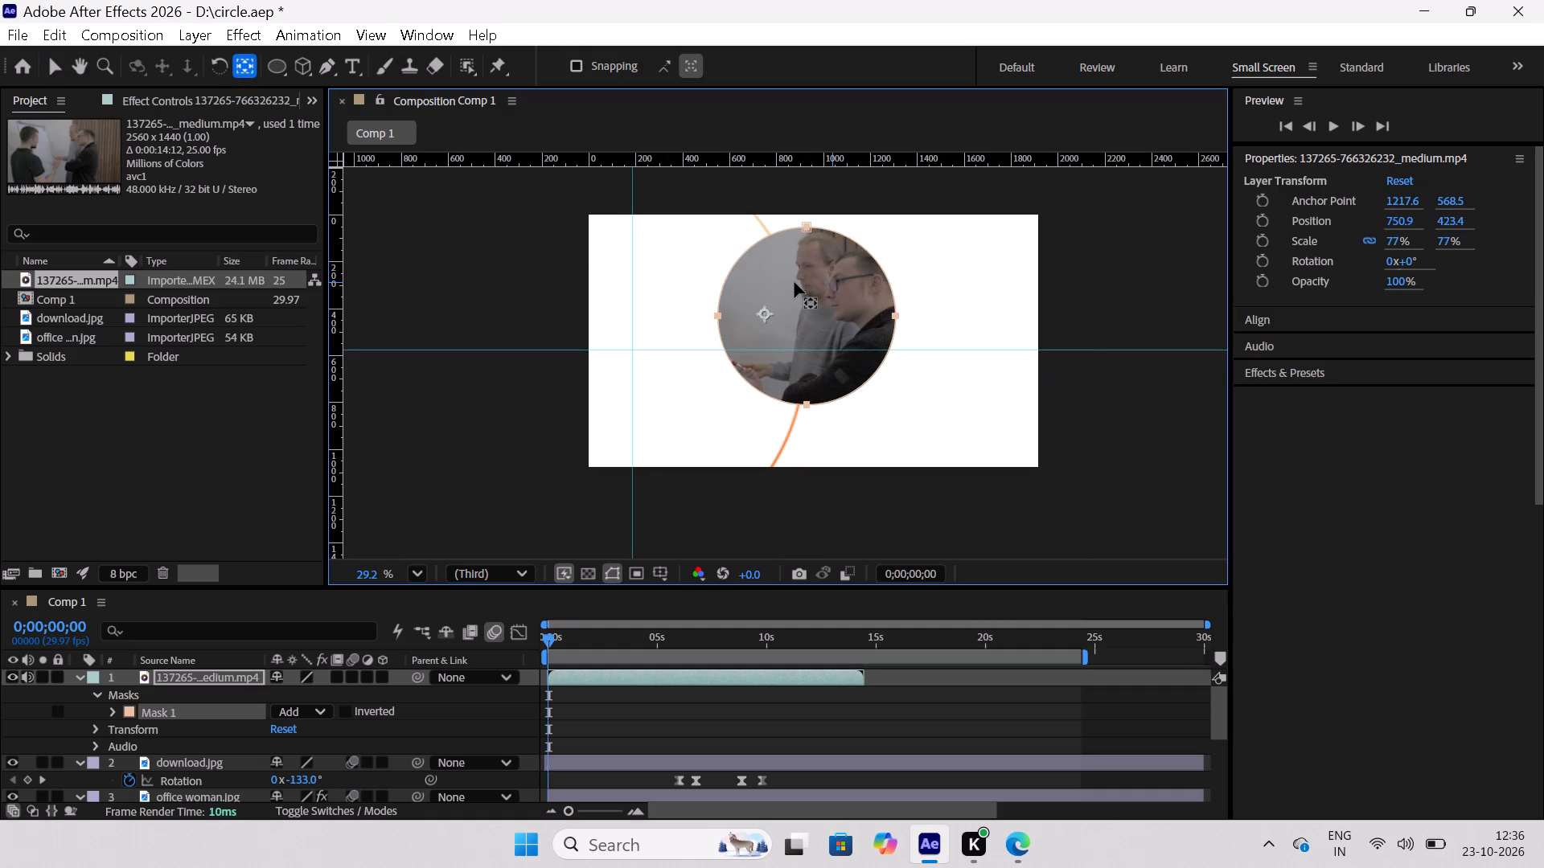
left_click_drag(795, 282, 755, 287)
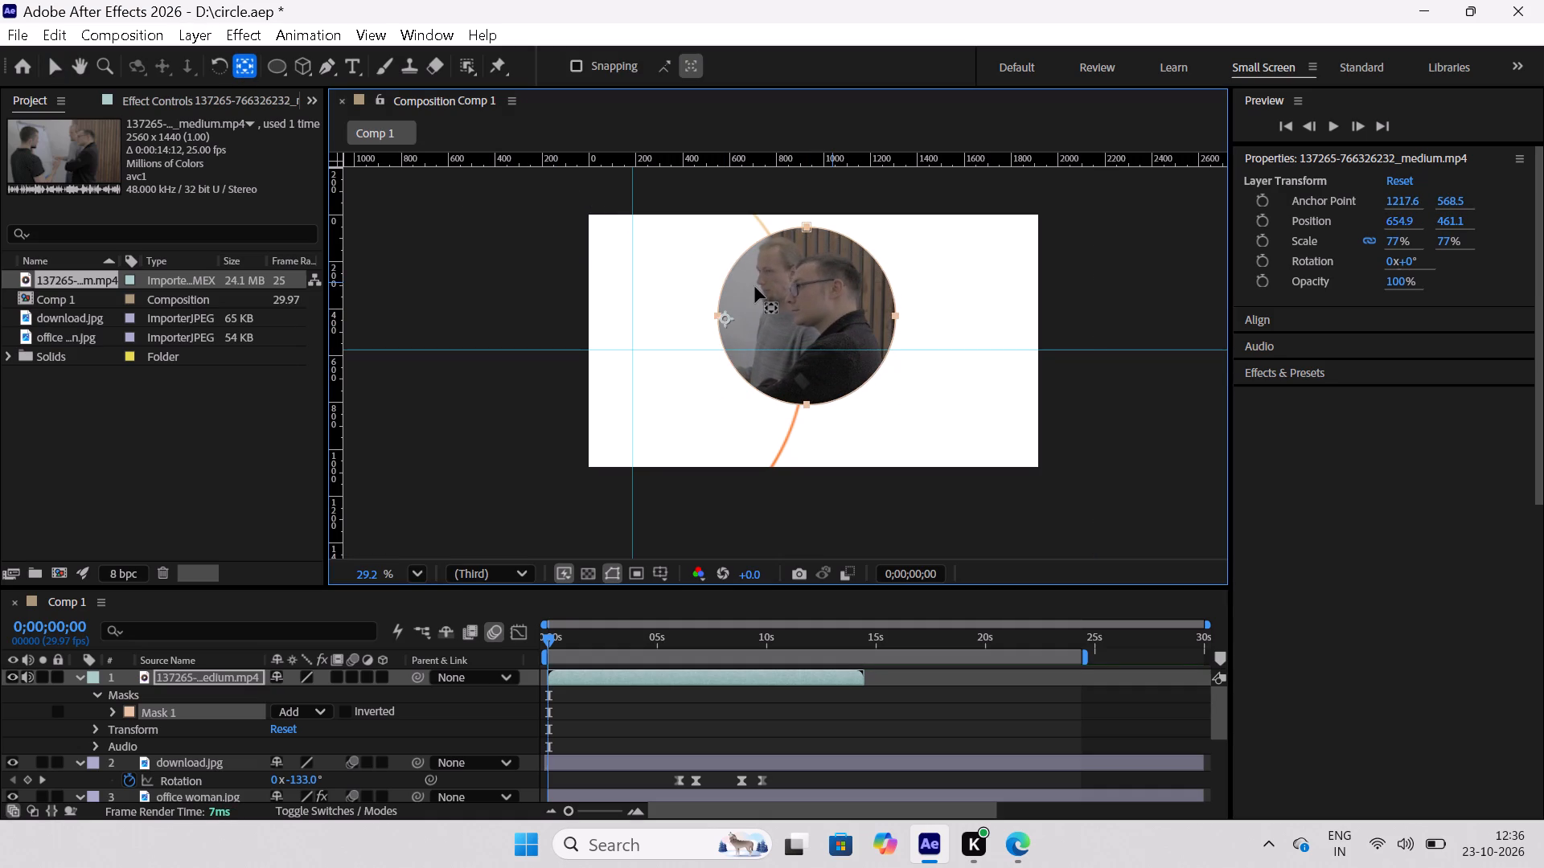
left_click_drag(755, 287, 757, 287)
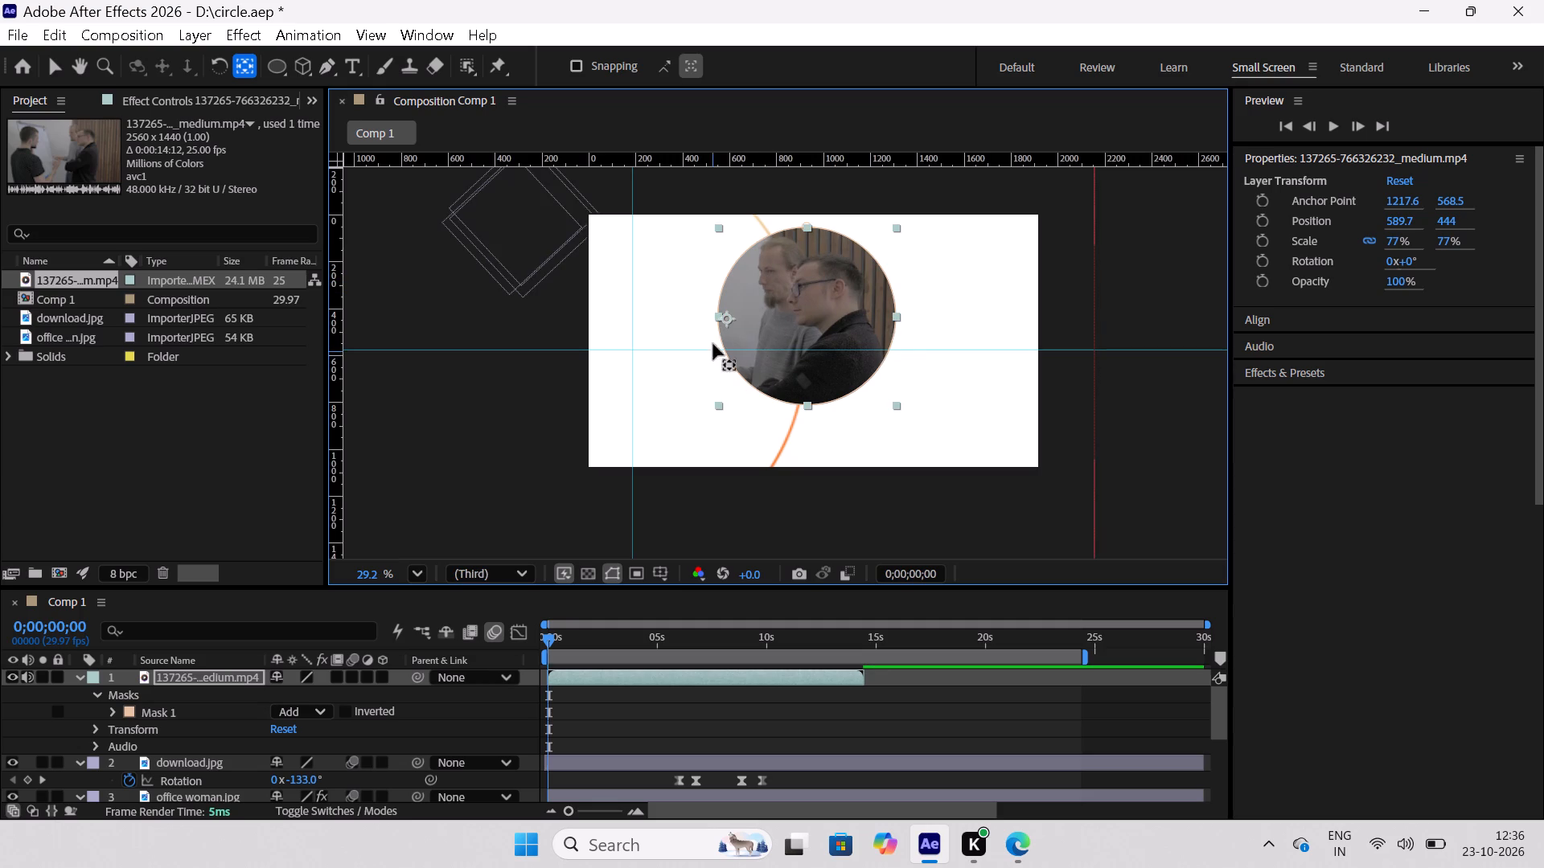
Move the video layer's anchor point to about 1596.3, 564.1, near the centre of the circular mask.
left_click_drag(729, 317, 797, 316)
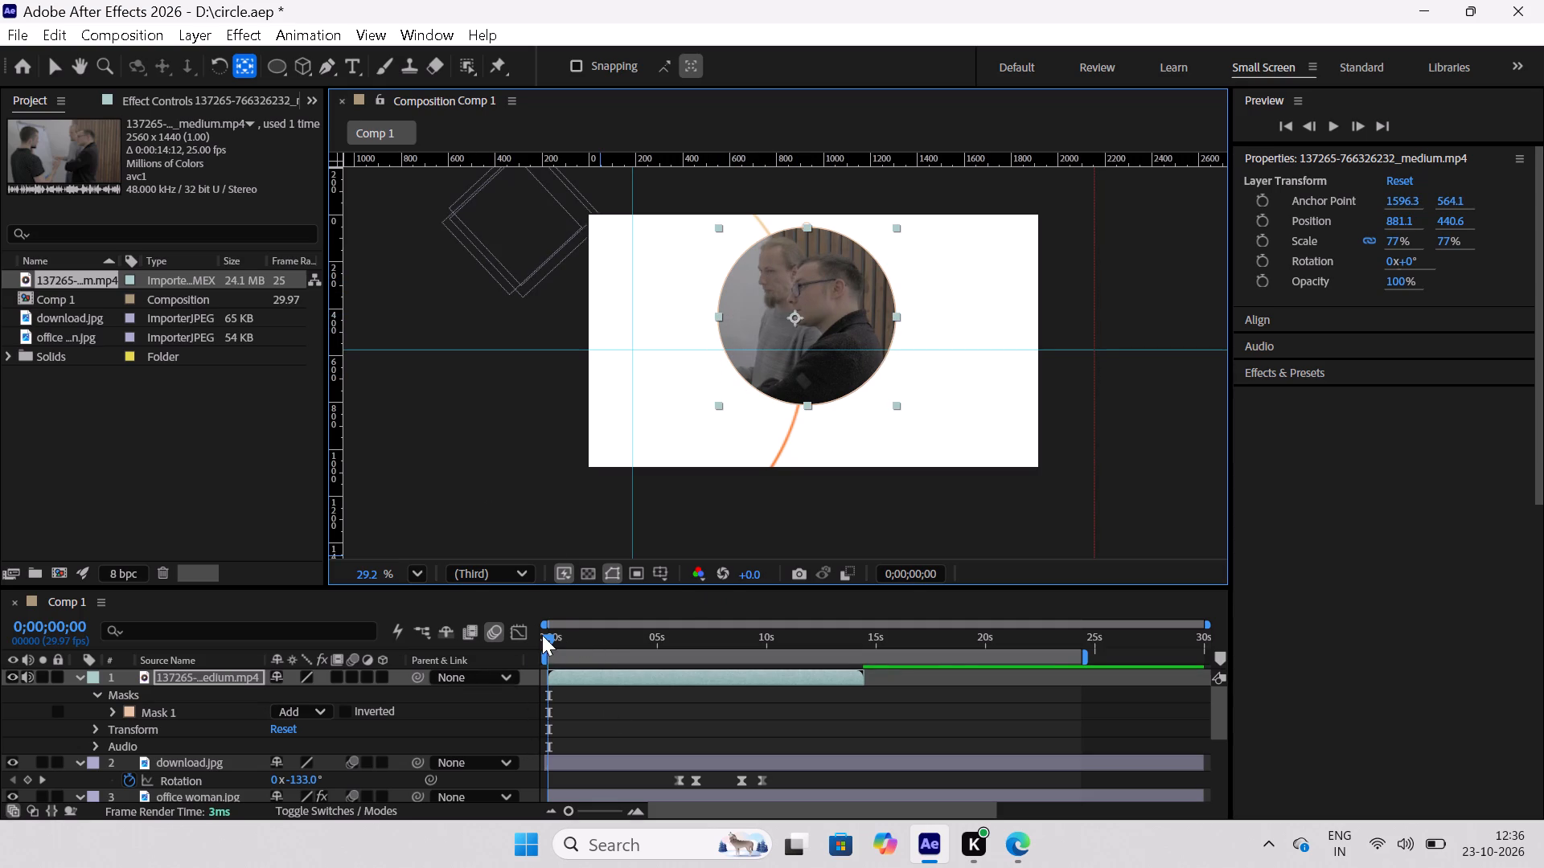
Scrub through the composition to check the masked video's framing and how it lines up with the rotating photos.
left_click_drag(549, 637, 744, 659)
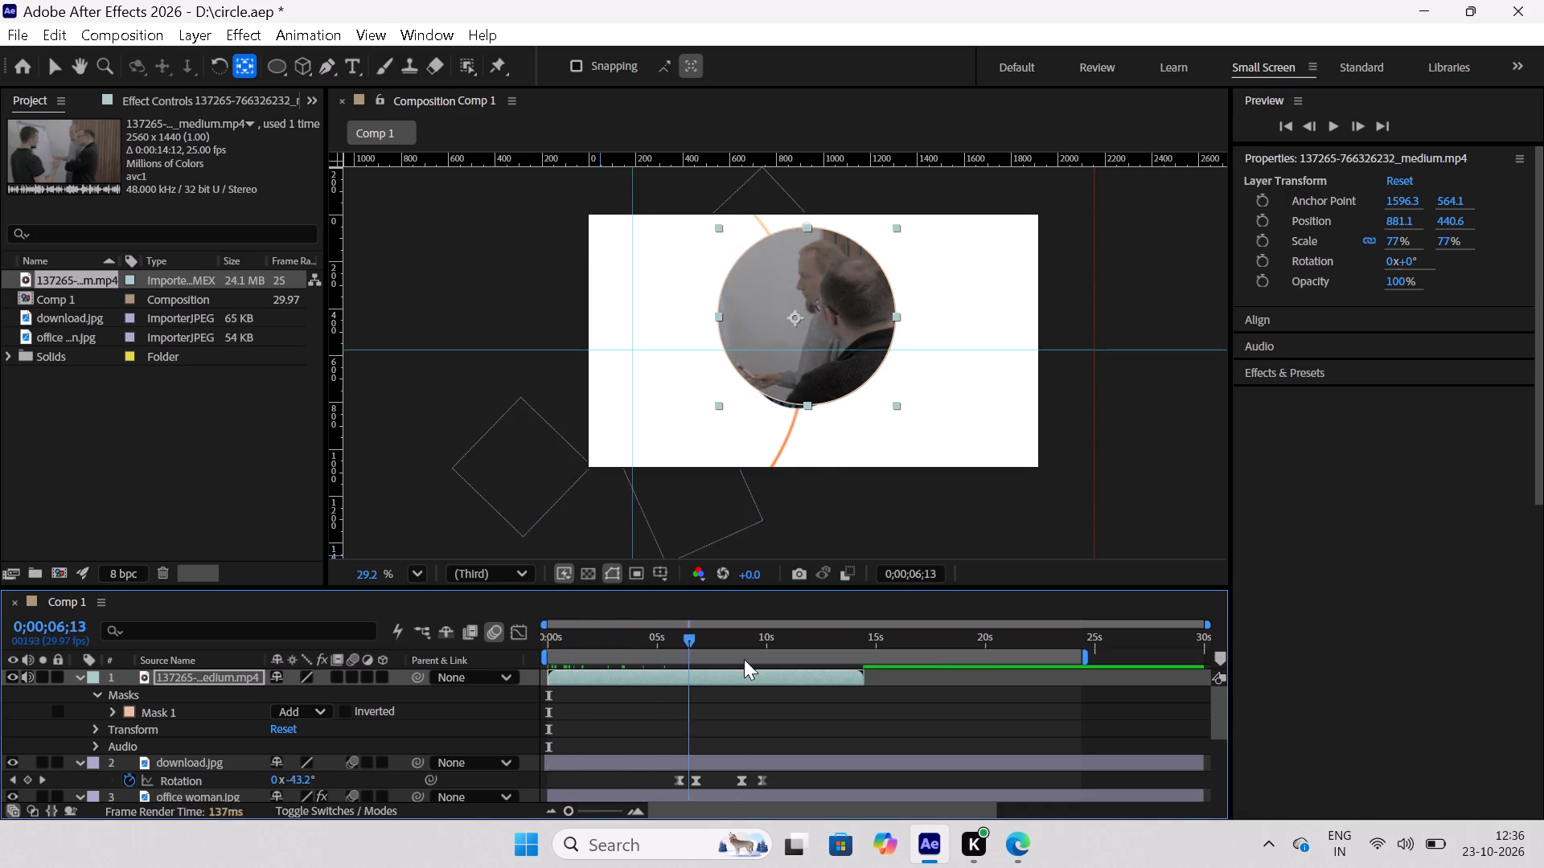
left_click_drag(744, 659, 786, 665)
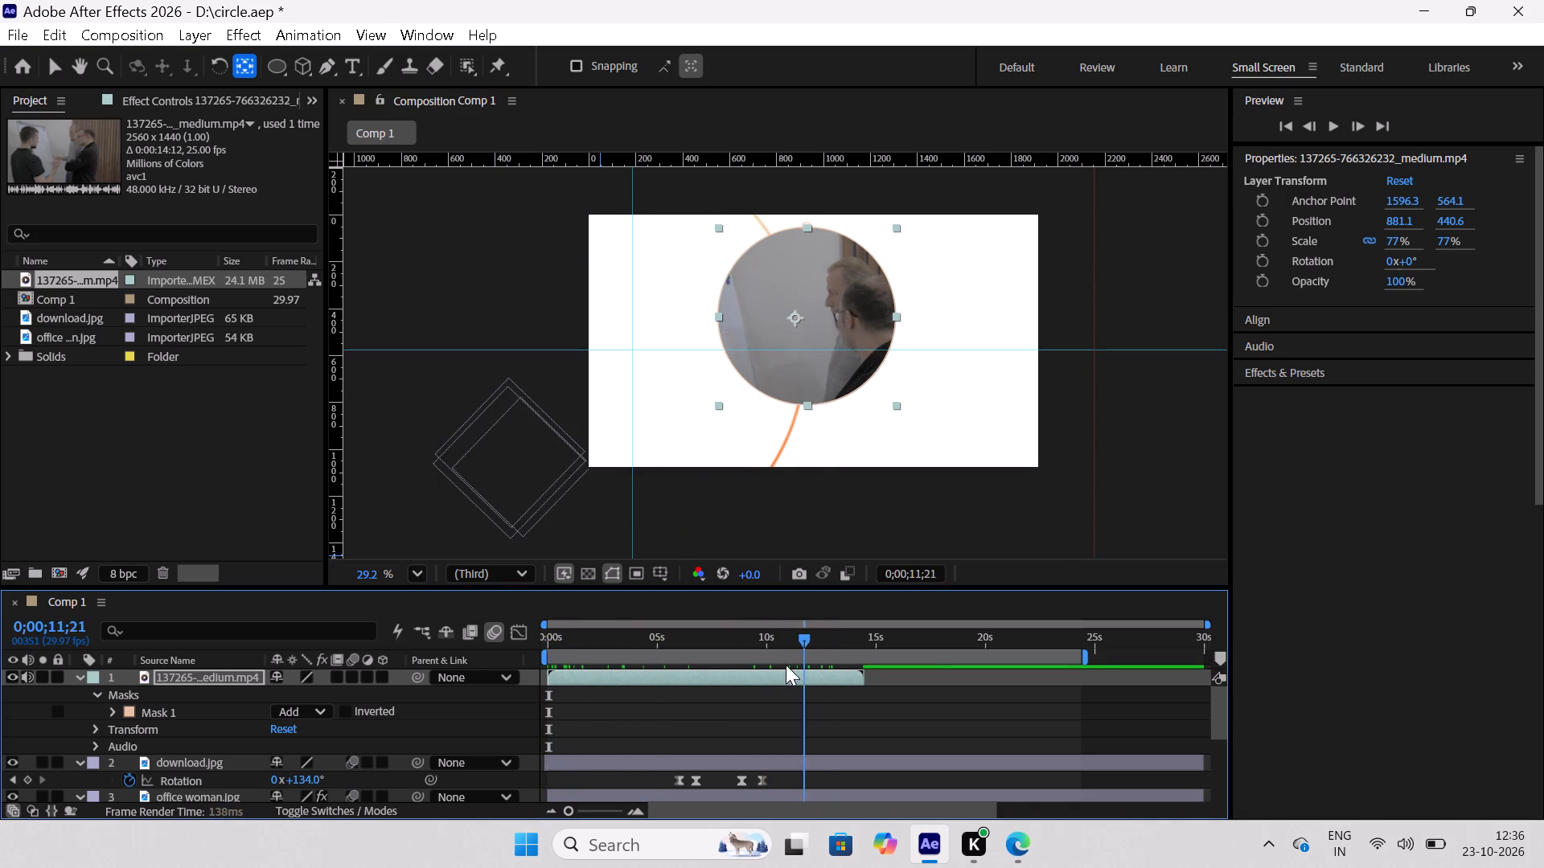
left_click_drag(786, 665, 549, 680)
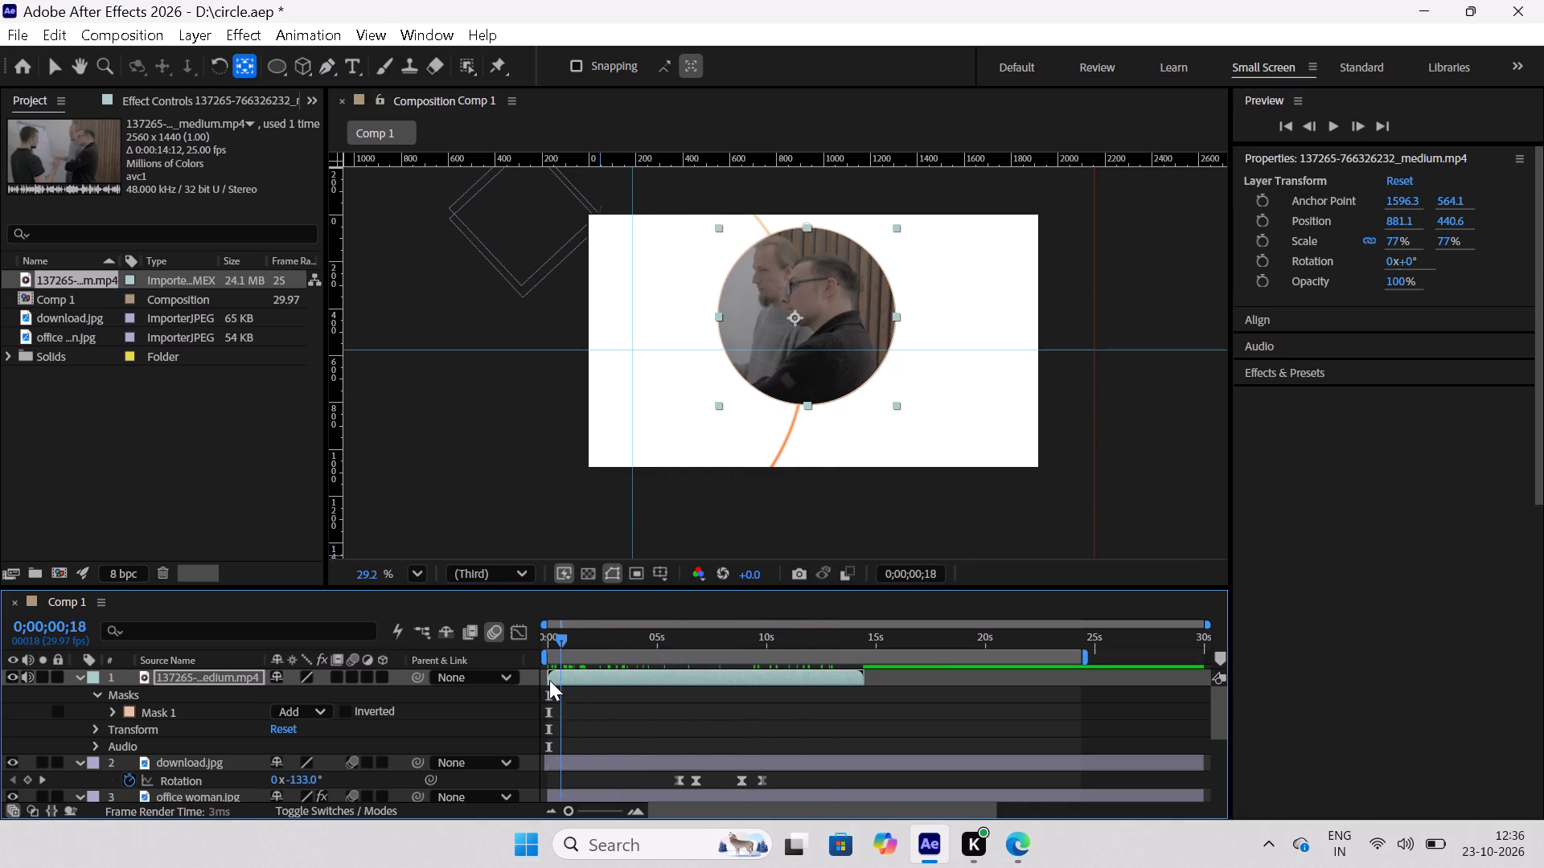
left_click_drag(549, 680, 528, 682)
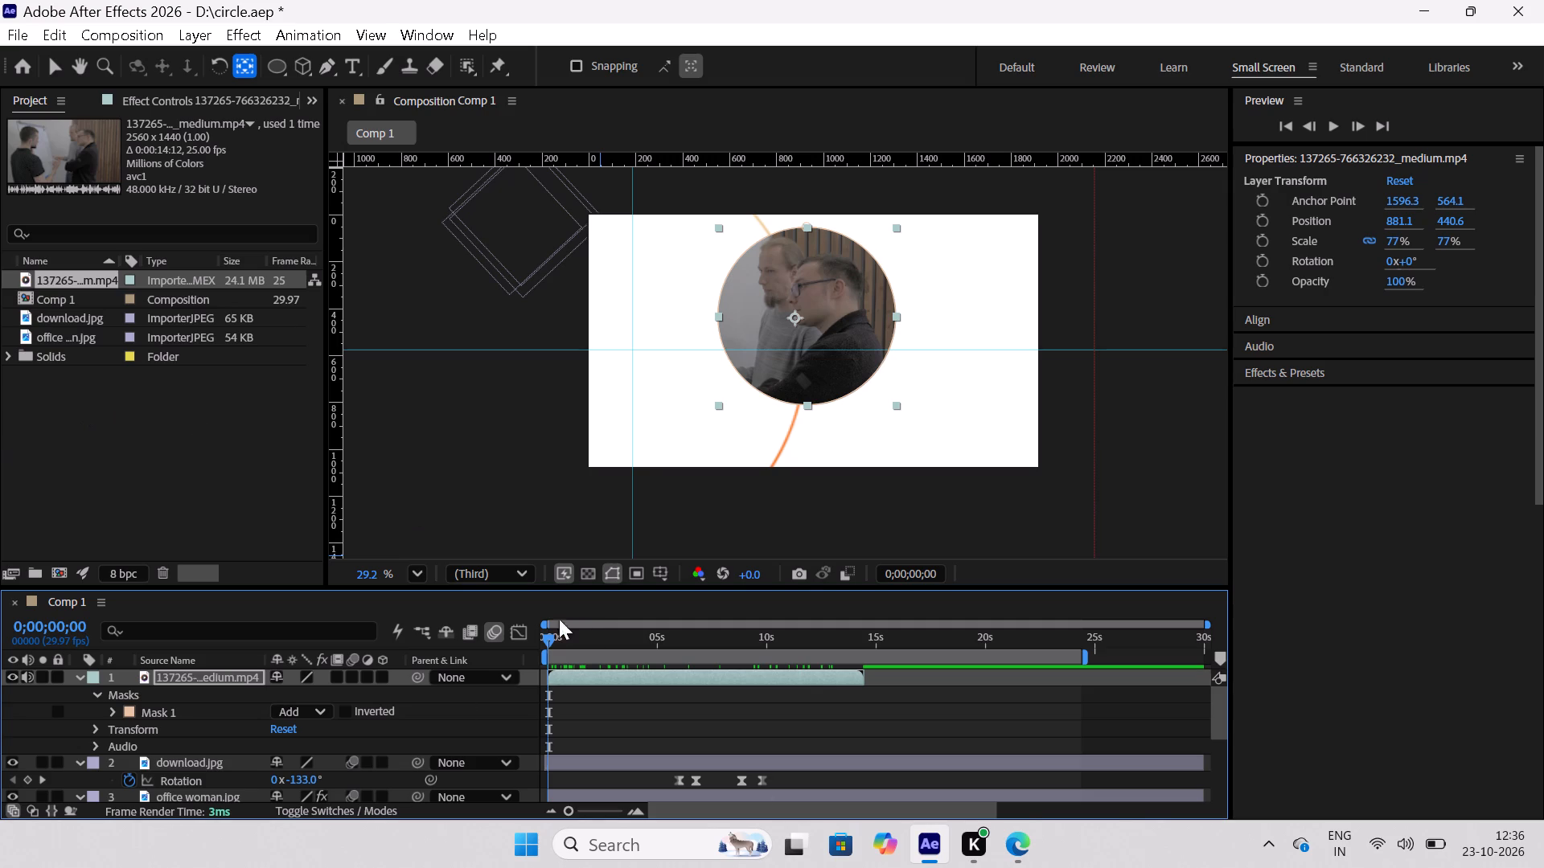
left_click(179, 677)
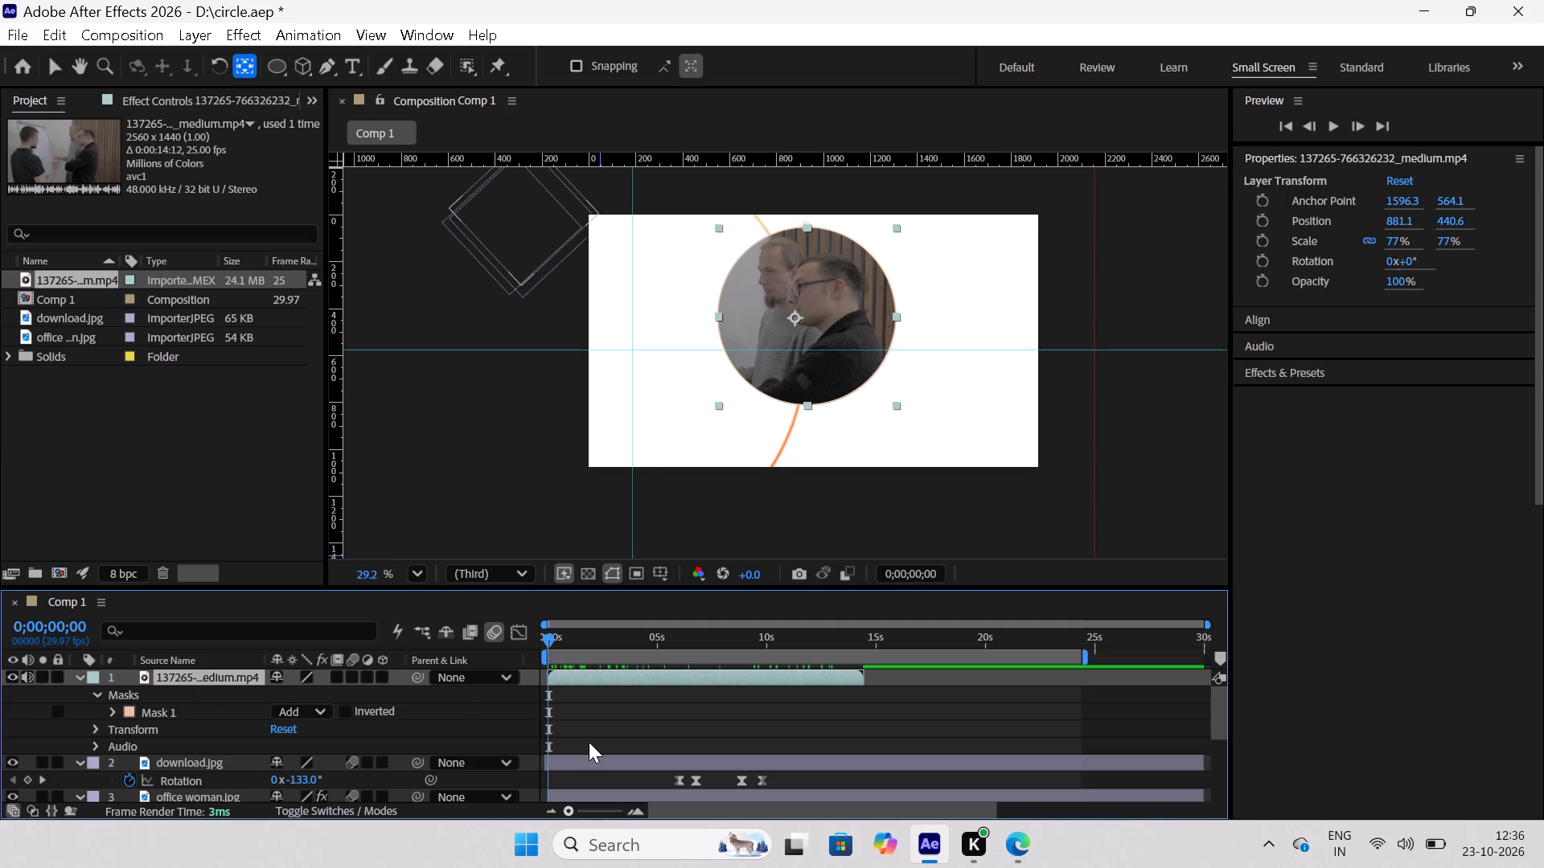
left_click_drag(550, 636, 665, 696)
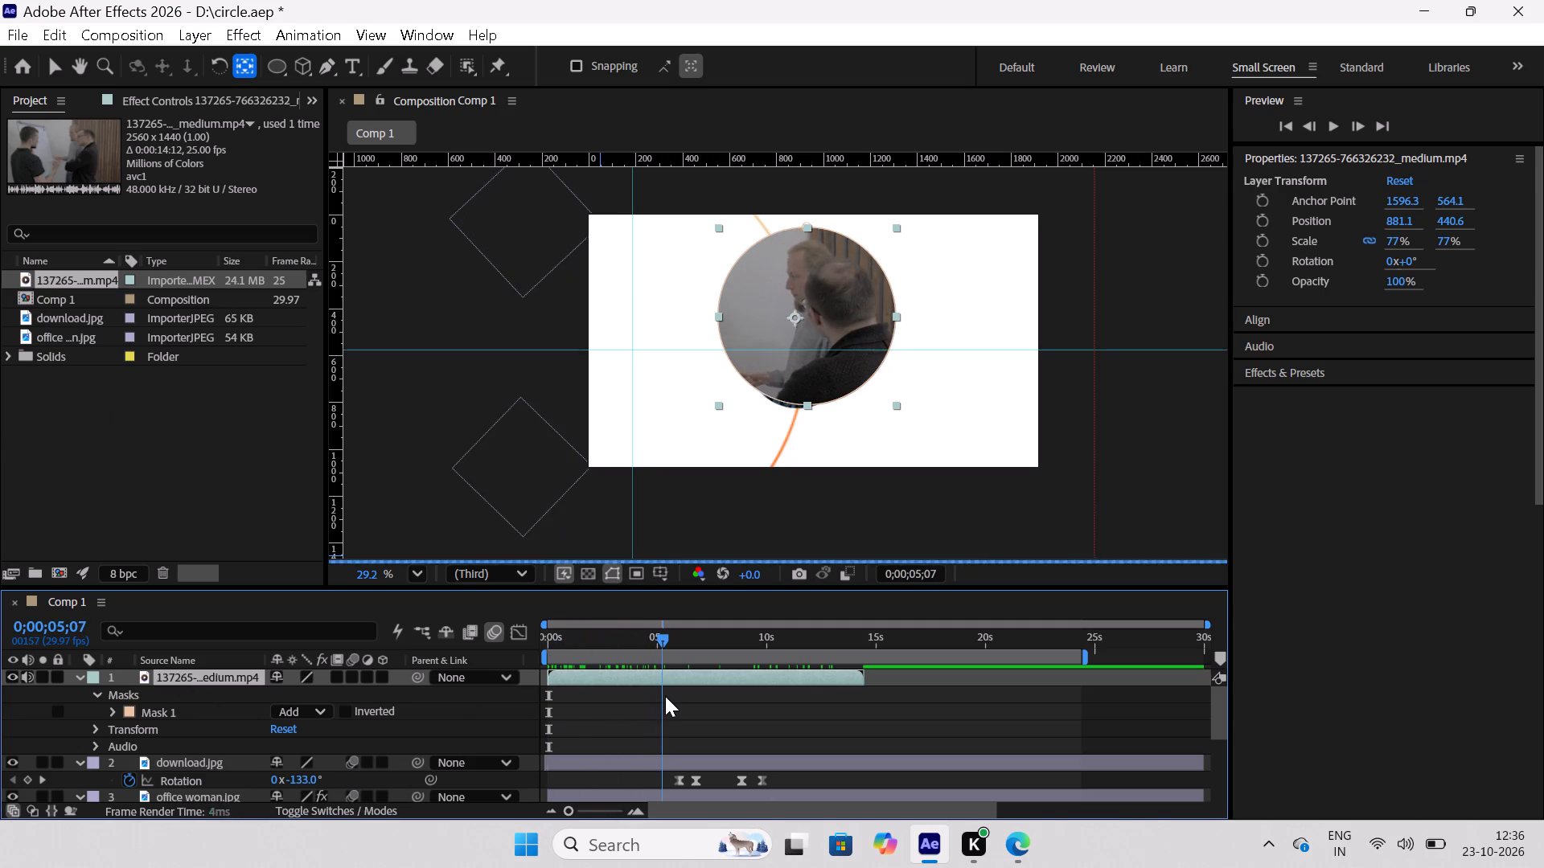
left_click_drag(665, 696, 684, 698)
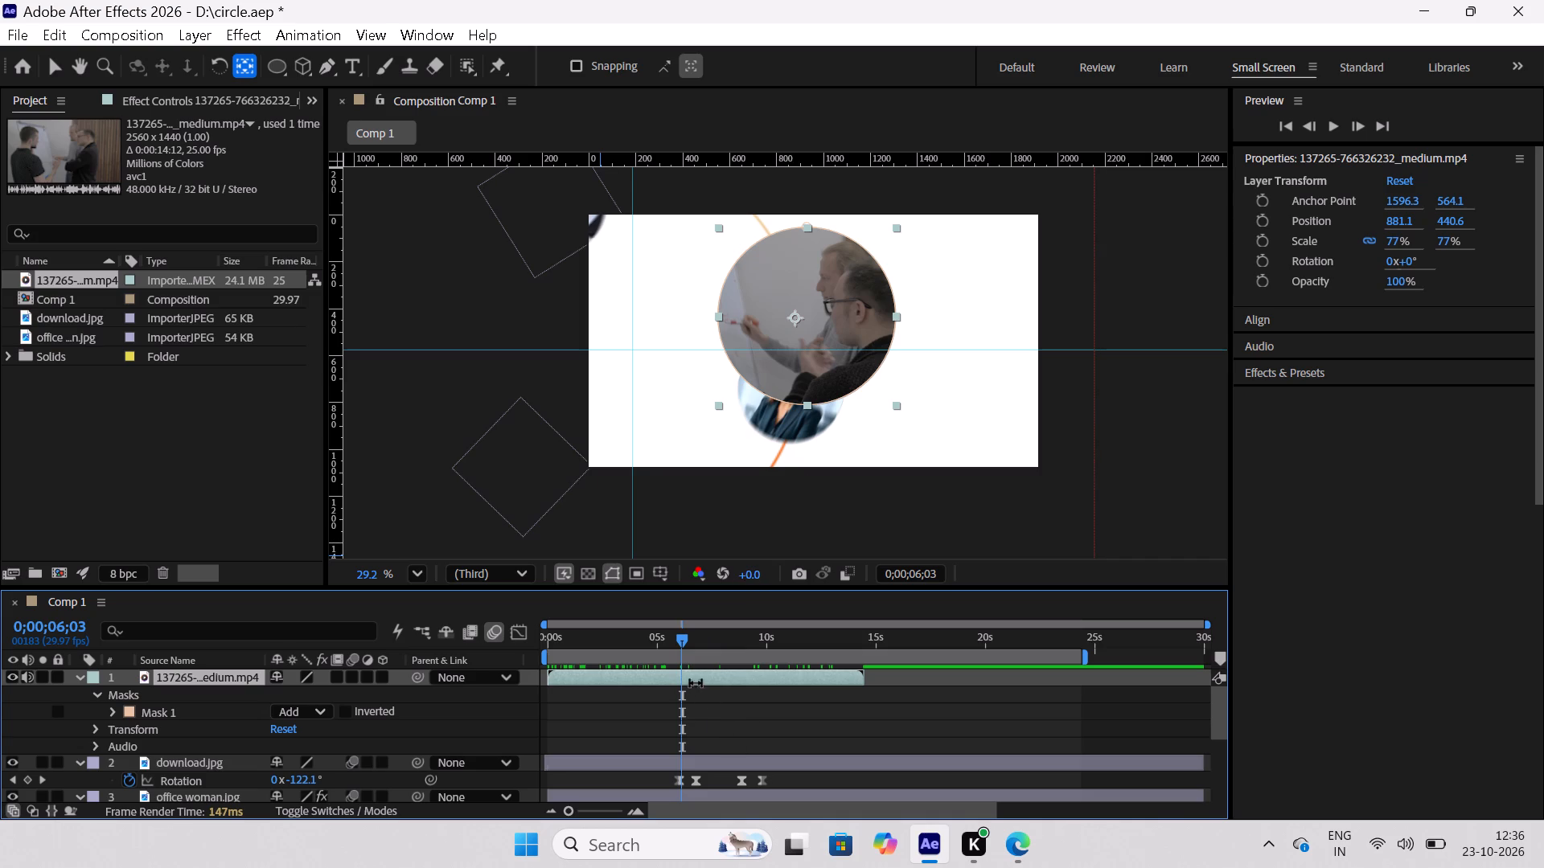
left_click_drag(682, 639, 680, 645)
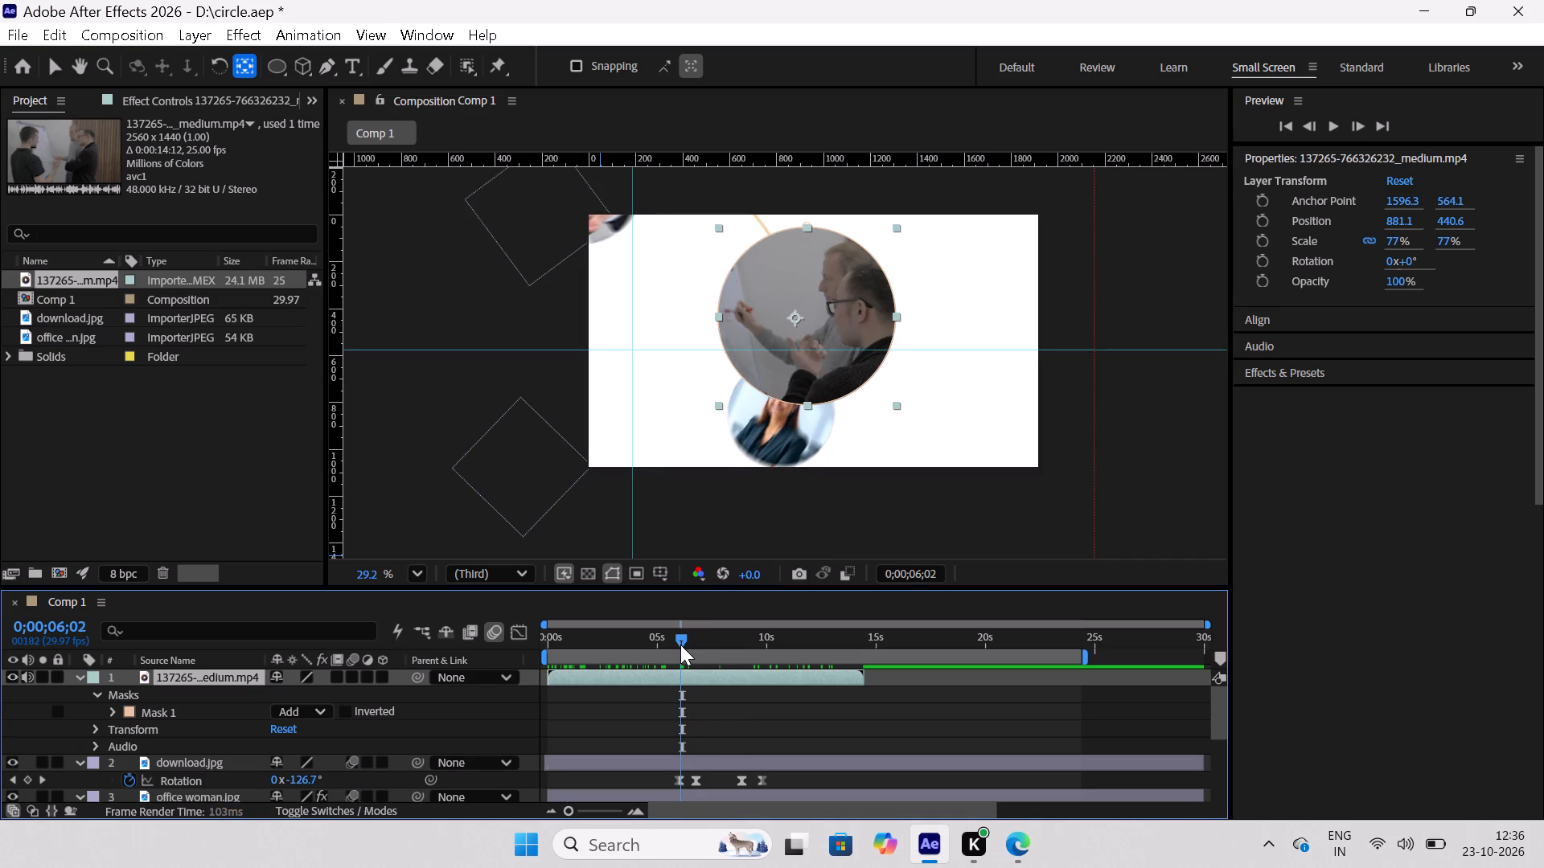
left_click_drag(680, 645, 675, 650)
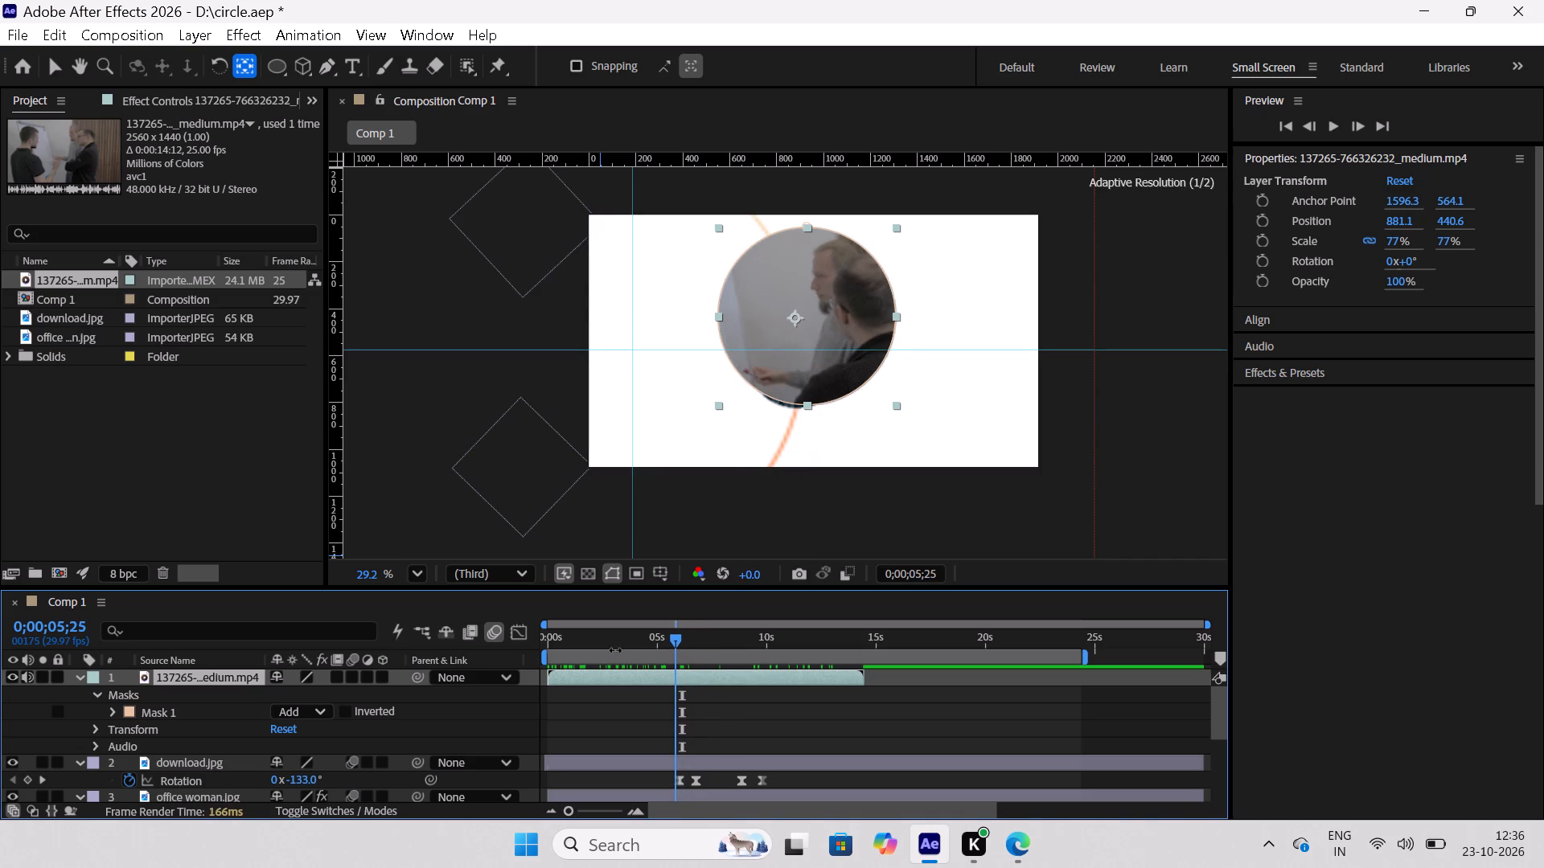
Collapse the video layer's properties and move the current time to the download.jpg Rotation keyframe at 0;00;05;29.
left_click(99, 698)
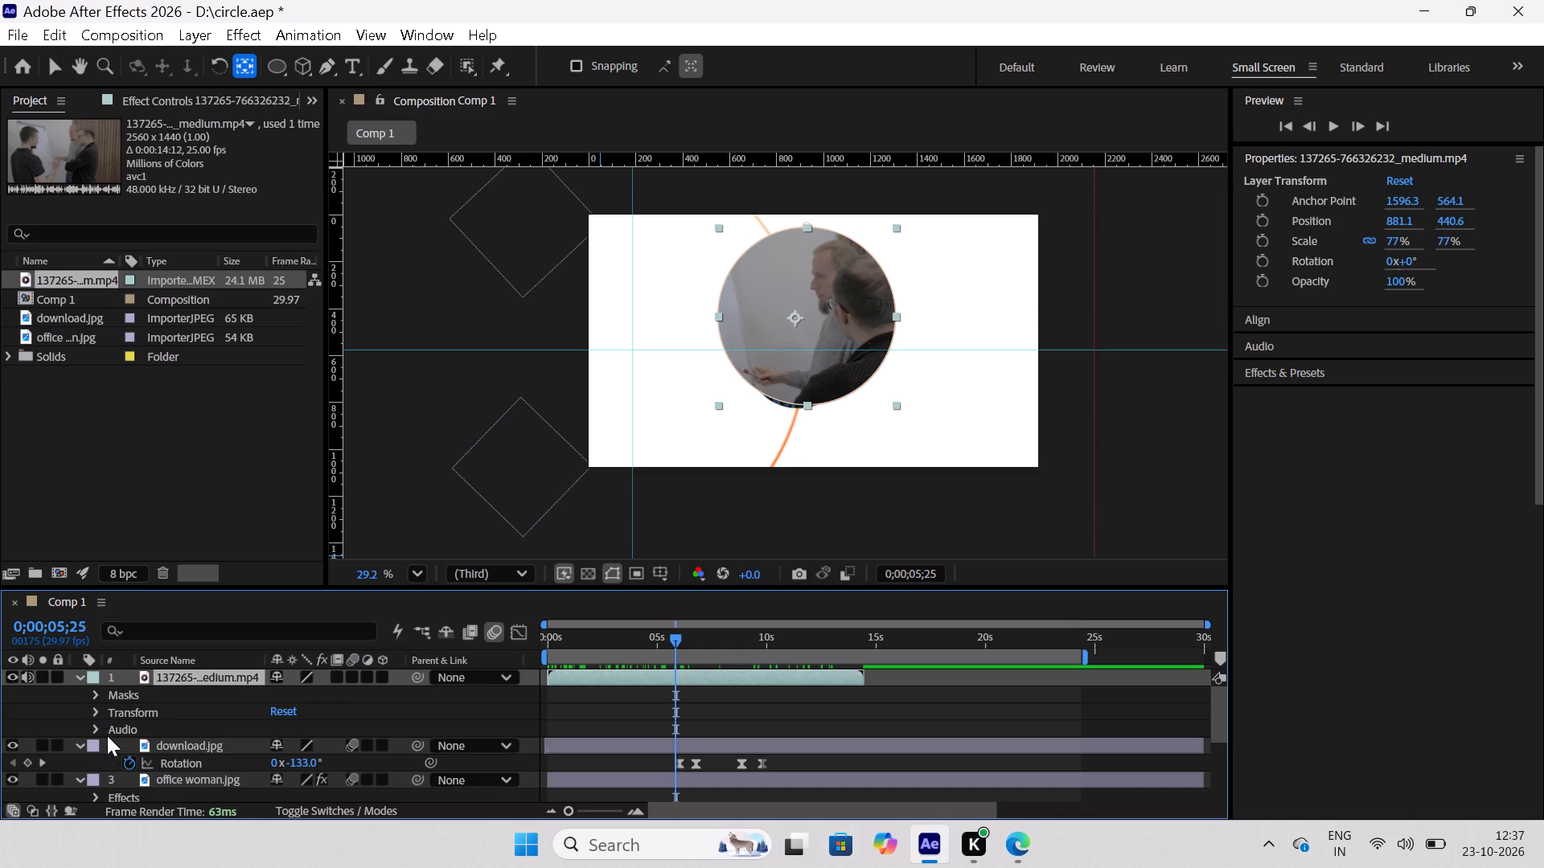
left_click(92, 731)
left_click(92, 731)
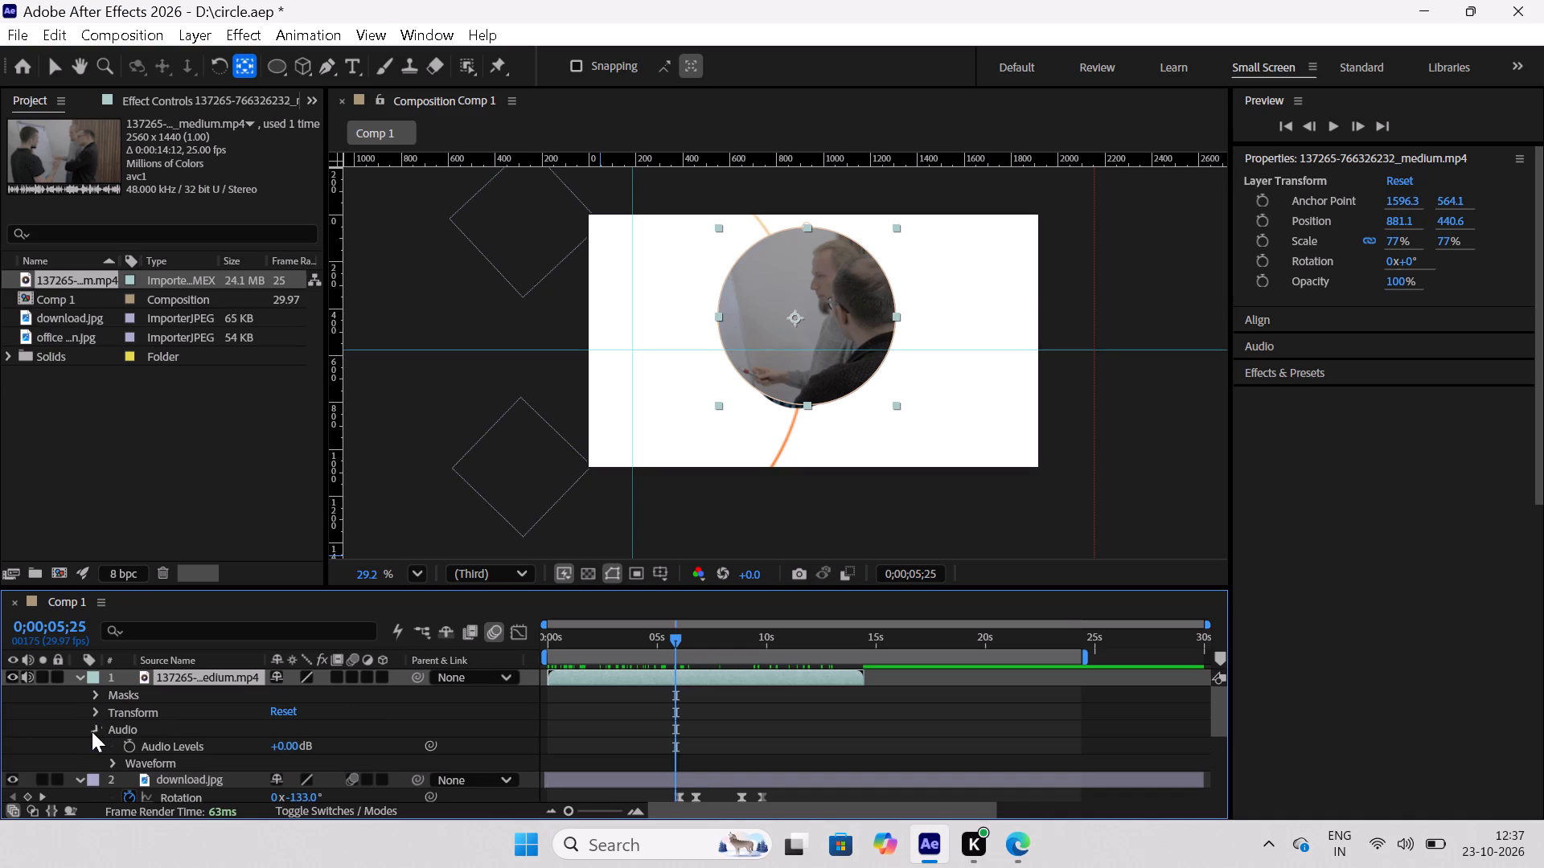
left_click(78, 678)
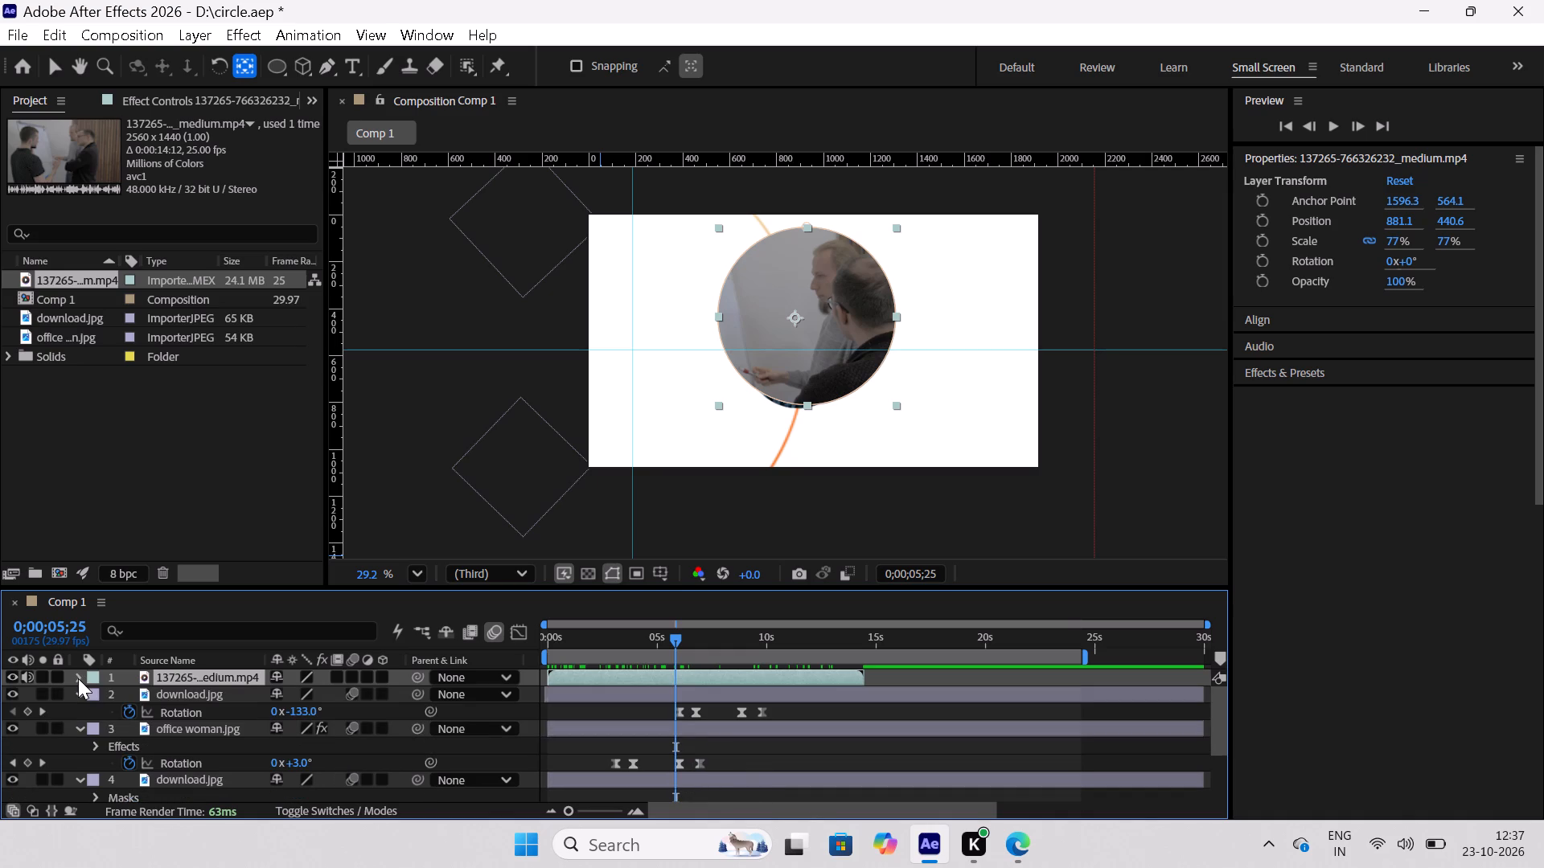
left_click(37, 713)
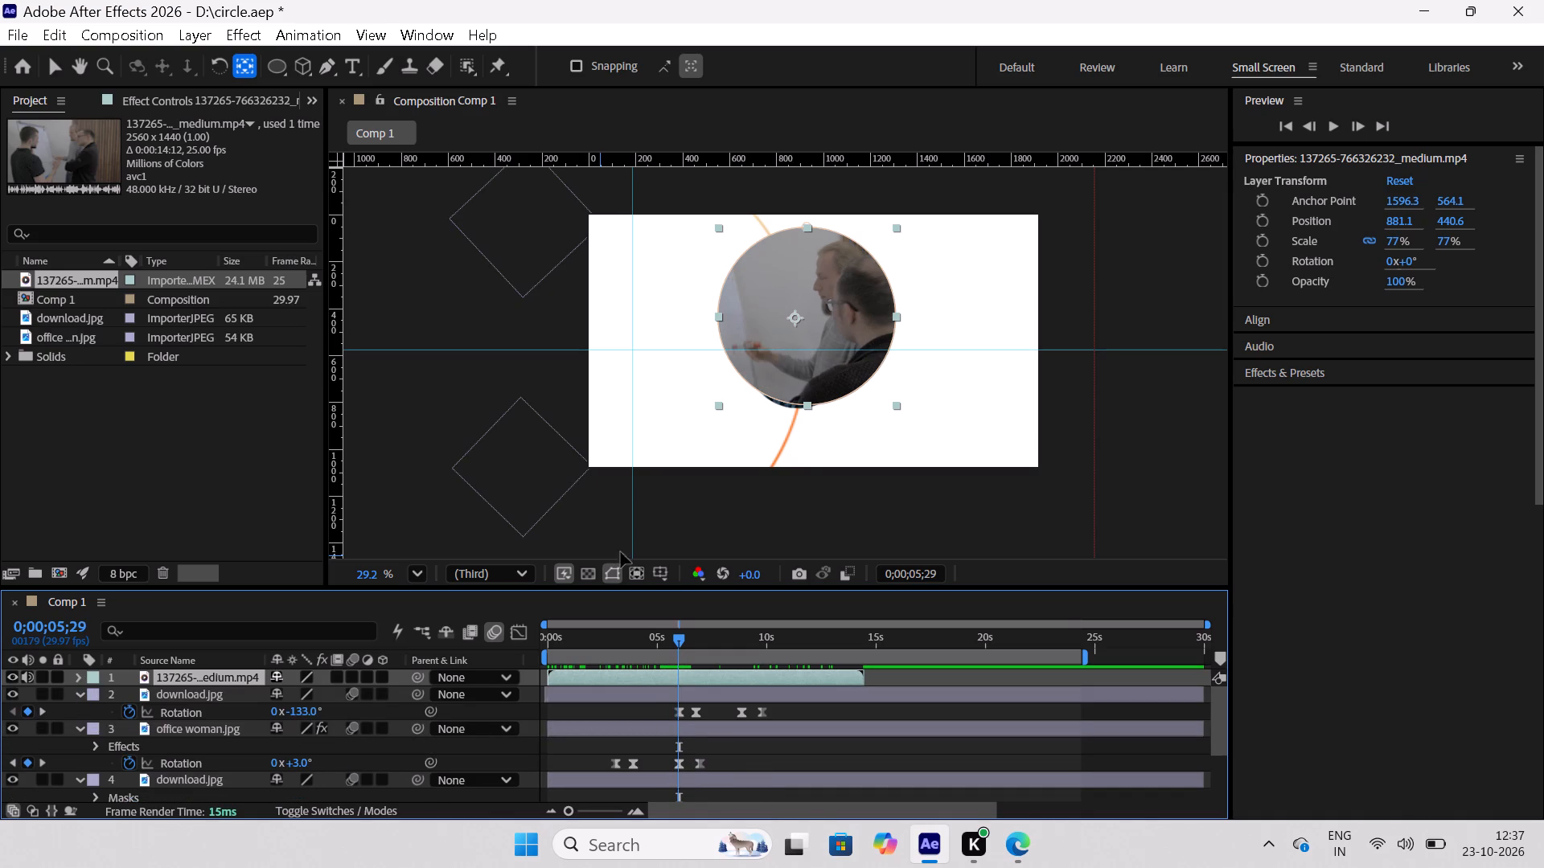
left_click(46, 64)
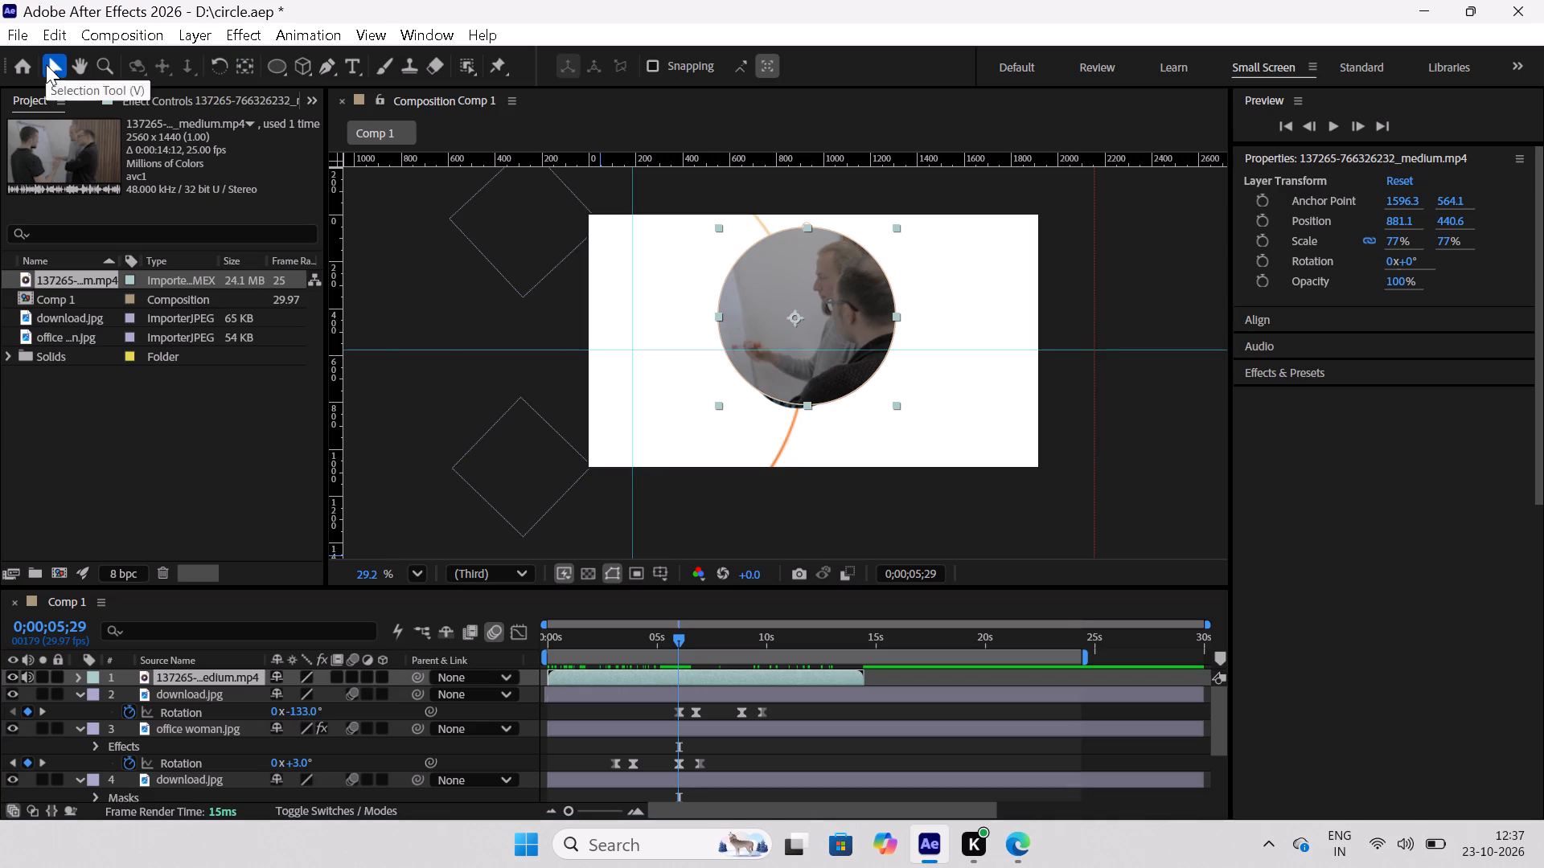
left_click(197, 678)
key("s")
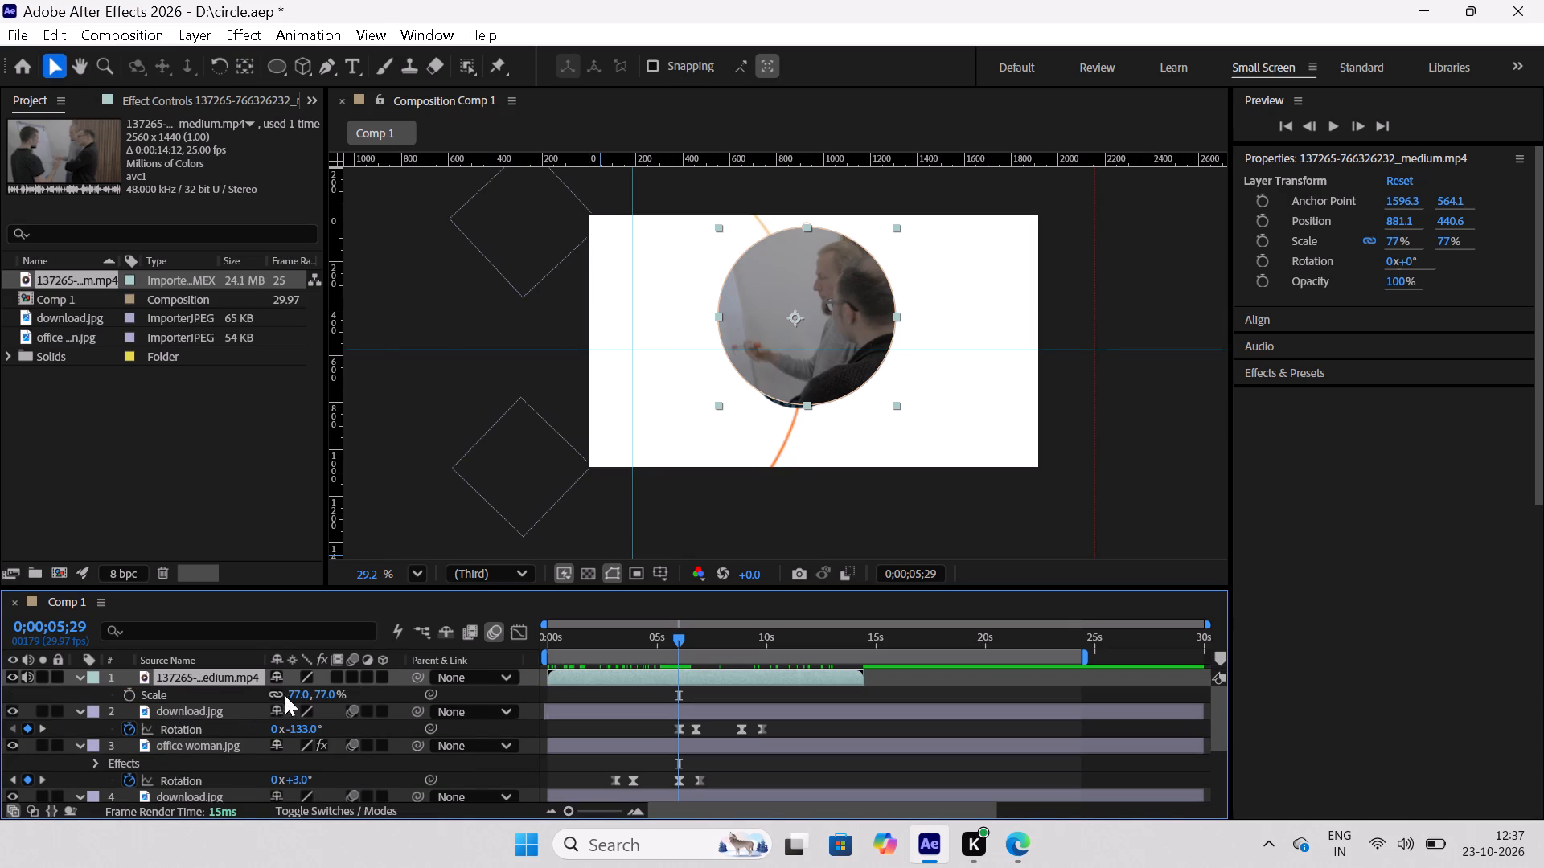
left_click_drag(307, 694, 296, 694)
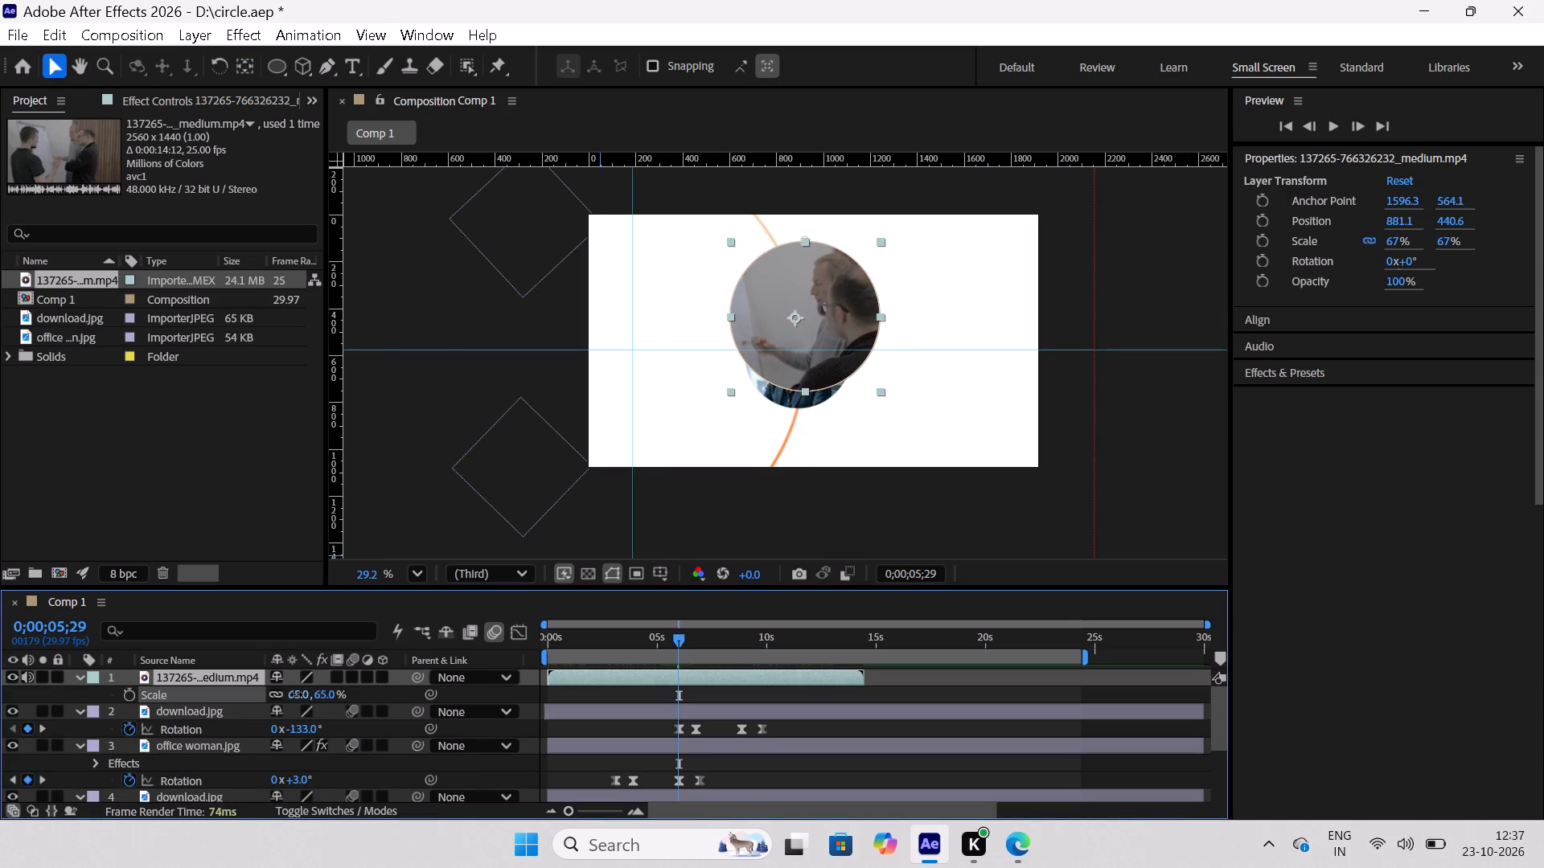
left_click_drag(296, 694, 282, 697)
Move the circular video down over the photo on the orange arc, to about 850.3, 625.7.
left_click_drag(836, 332, 835, 362)
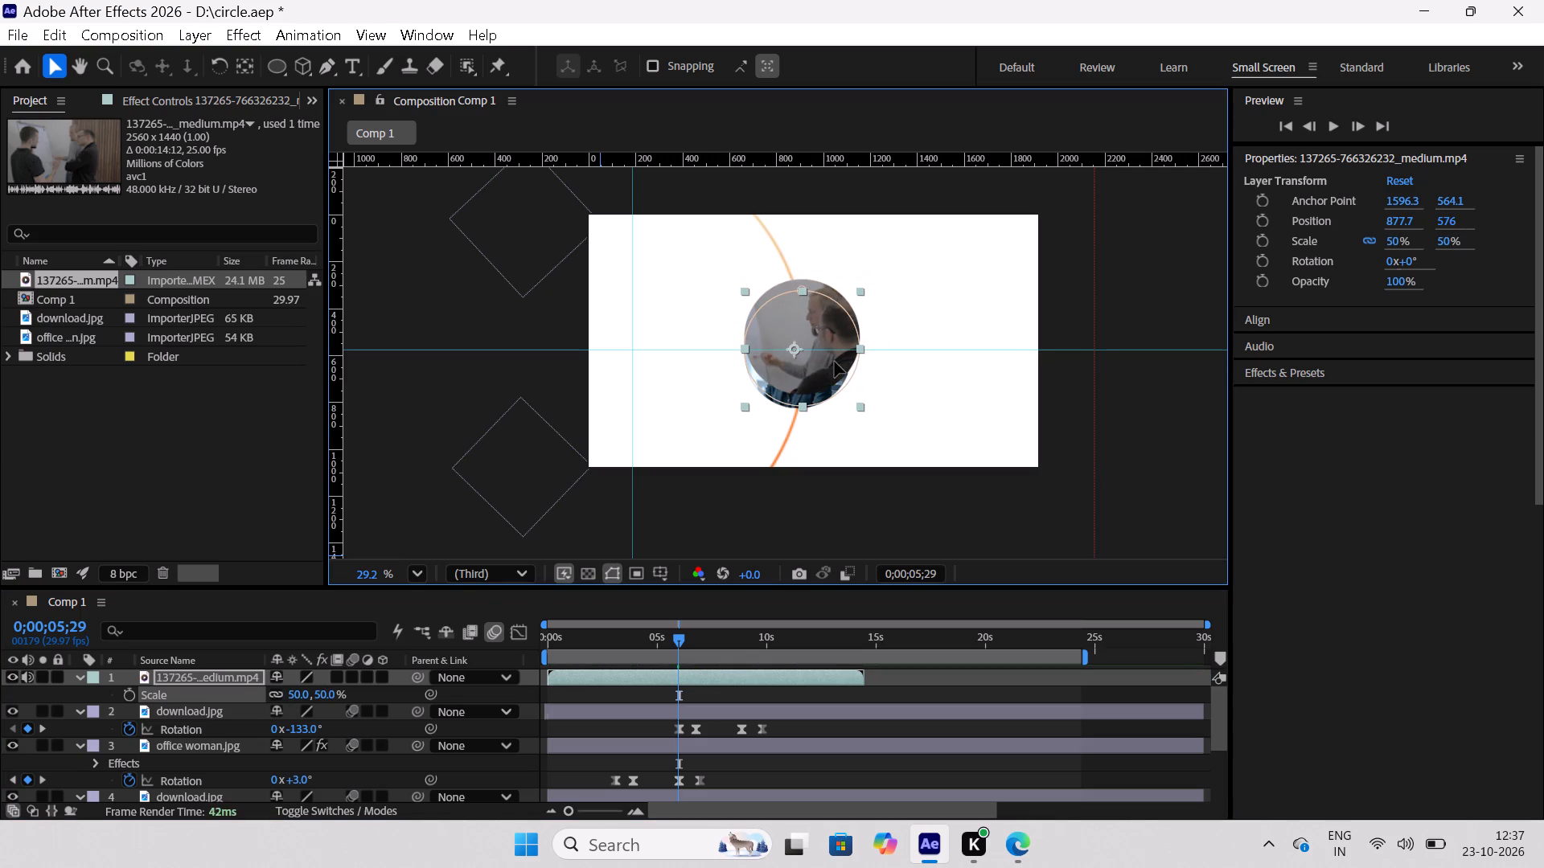
left_click_drag(835, 362, 835, 374)
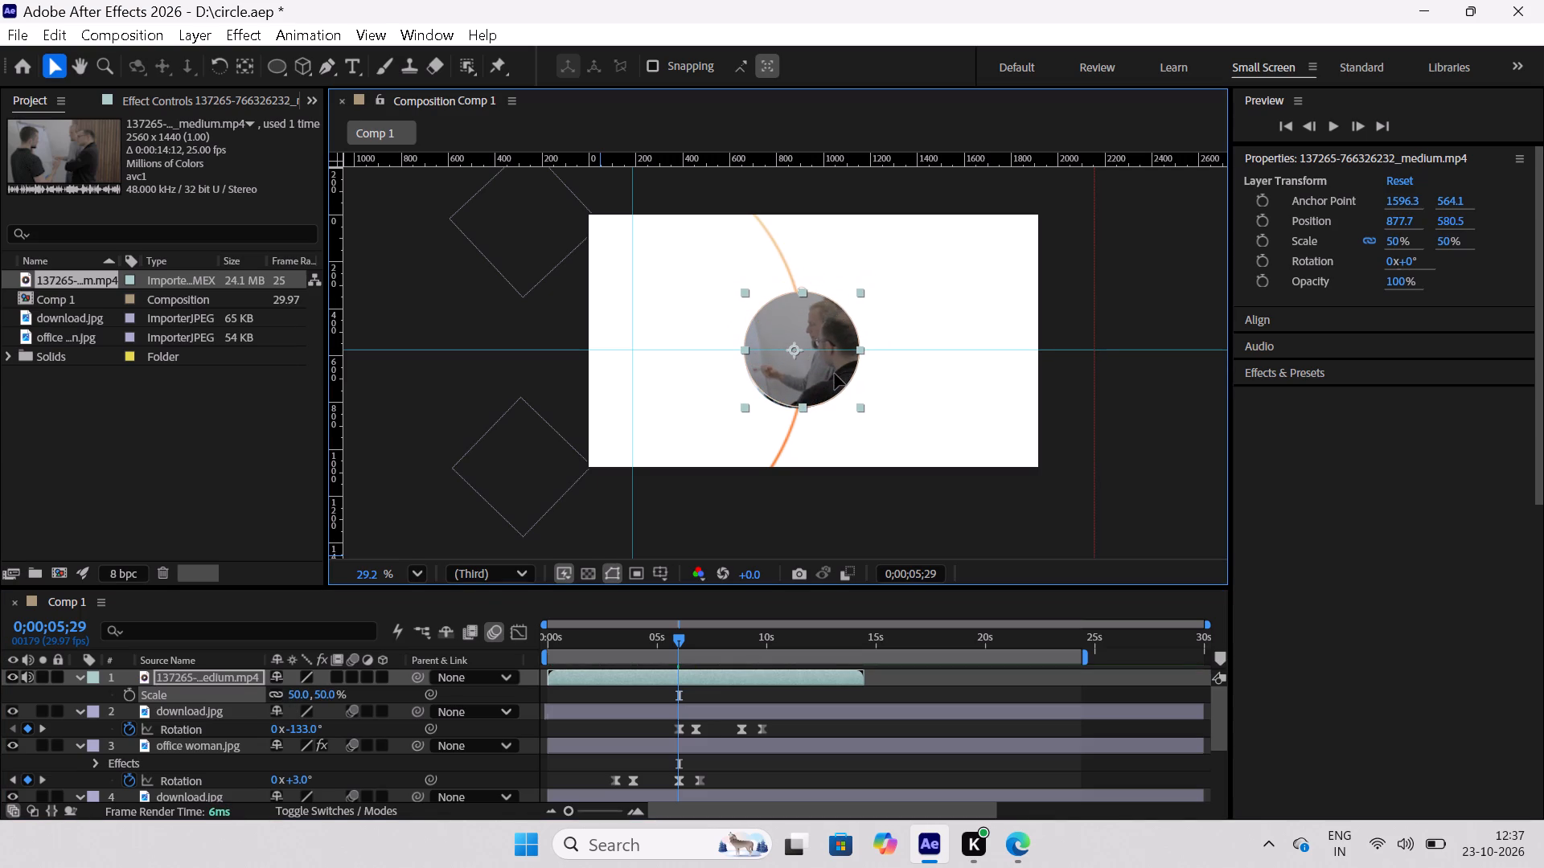
left_click_drag(835, 374, 828, 375)
Scrub the timeline between about 3 and 11 seconds to compare the circular video with the rotating photos.
left_click_drag(675, 633, 717, 642)
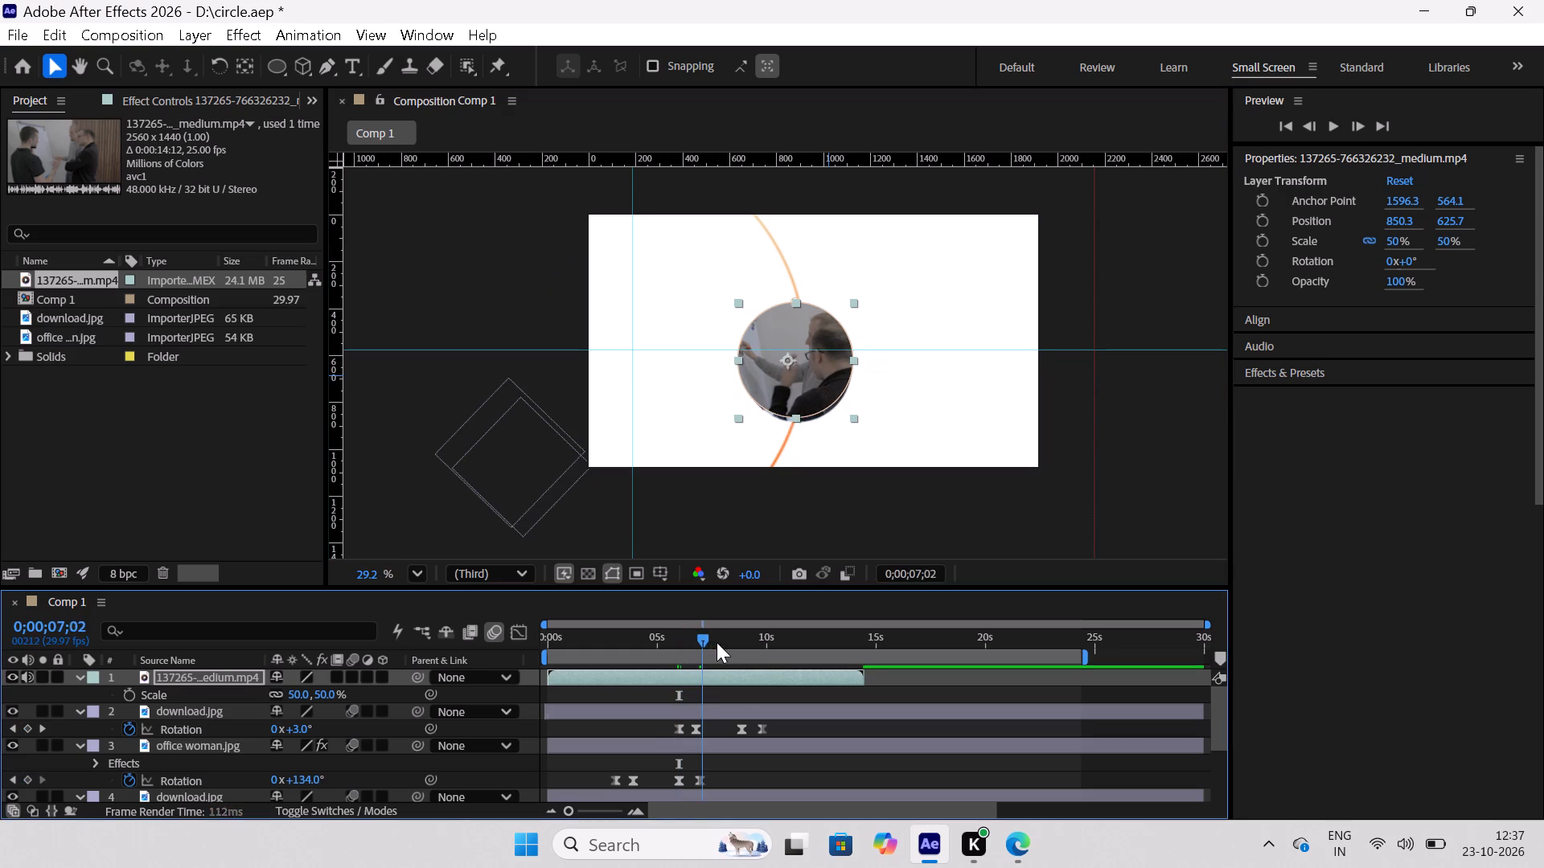
left_click_drag(717, 642, 762, 657)
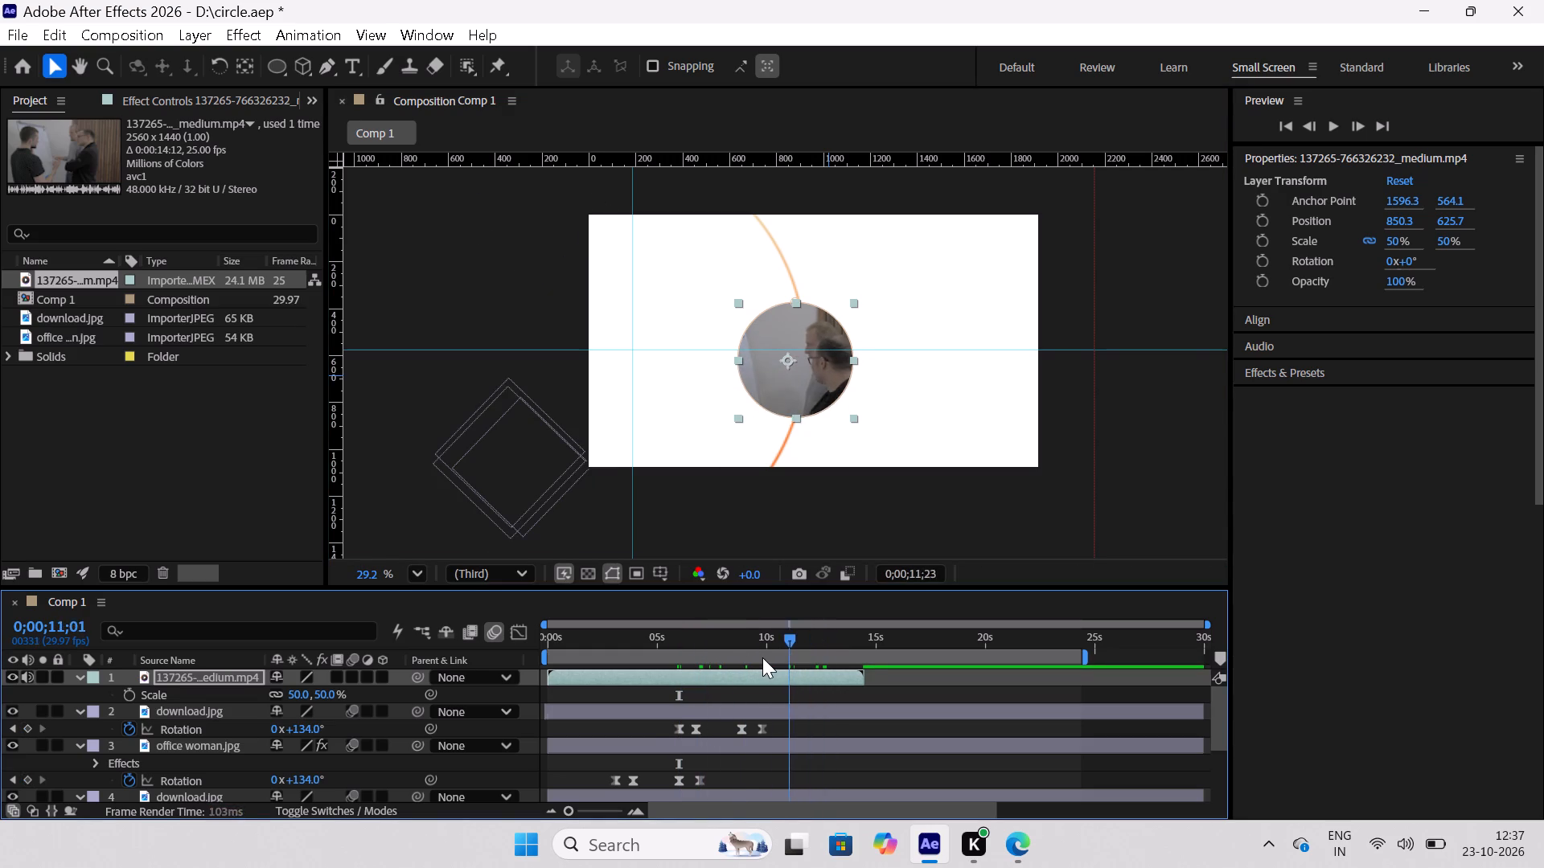
left_click_drag(762, 657, 701, 665)
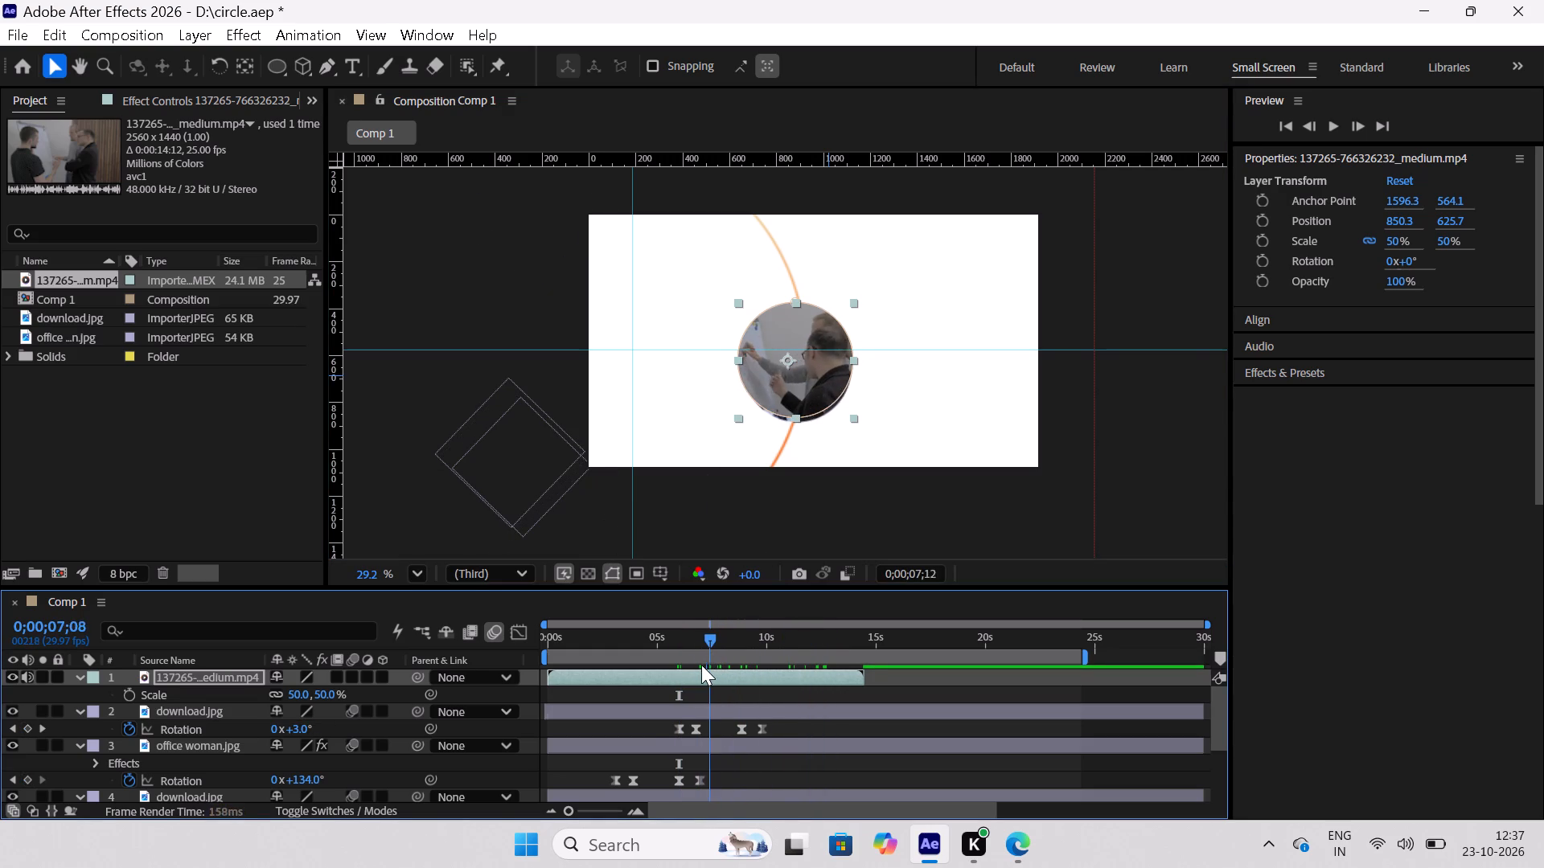
left_click_drag(701, 665, 680, 673)
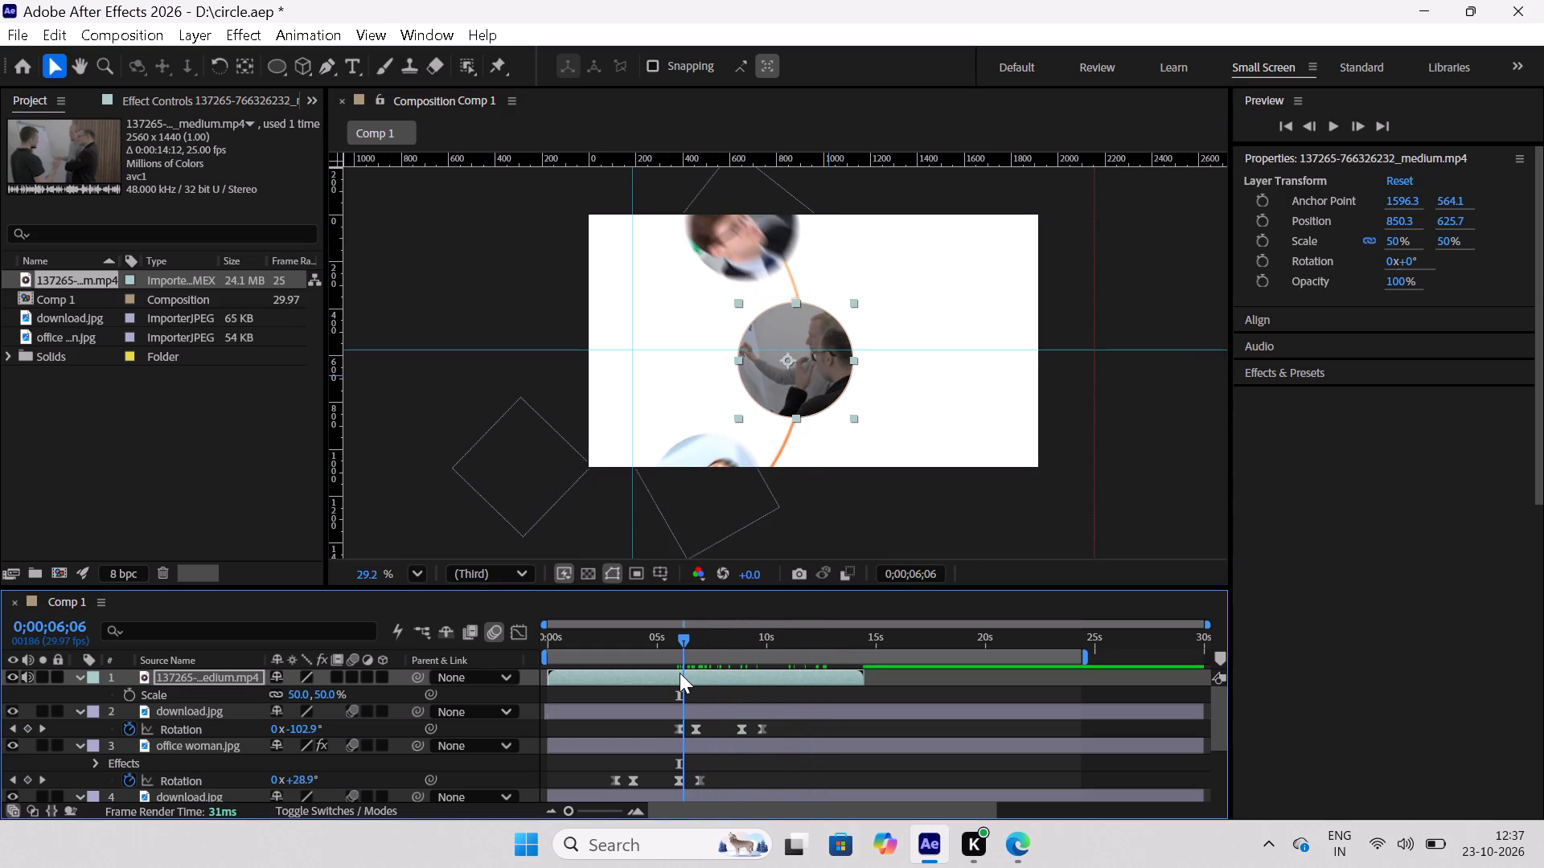
left_click_drag(680, 673, 622, 694)
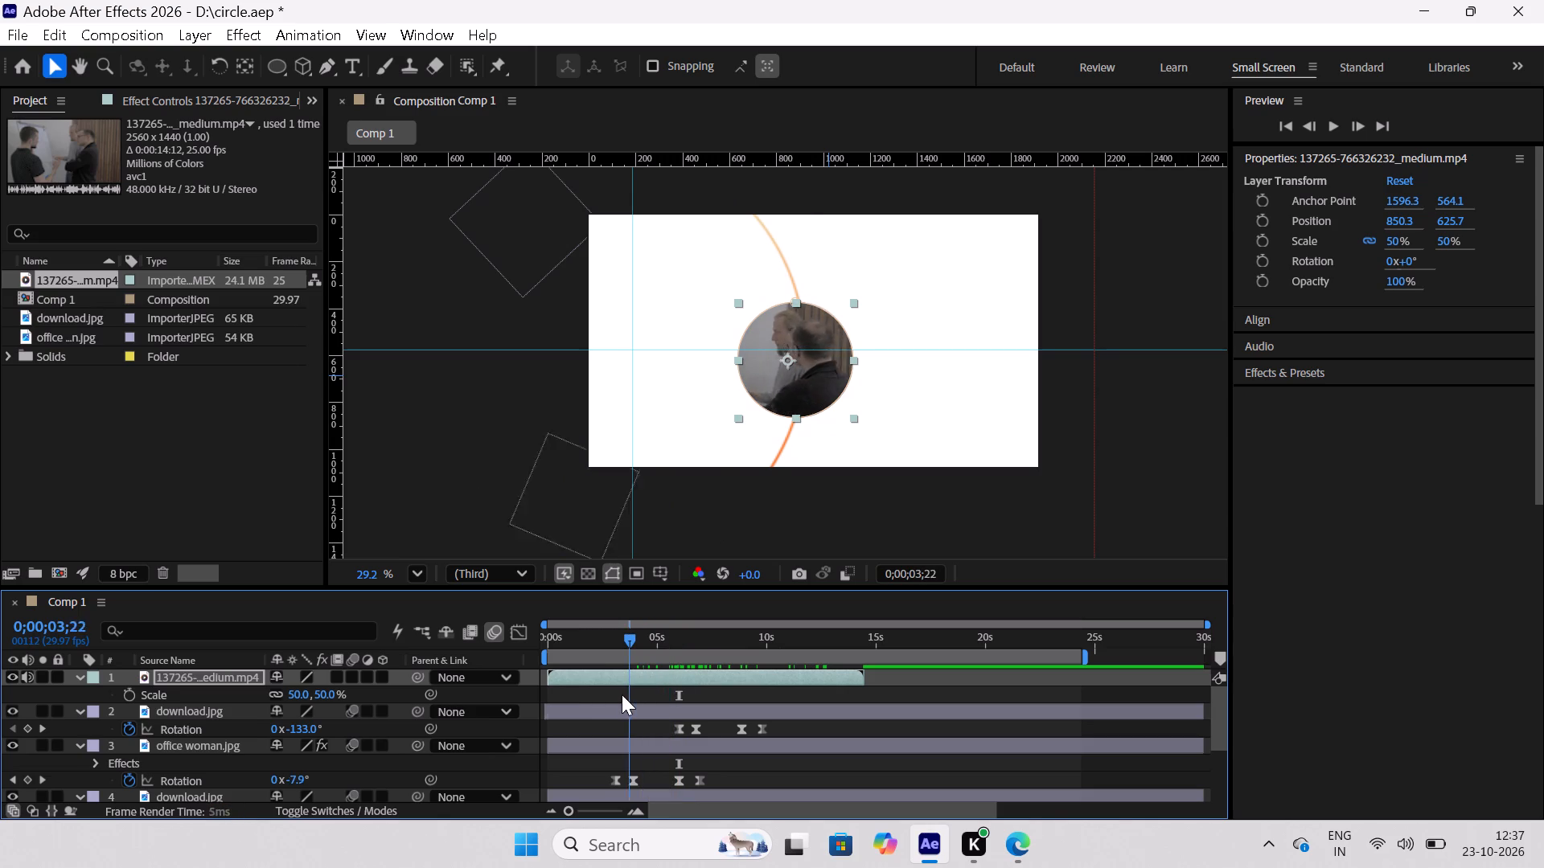
left_click_drag(622, 694, 604, 698)
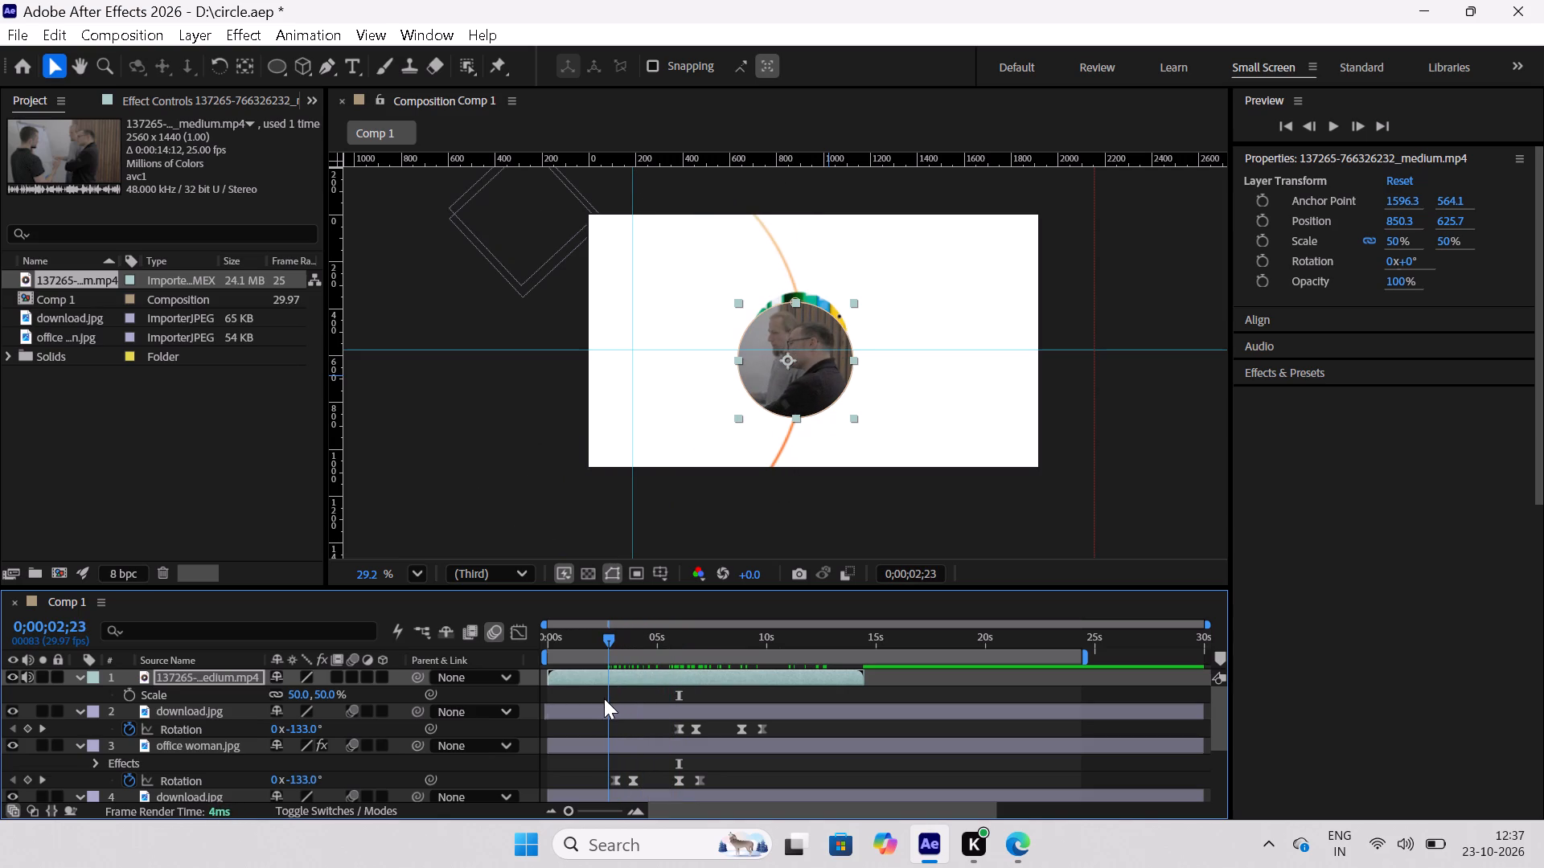
left_click_drag(604, 698, 605, 700)
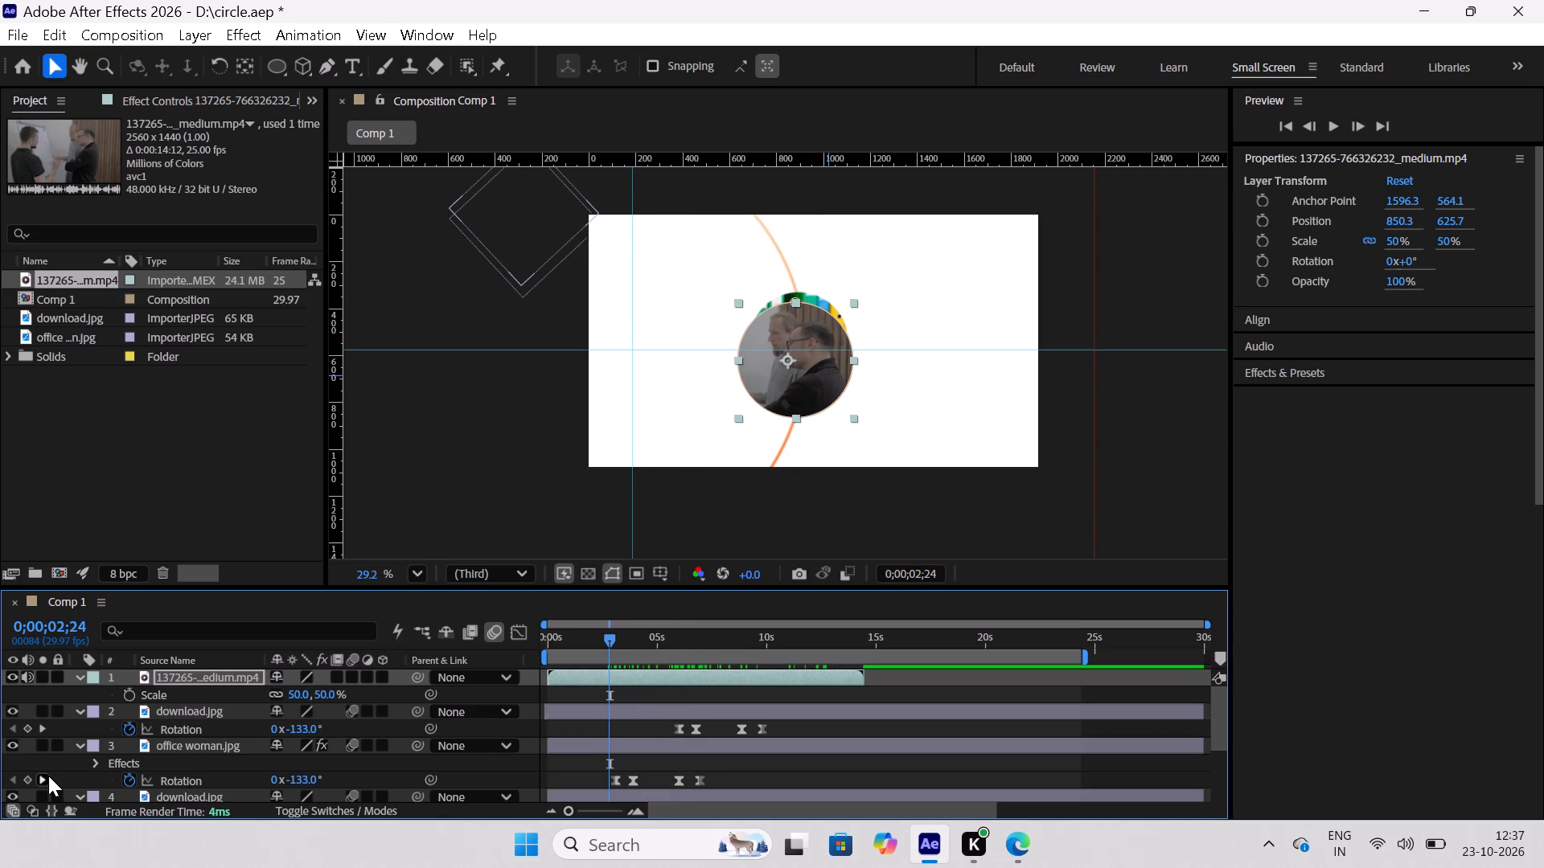
At the office woman.jpg Rotation keyframe at 0;00;03;03, move the circular video over the photo, to about 881.1, 580.5.
left_click(48, 776)
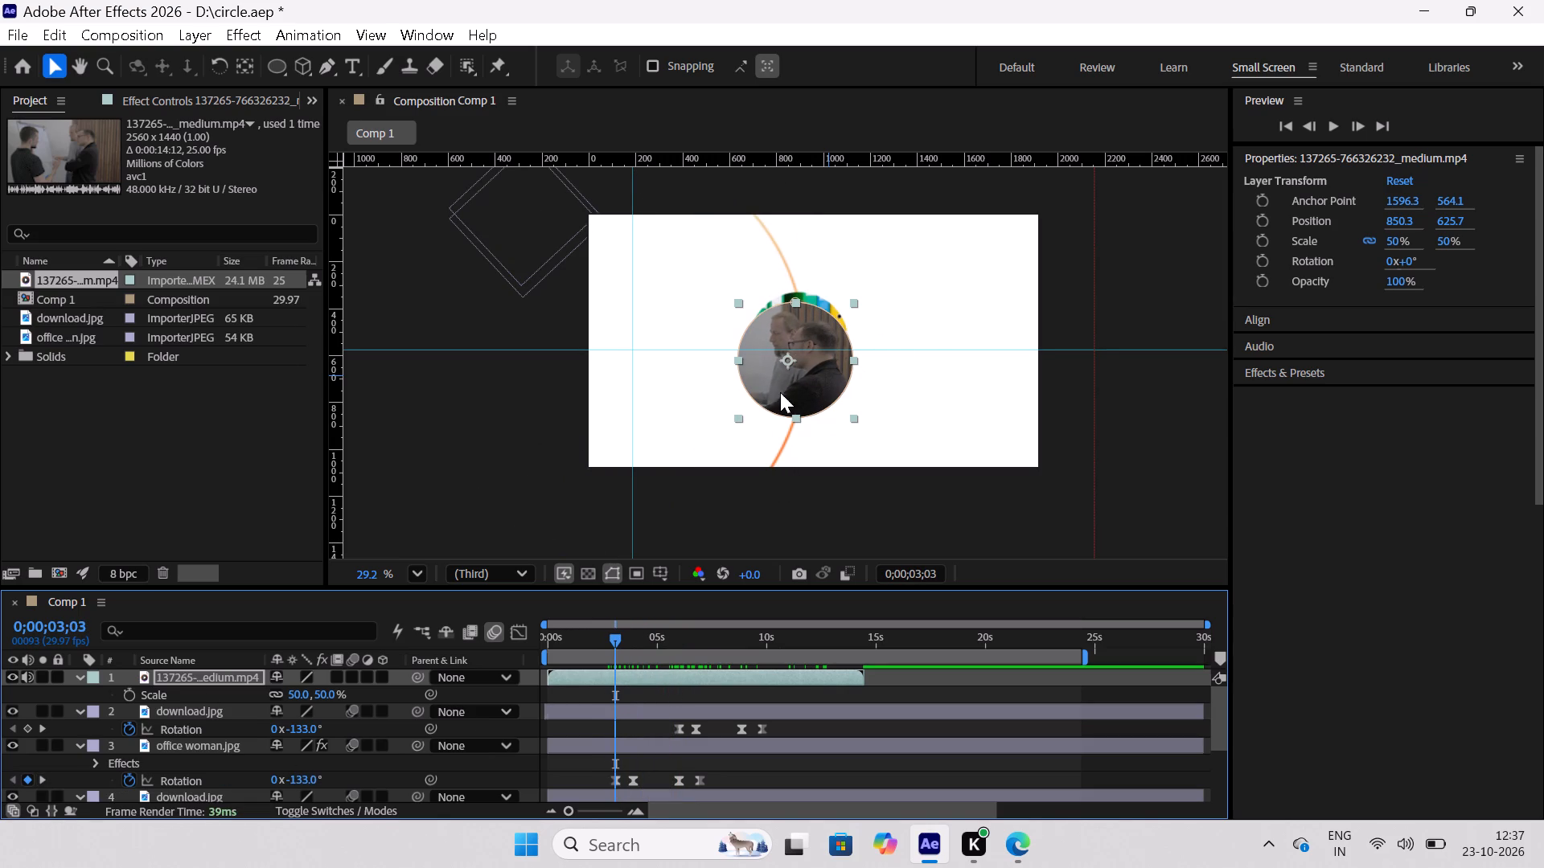
left_click_drag(822, 379, 829, 371)
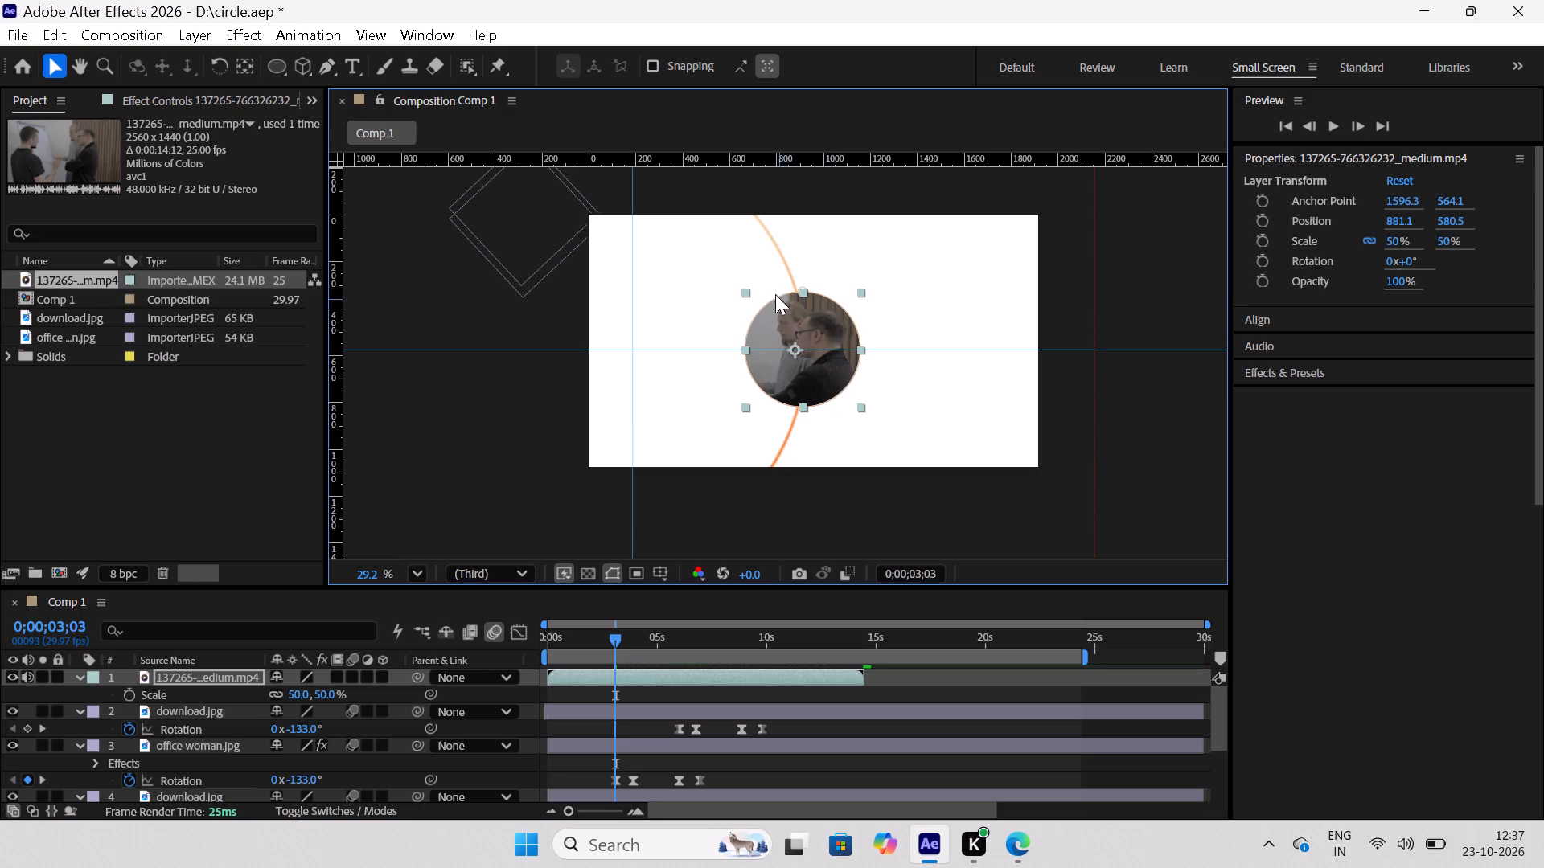
Reduce the video layer's scale to 43% and nudge it to position 874.3, 576.
left_click(304, 696)
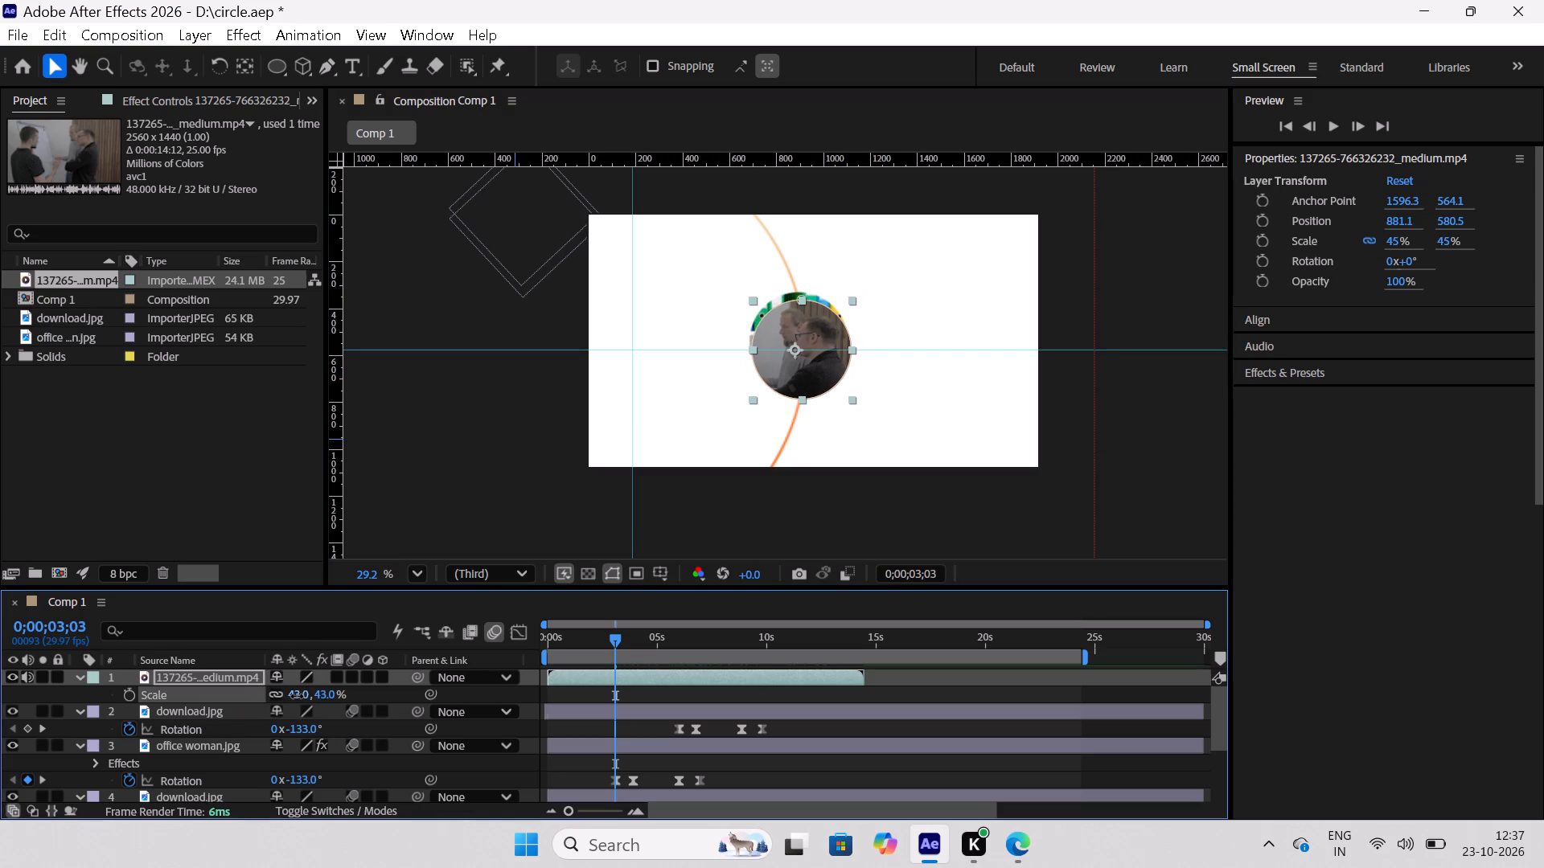
left_click(804, 371)
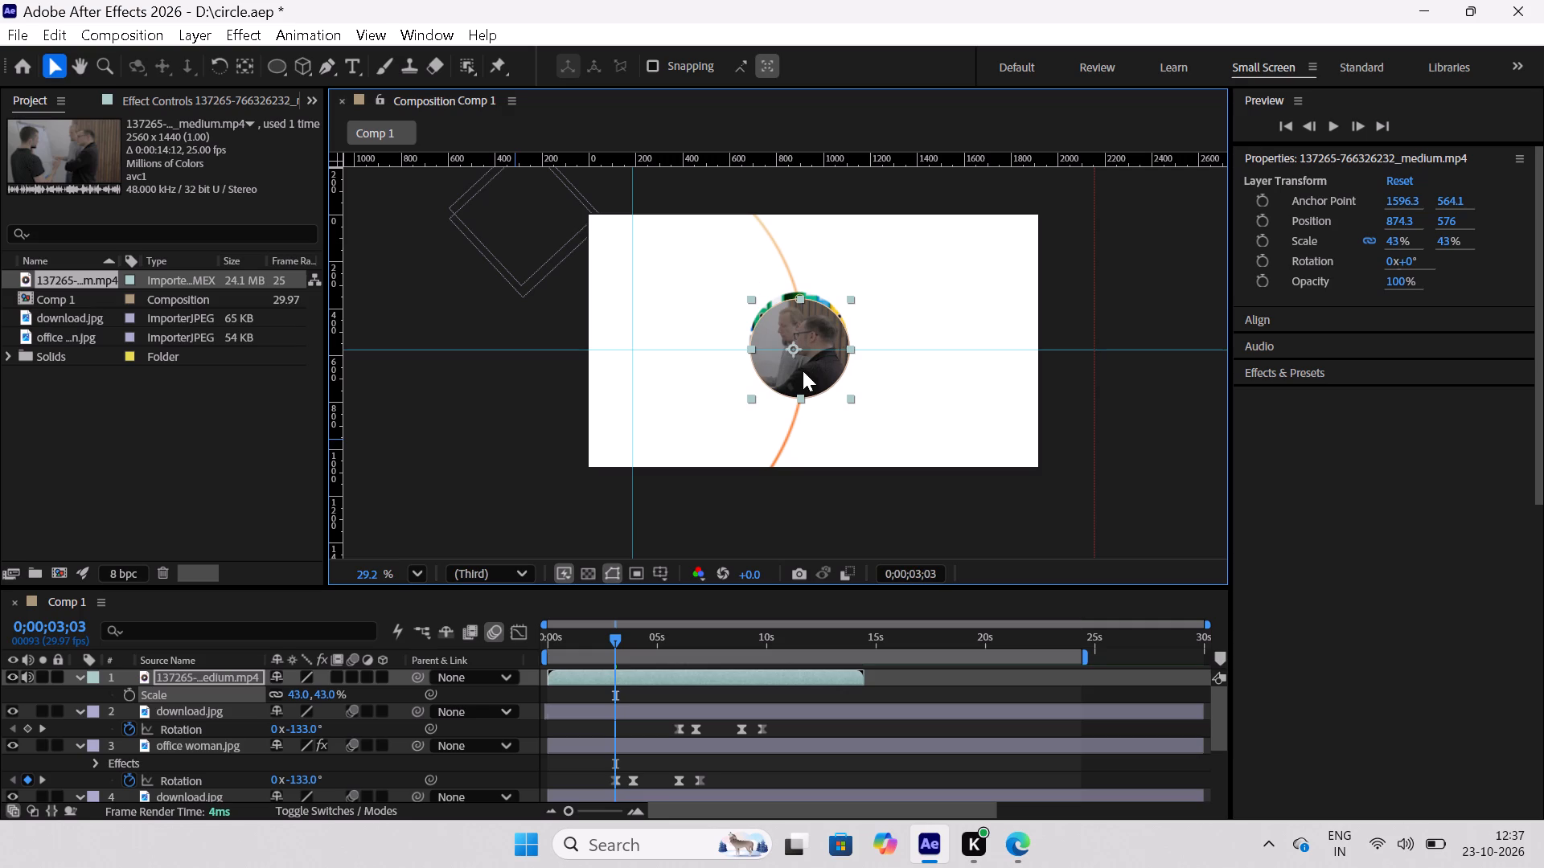
Clear the horizontal guide from the composition by moving it up to the ruler.
left_click_drag(653, 350, 696, 234)
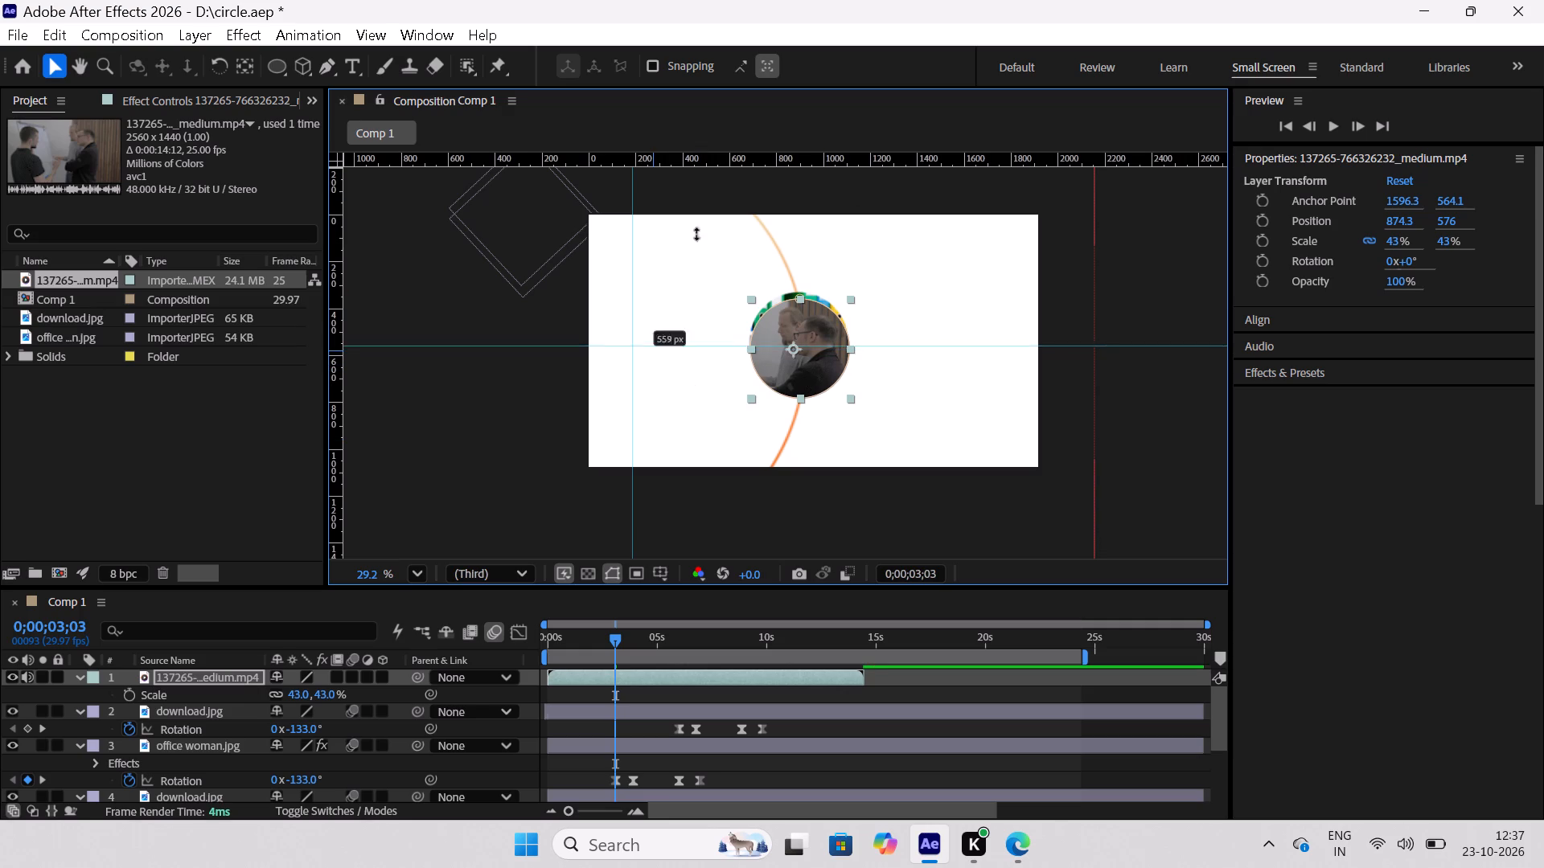
left_click_drag(696, 234, 717, 170)
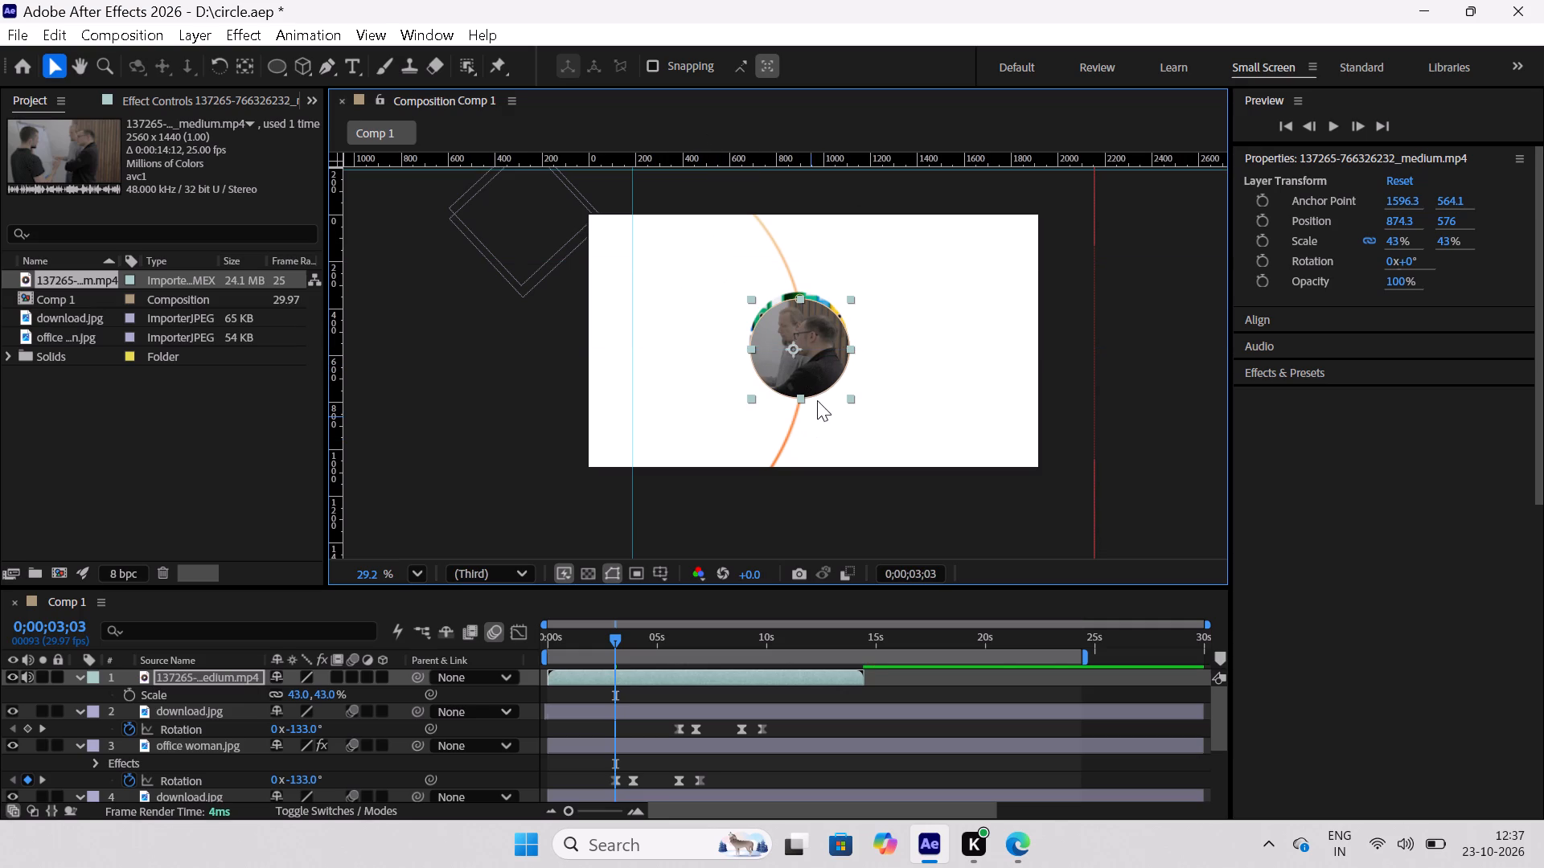
Reposition the circular video over the office photo, to about 867.4, 545.1, so it covers the photo's circle.
left_click_drag(815, 358, 818, 346)
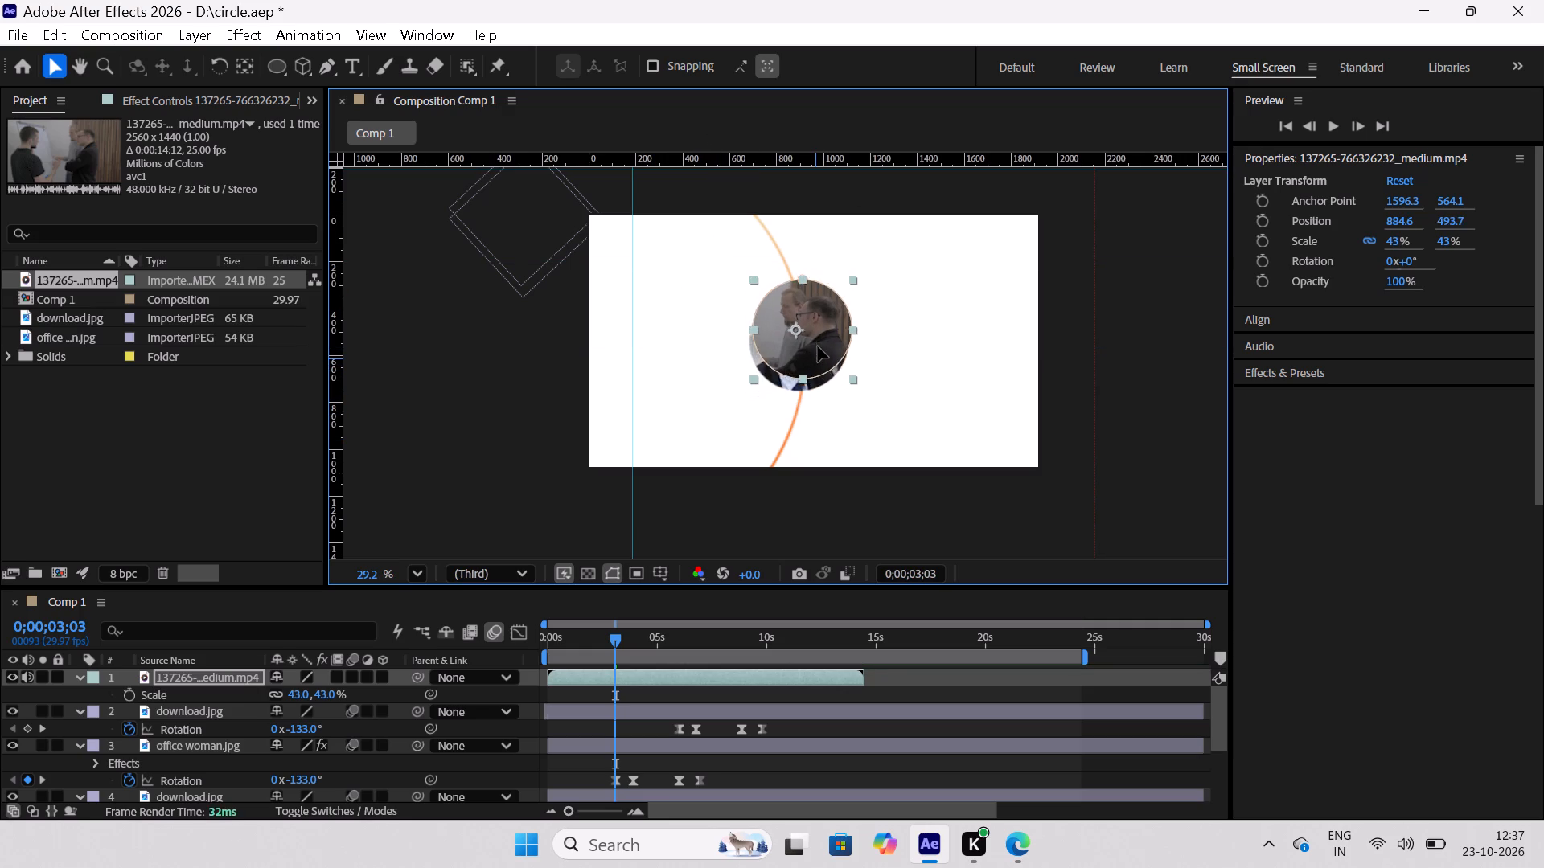
left_click_drag(818, 346, 812, 351)
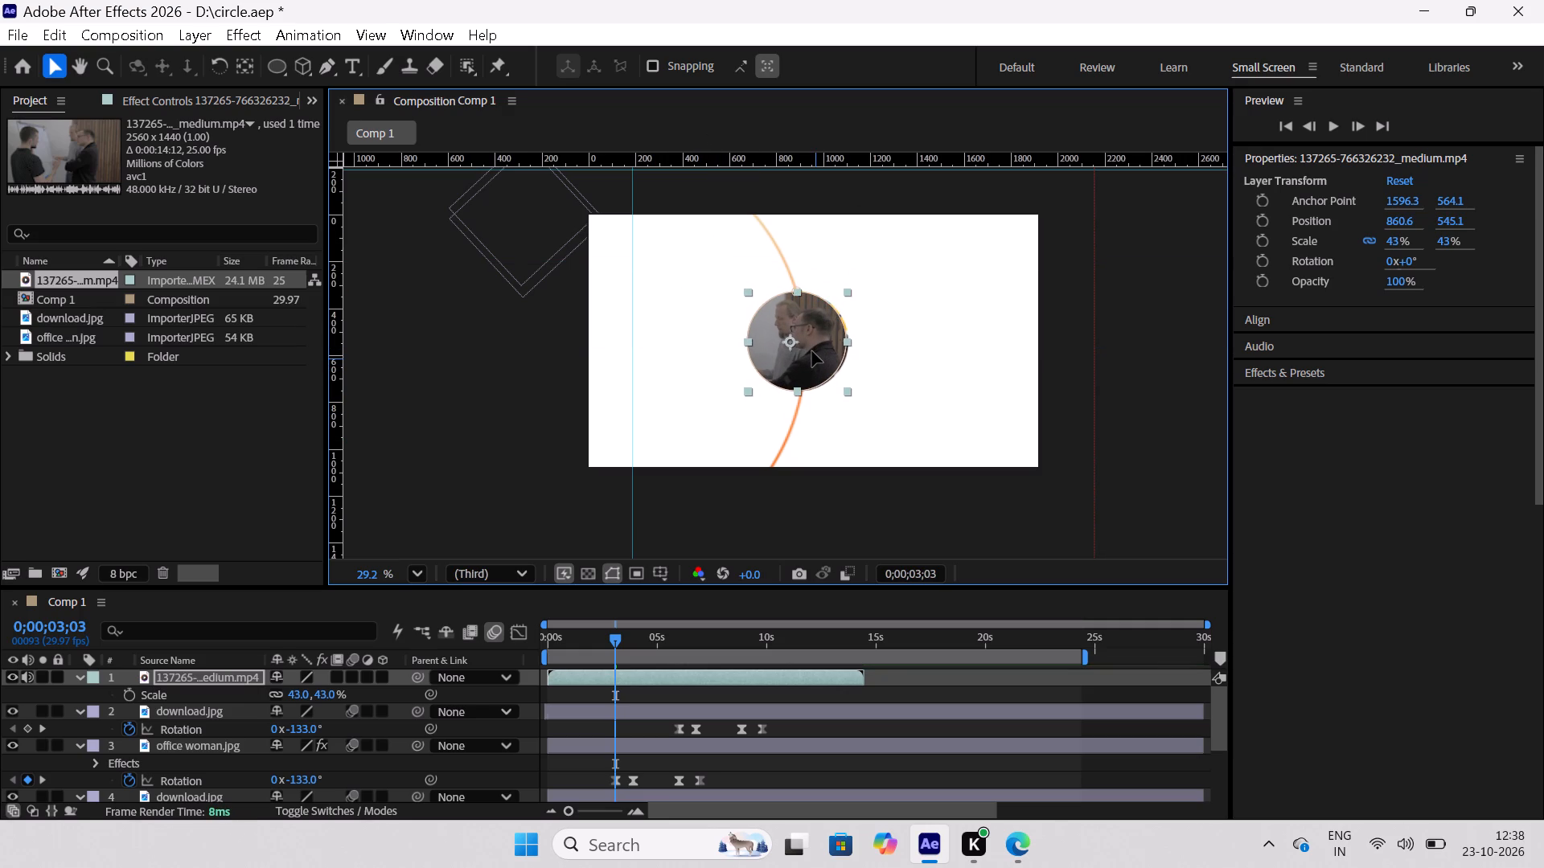
left_click_drag(812, 351, 814, 351)
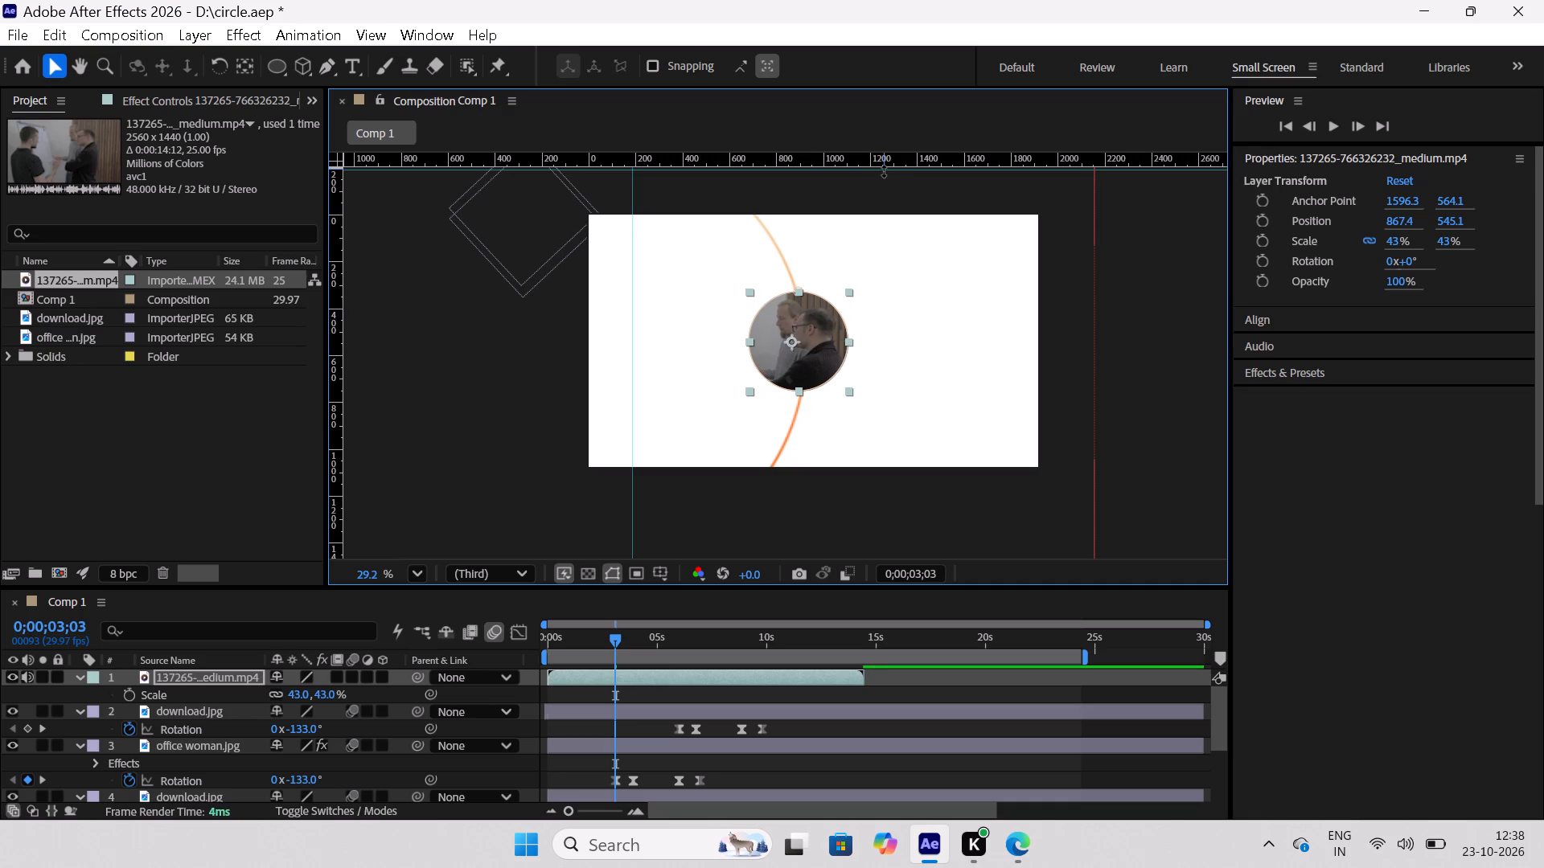
Place a horizontal guide across the circular video, slightly below its anchor point.
left_click_drag(884, 171, 862, 347)
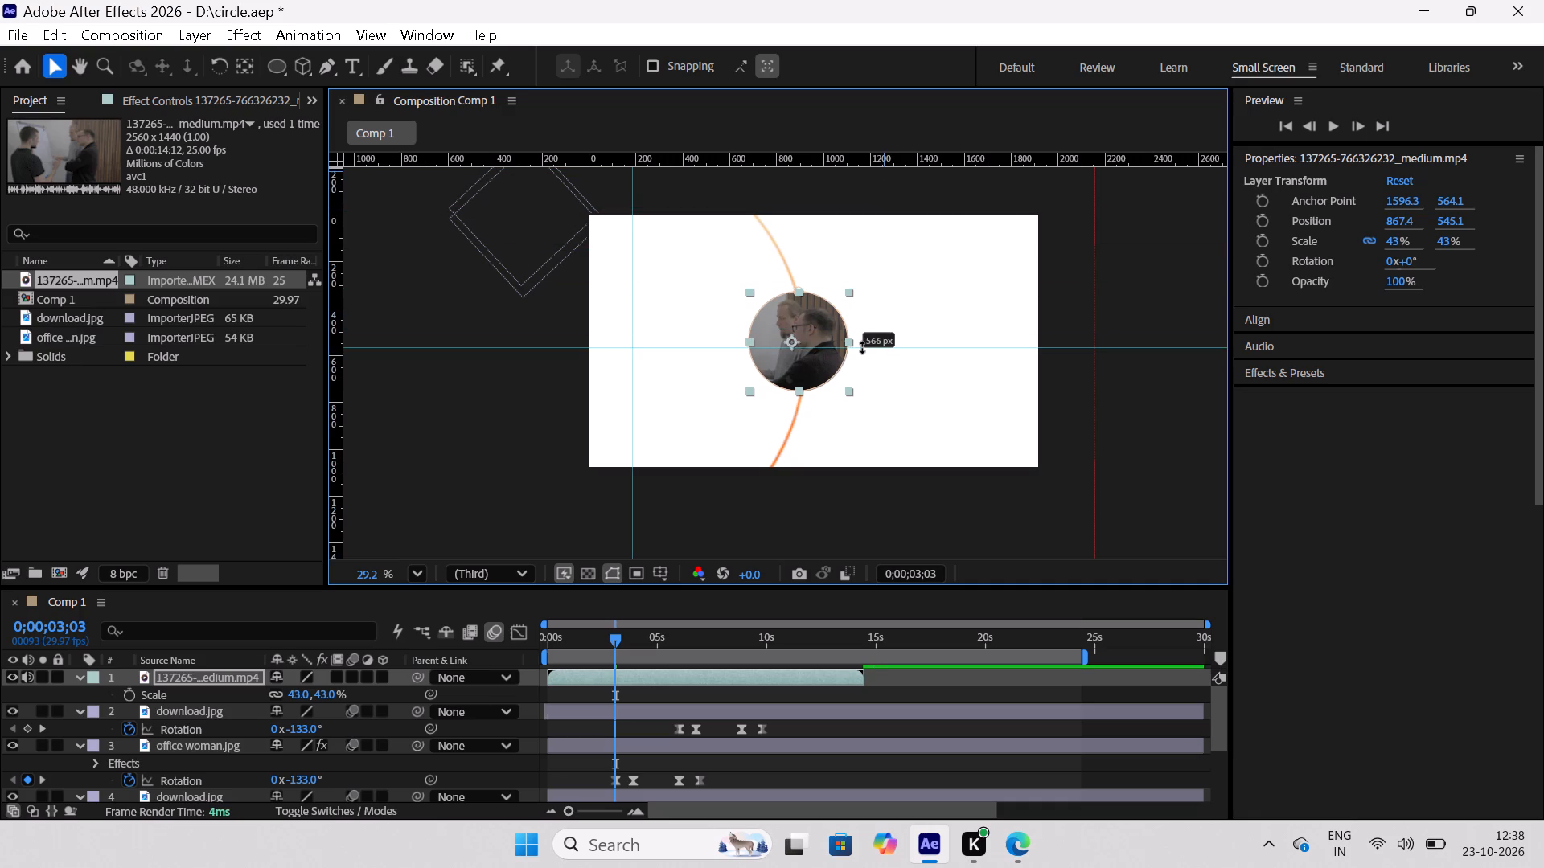
left_click_drag(862, 347, 860, 354)
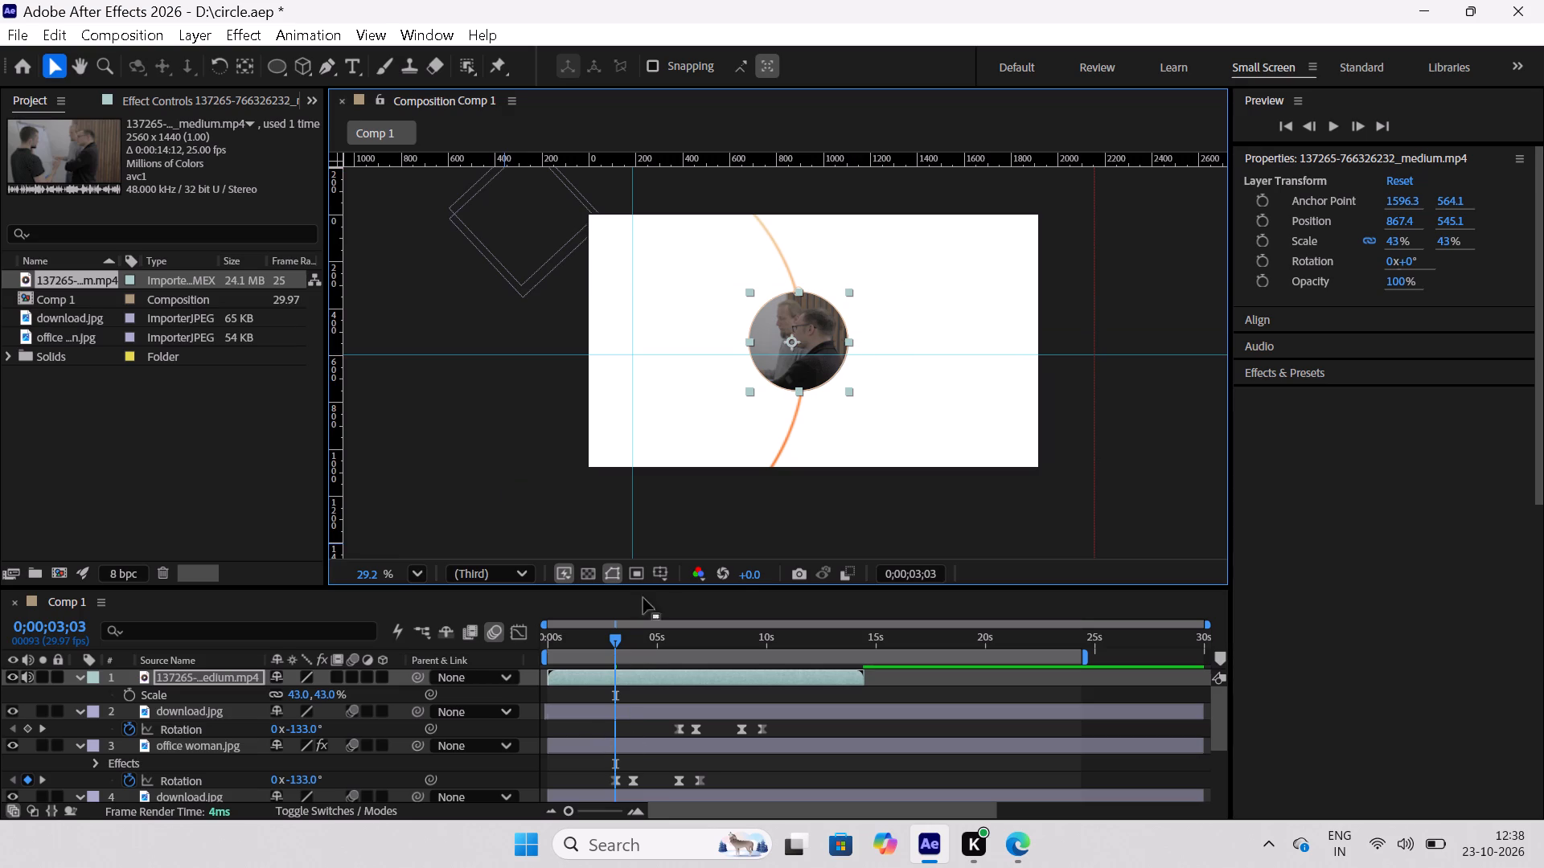
Move the video layer's anchor point with the Pan Behind tool onto the vertical guide, to about 5.6, 572.1.
left_click(790, 338)
key("ctrl+z")
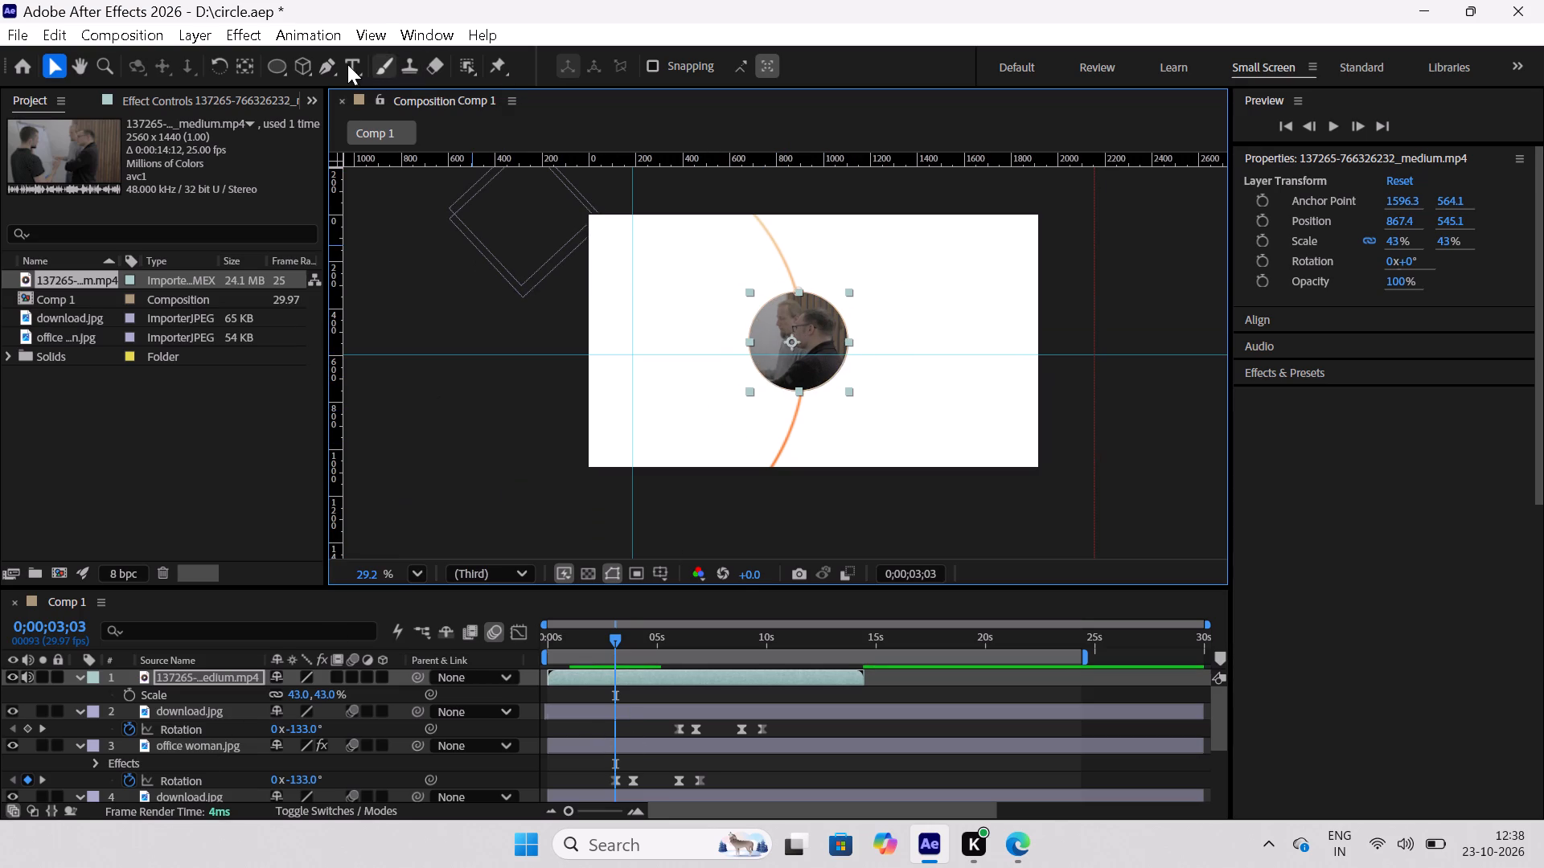
left_click(246, 65)
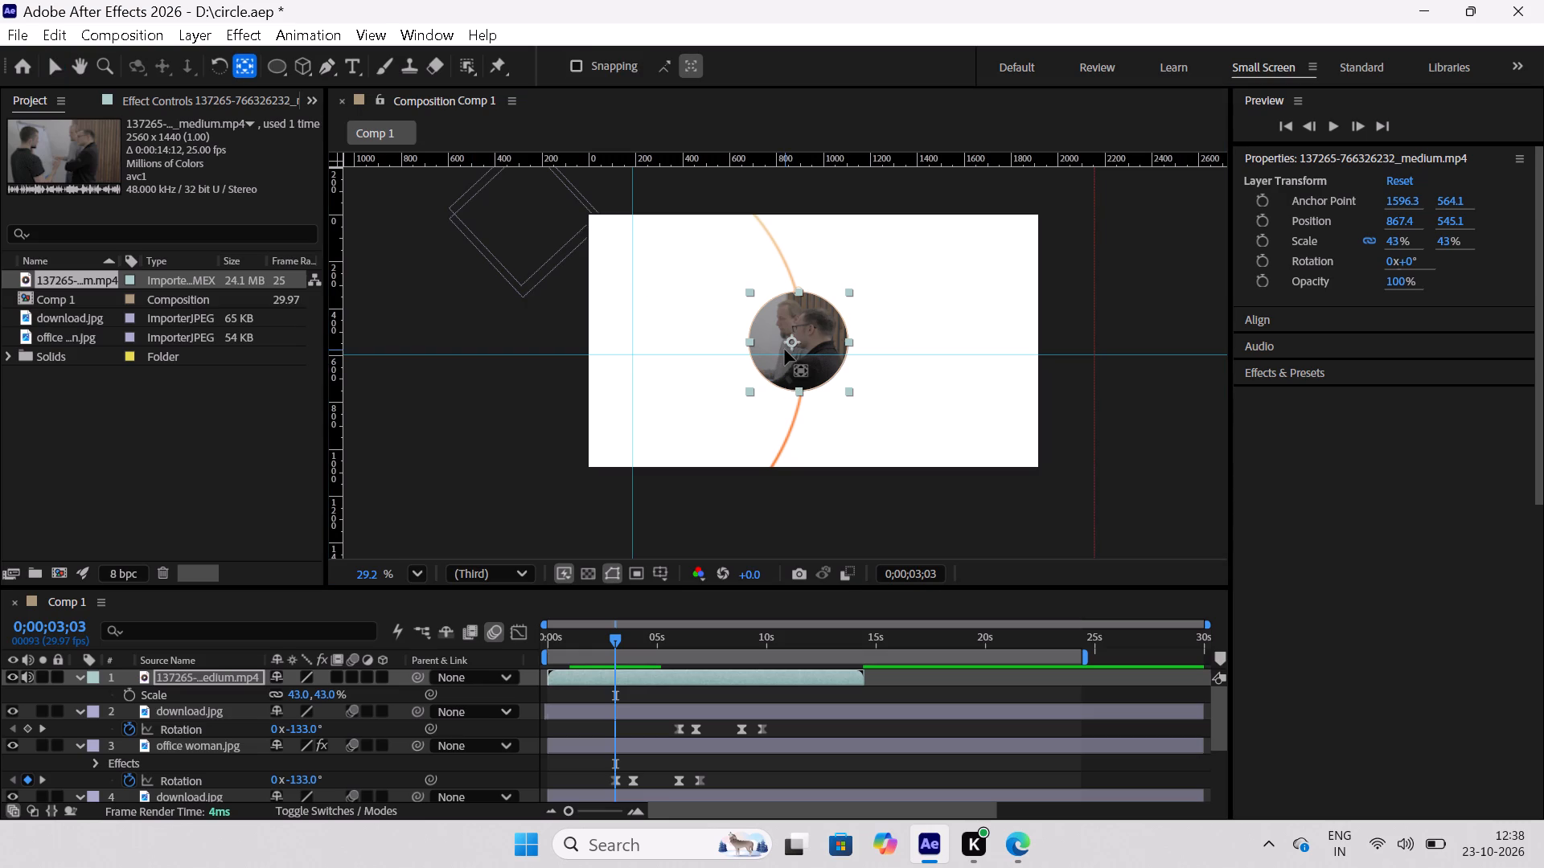
left_click_drag(790, 343, 624, 350)
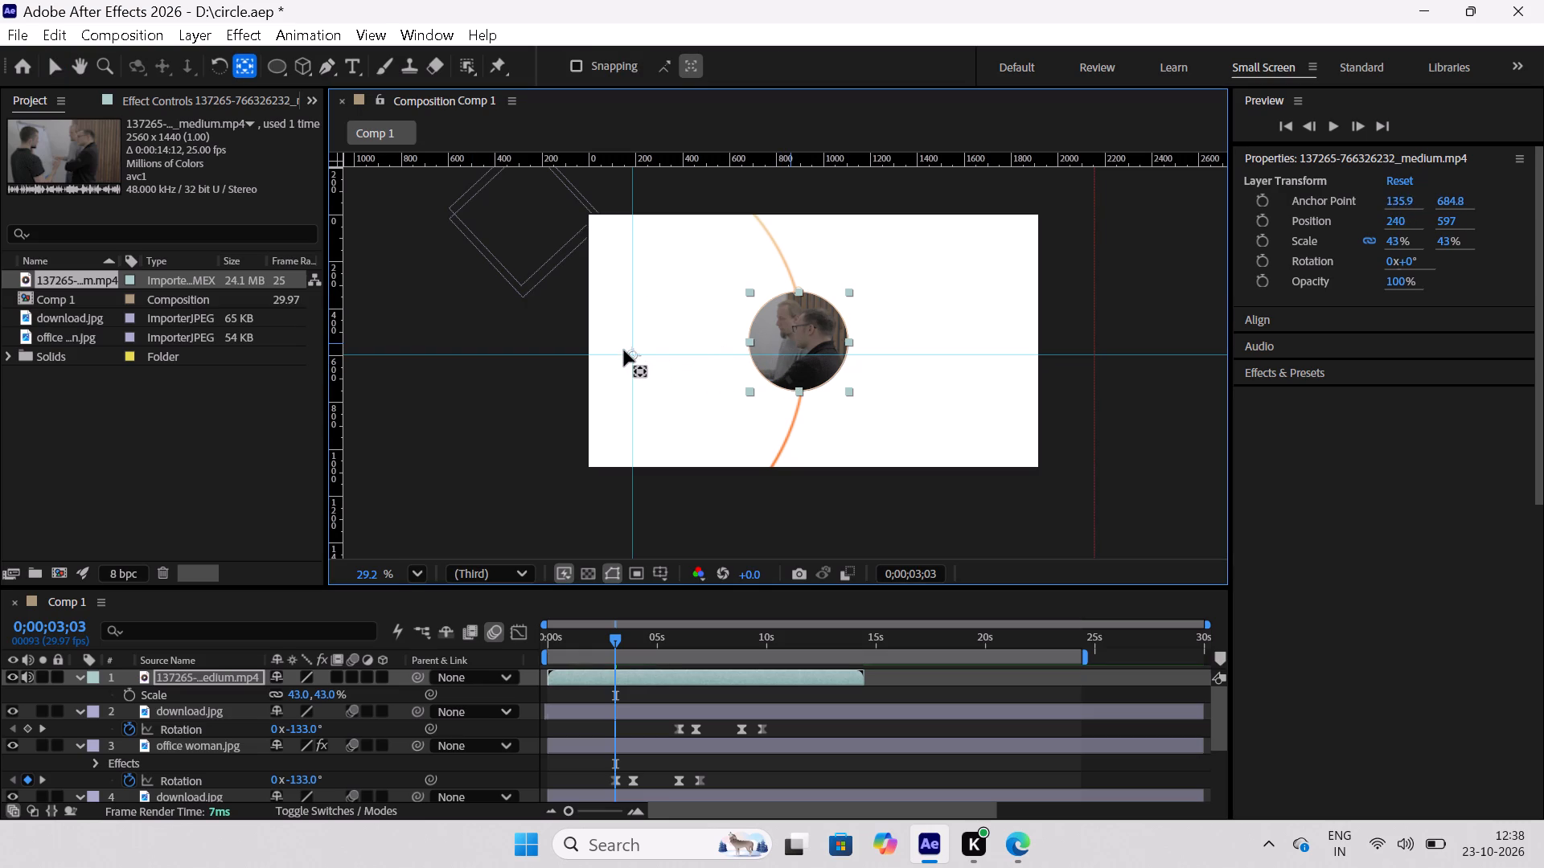
left_click_drag(624, 350, 621, 344)
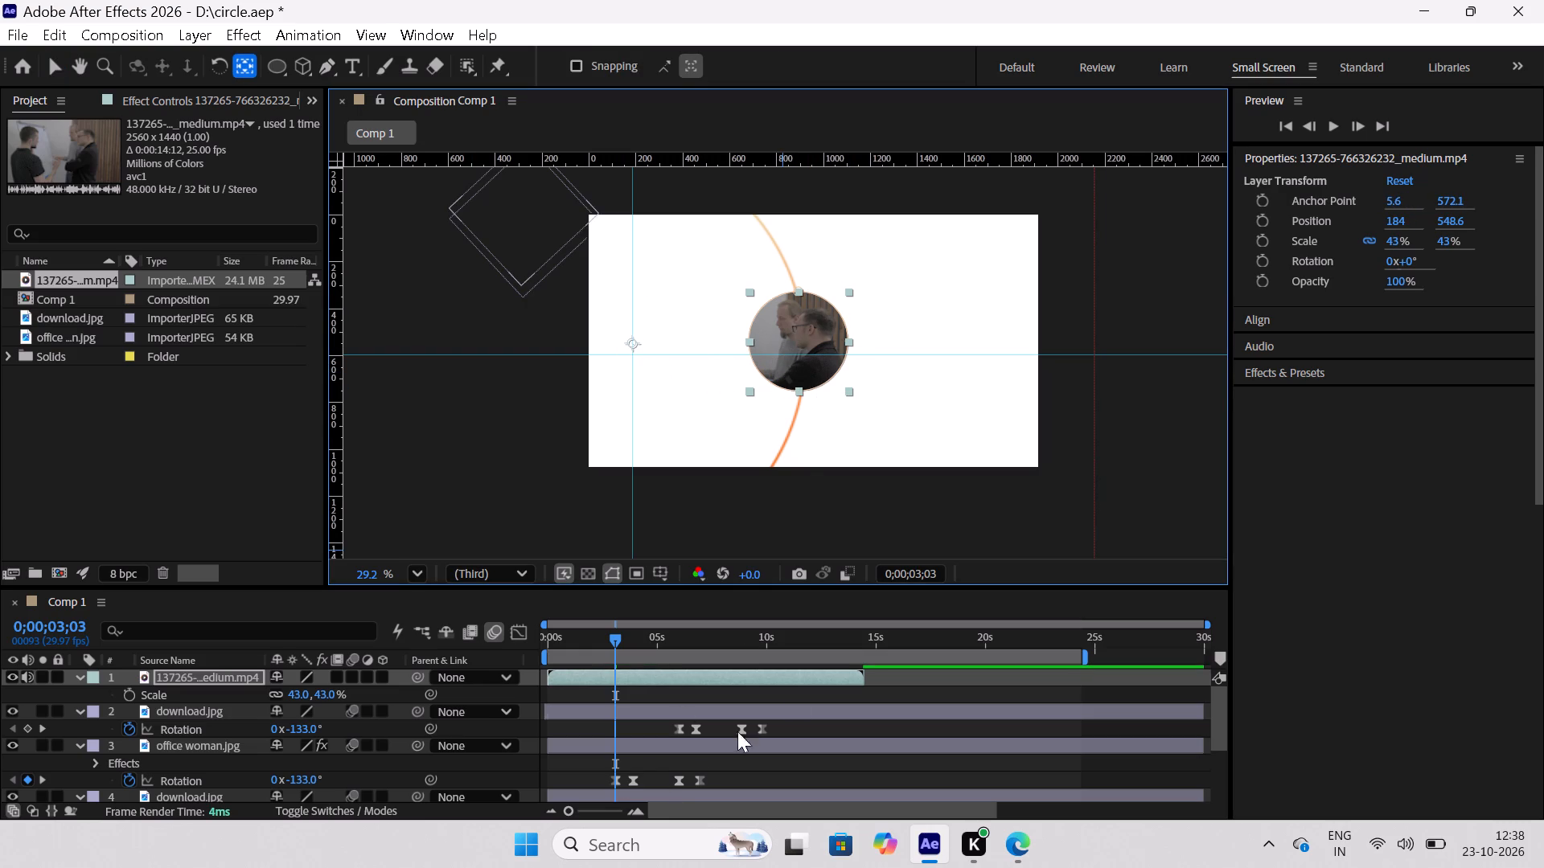
Copy all four Rotation keyframes of the download.jpg layer directly below the video.
left_click_drag(791, 731, 673, 739)
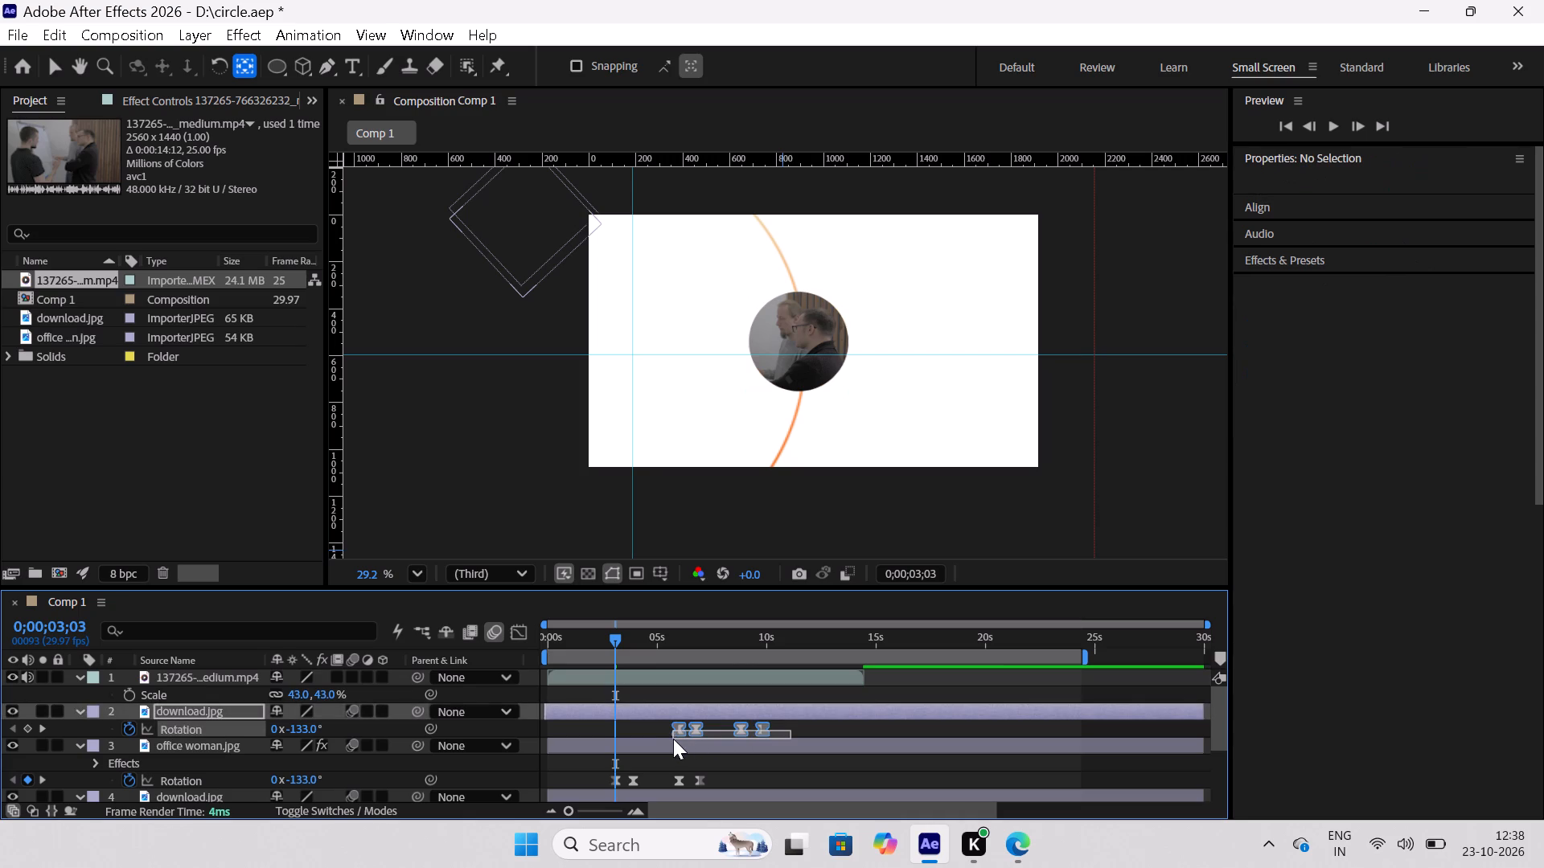
left_click_drag(673, 739, 655, 734)
key("ctrl+c")
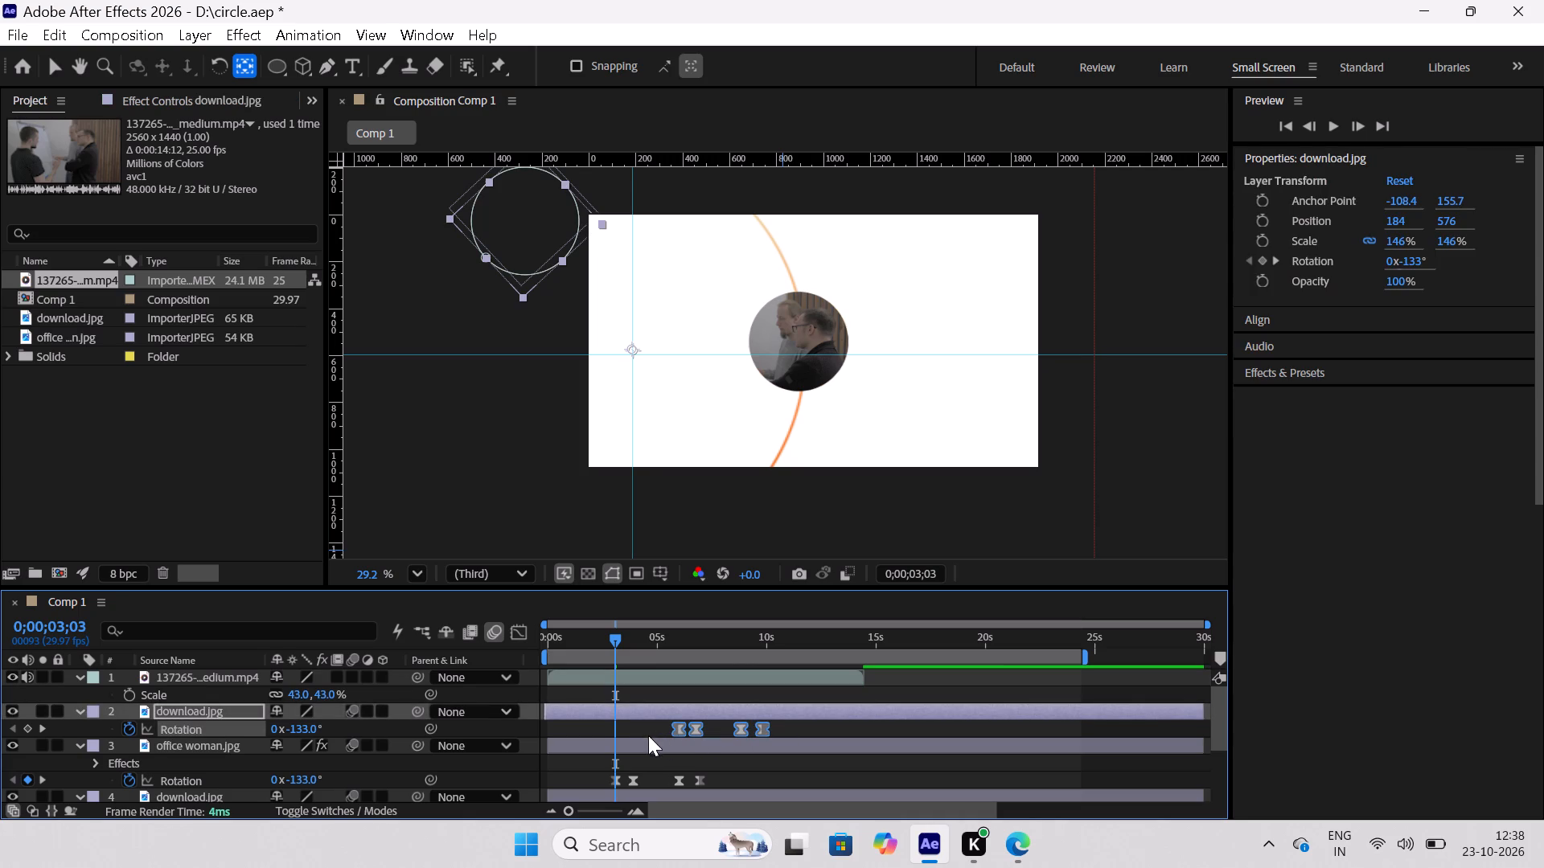
key("ctrl+c")
key("ctrl+c")
Enable Rotation keyframing on the video layer at download.jpg's keyframe at 0;00;08;25 and paste the copied Rotation keyframes there.
left_click(218, 676)
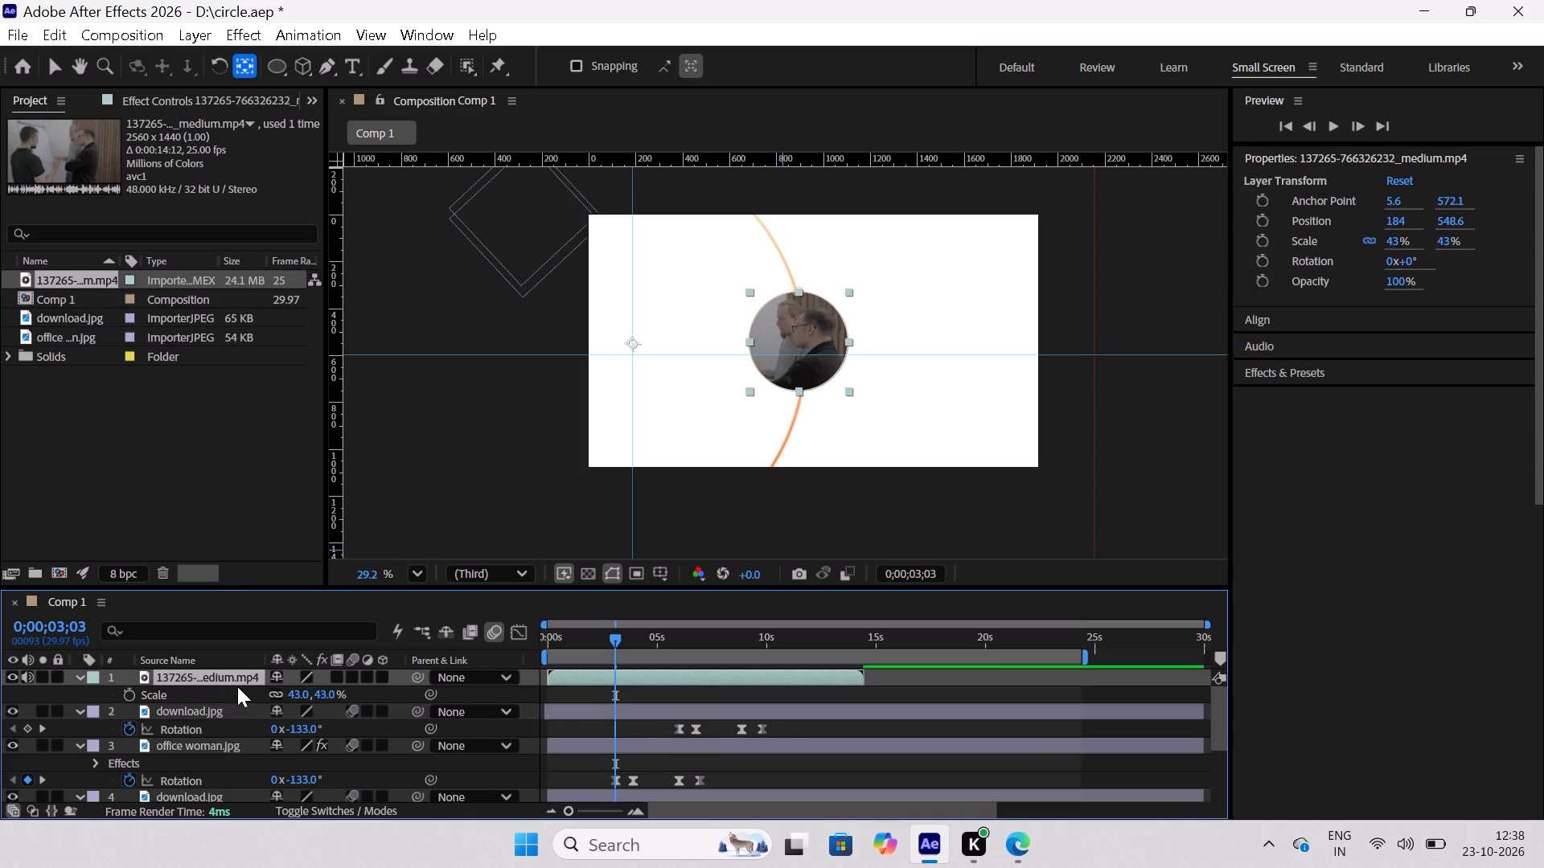
key("r")
left_click_drag(609, 639, 685, 658)
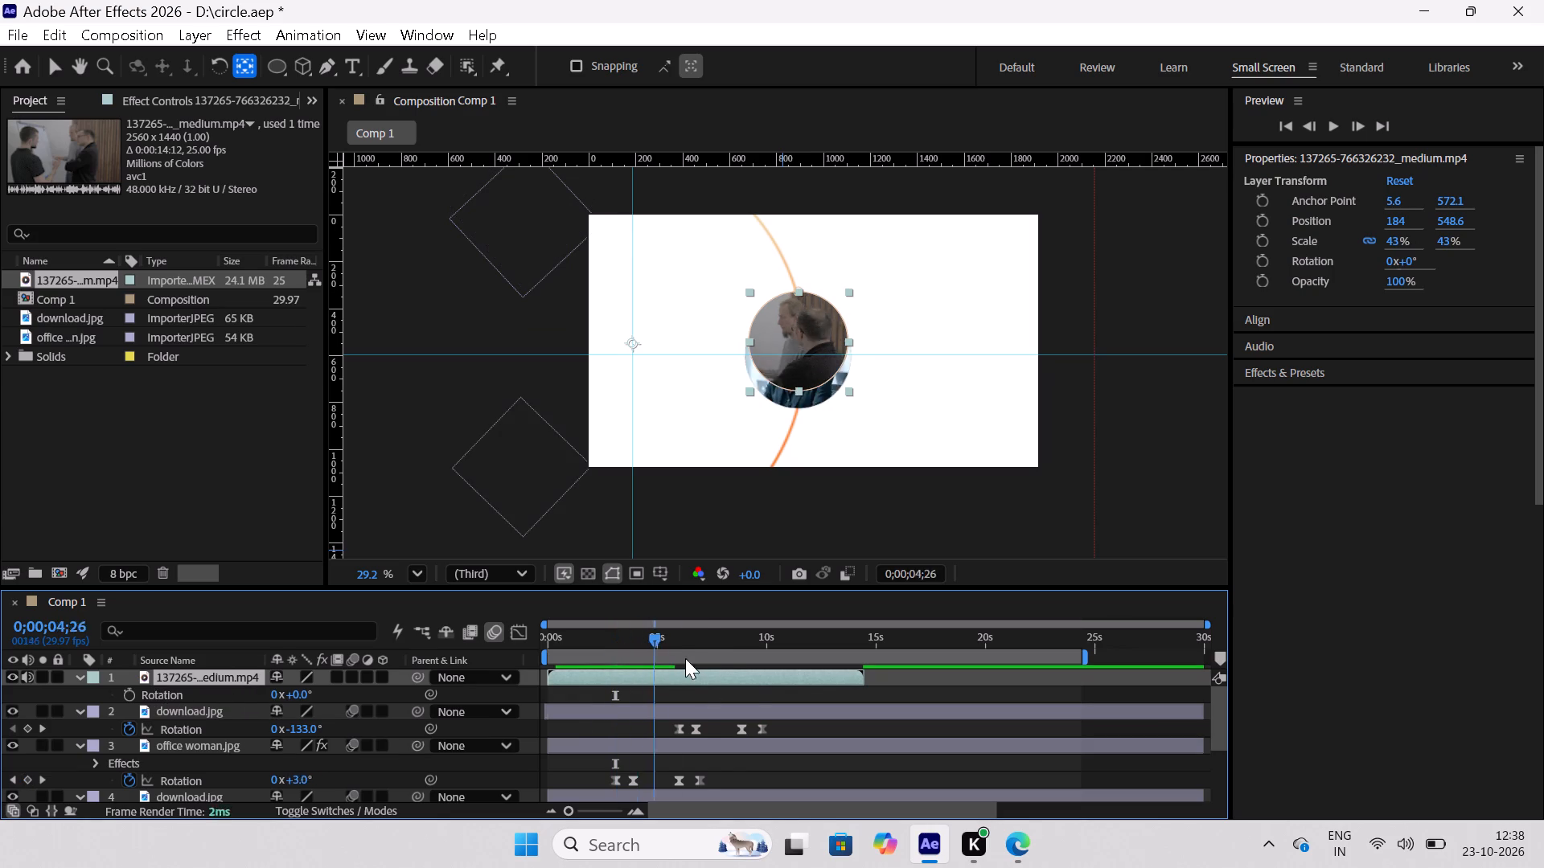
left_click_drag(685, 658, 739, 668)
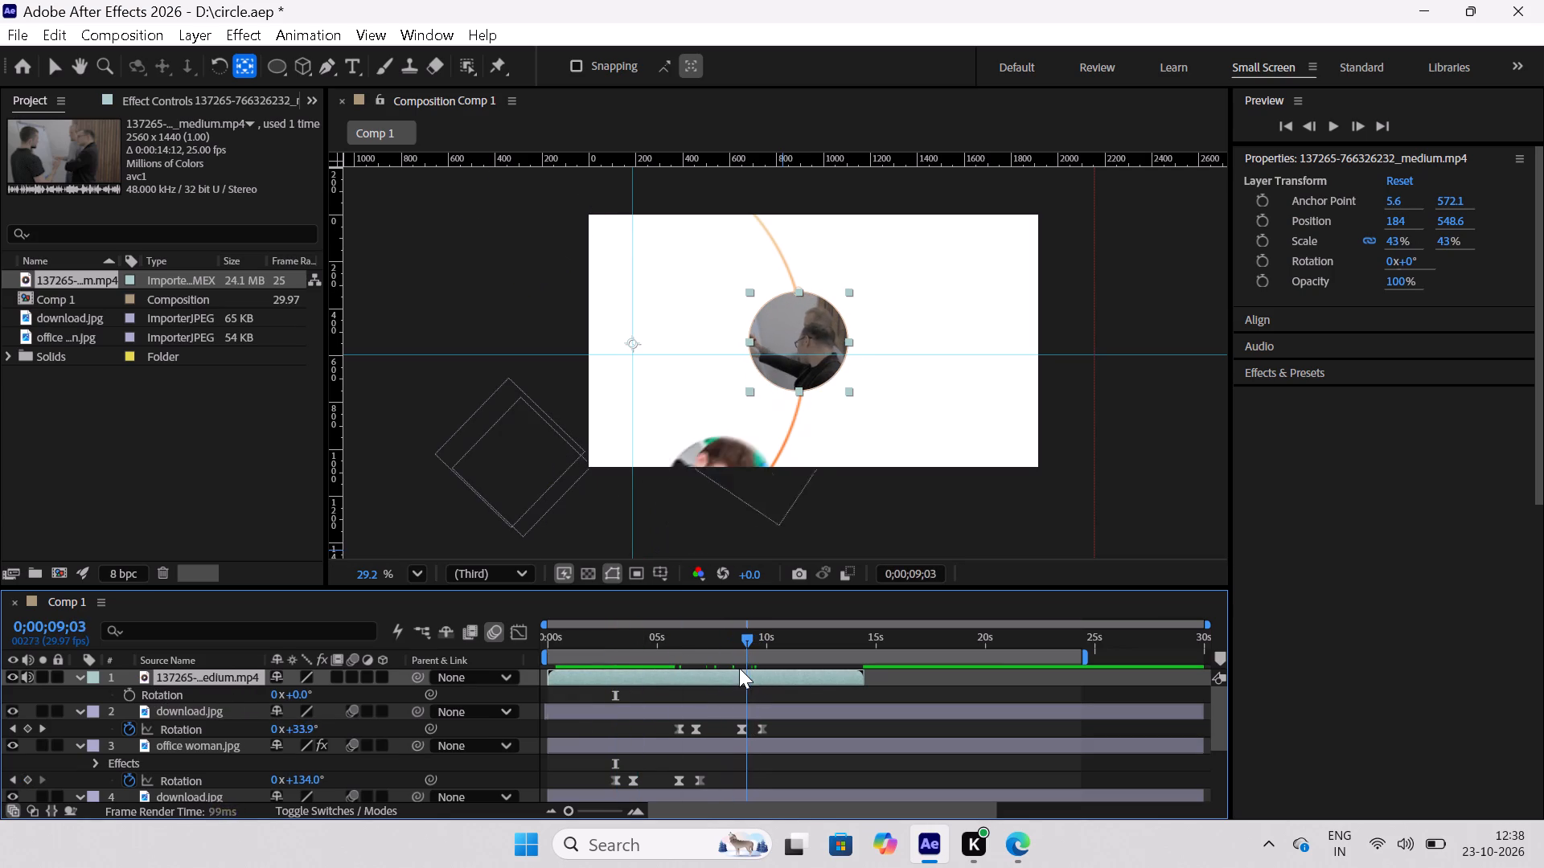
left_click_drag(739, 668, 737, 652)
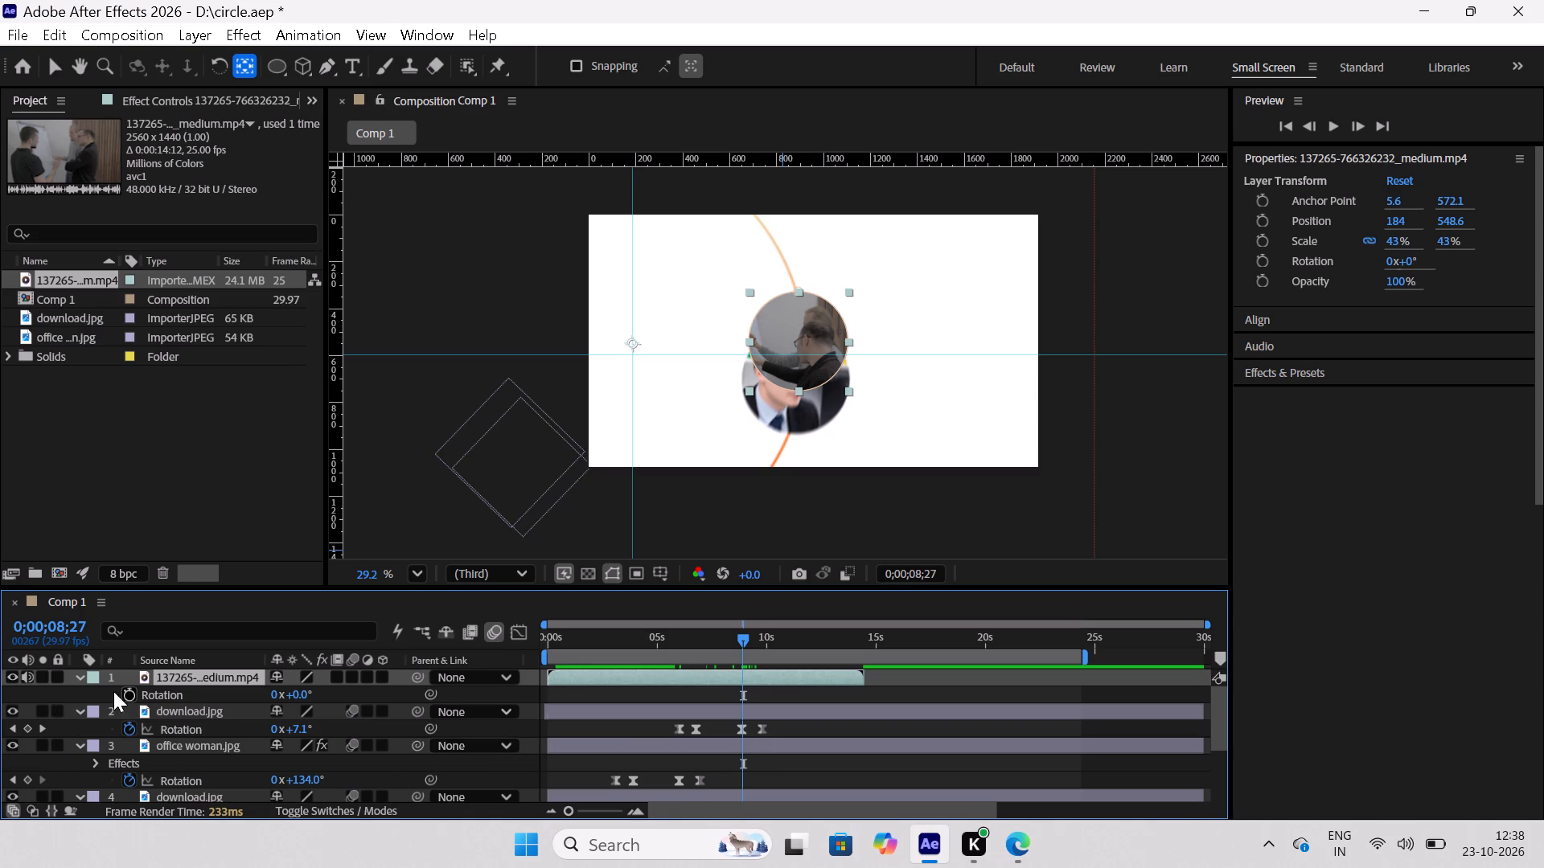
left_click(10, 732)
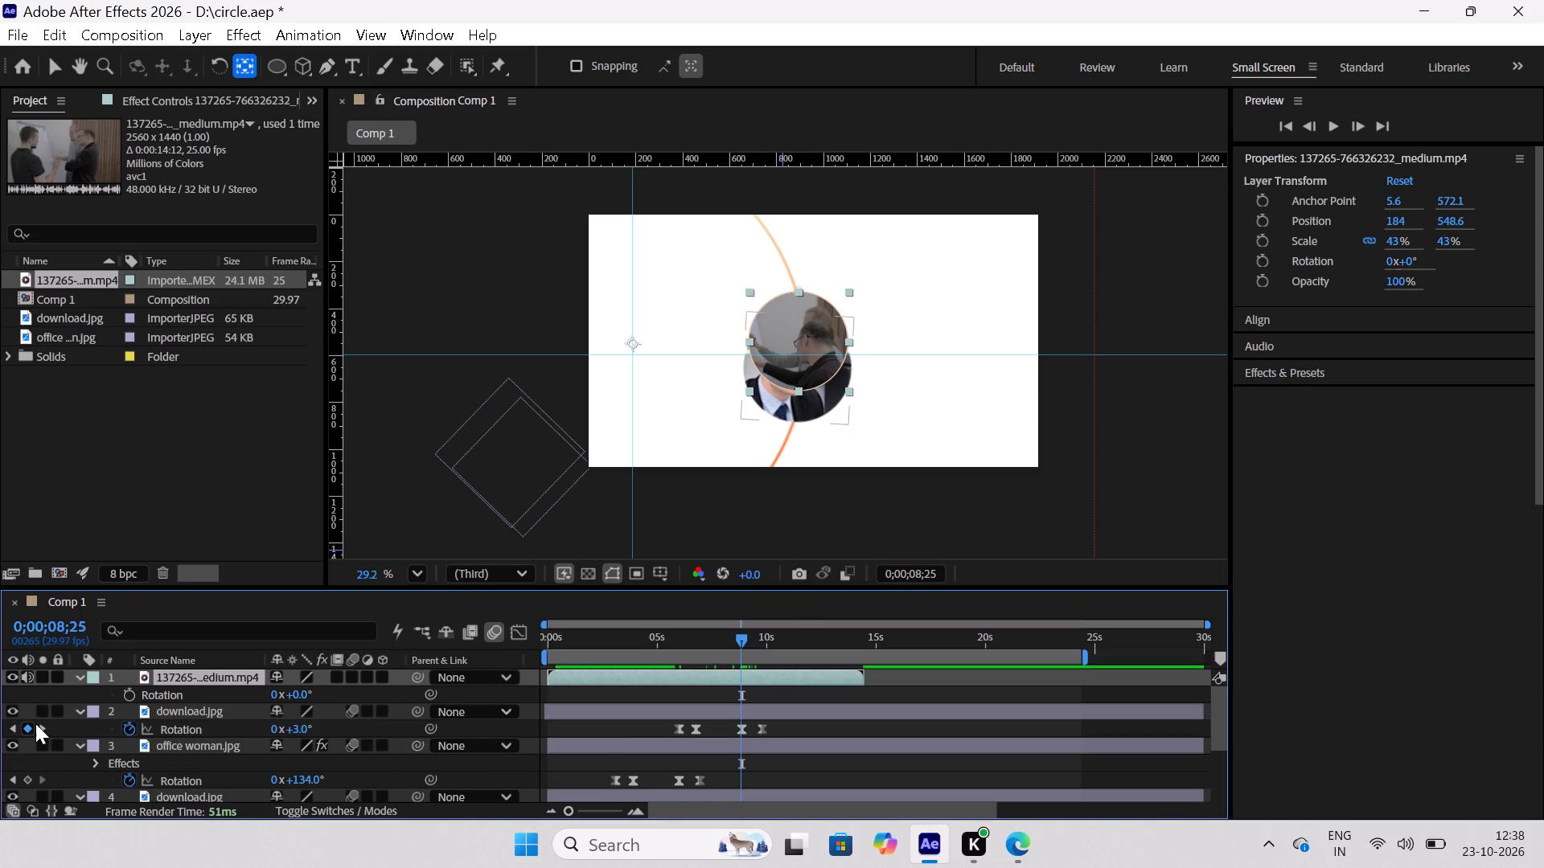
left_click(47, 729)
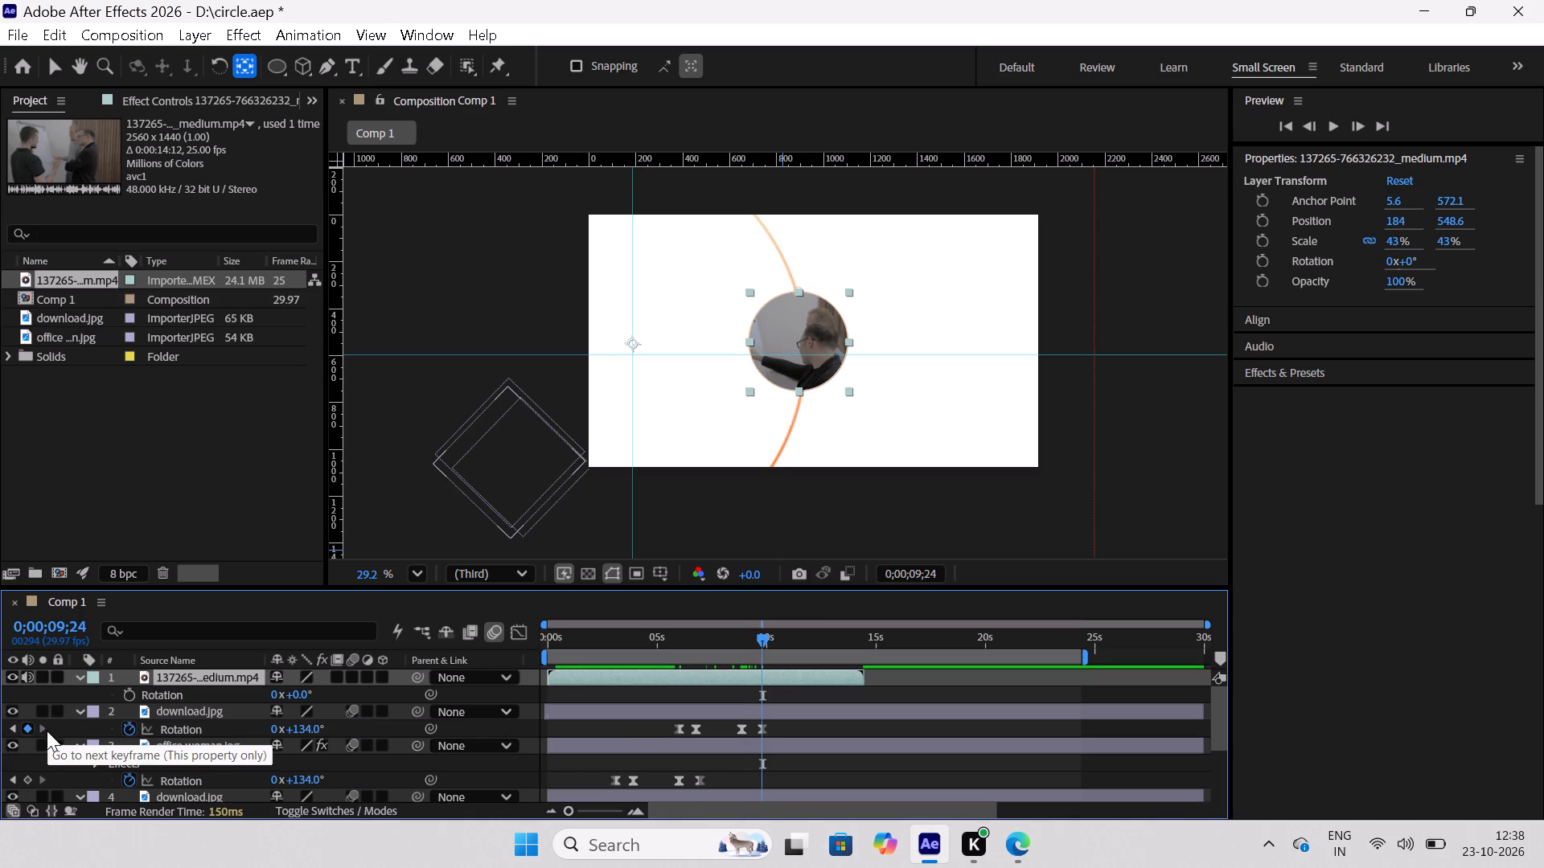
left_click(10, 730)
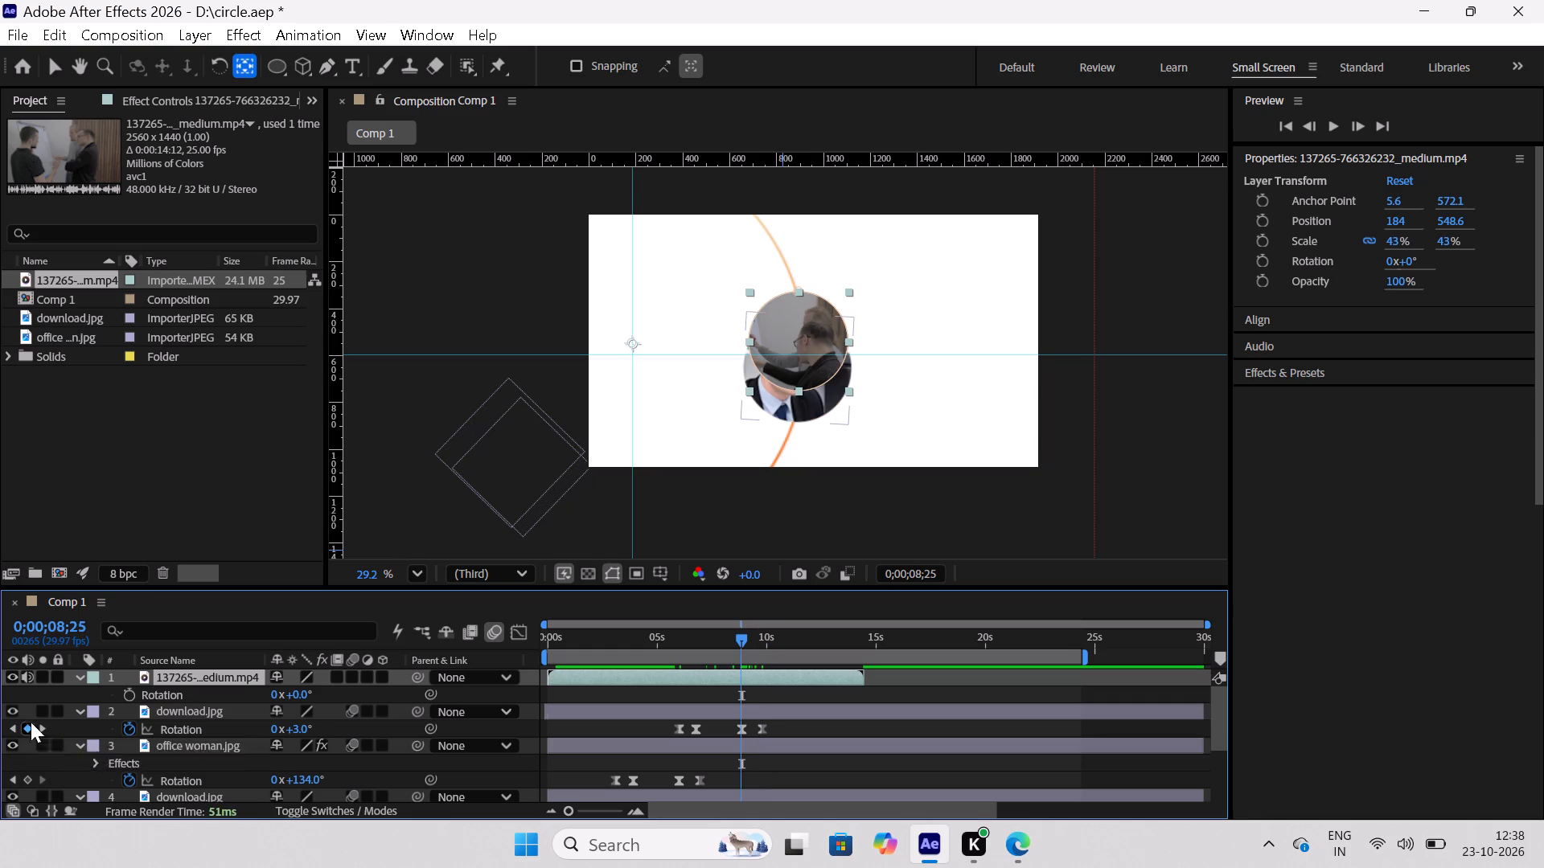
left_click(131, 691)
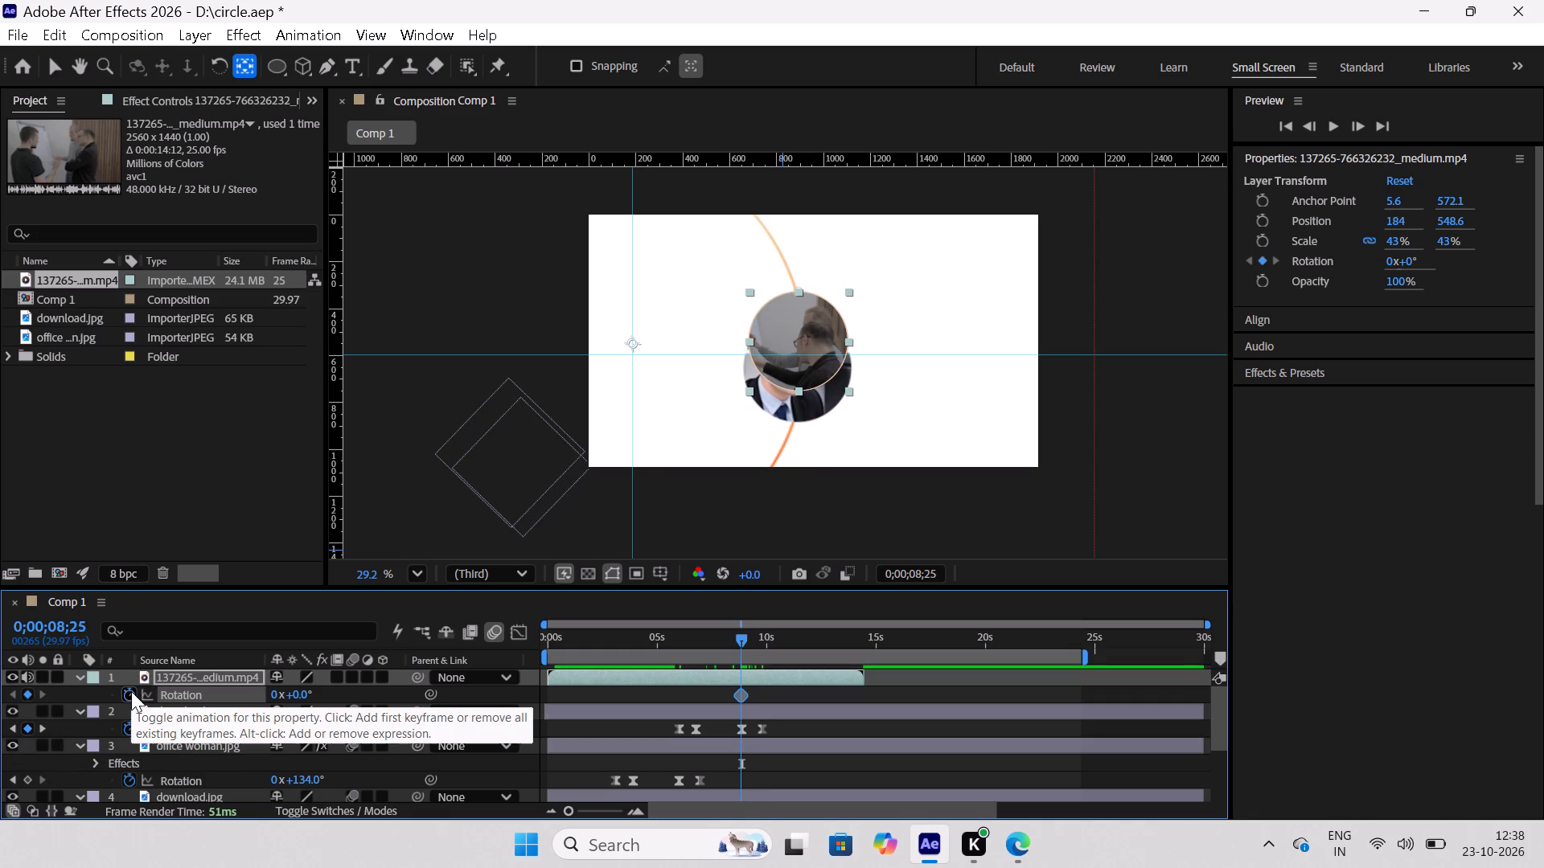
key("ctrl+v")
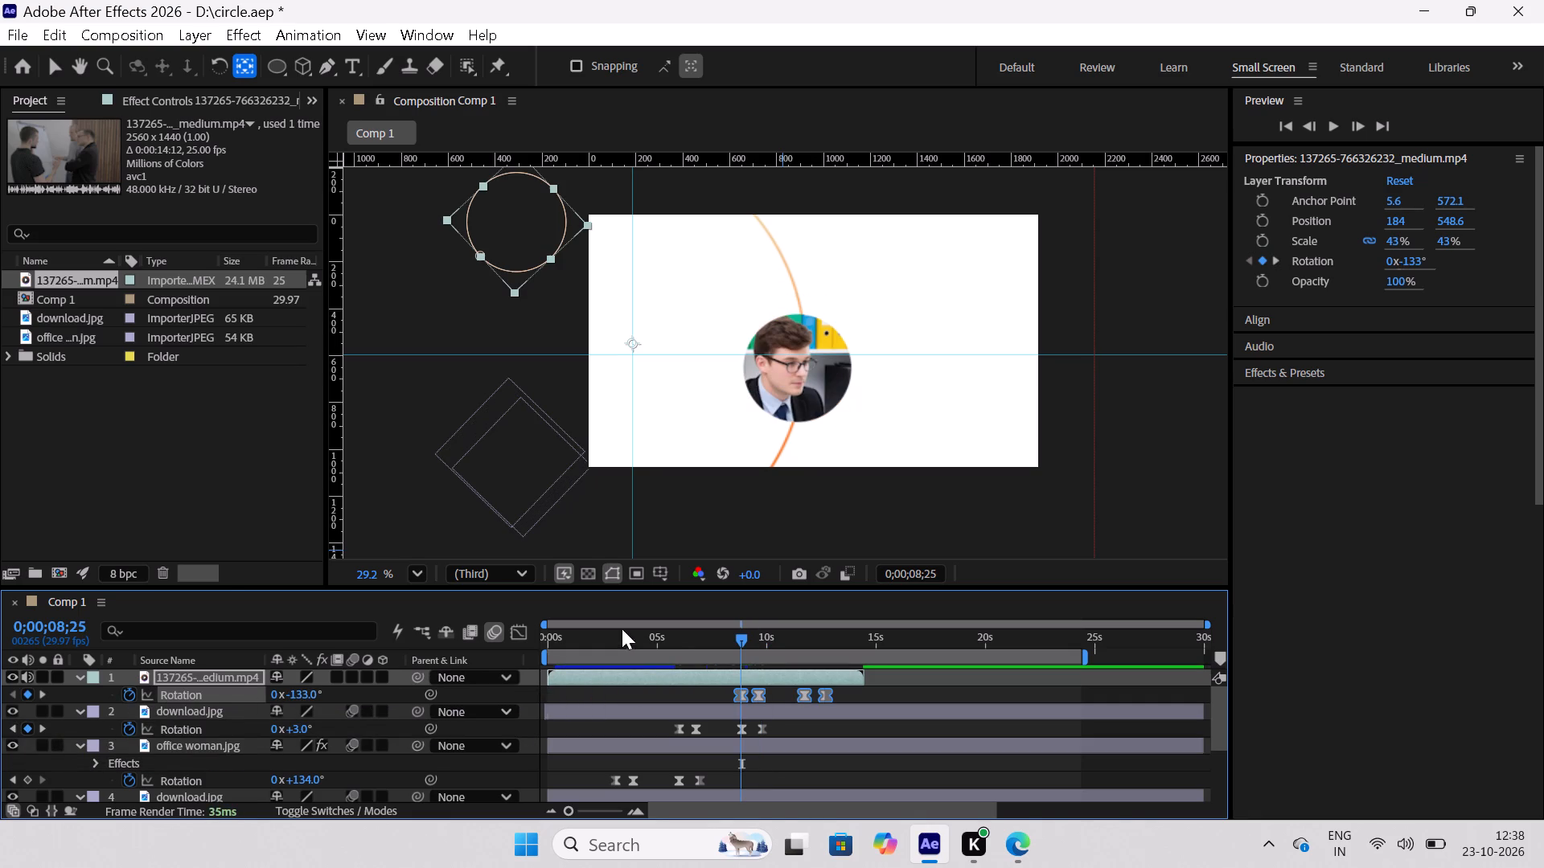
Preview the animation from the beginning through the video's rotation in and out.
left_click_drag(738, 641, 585, 653)
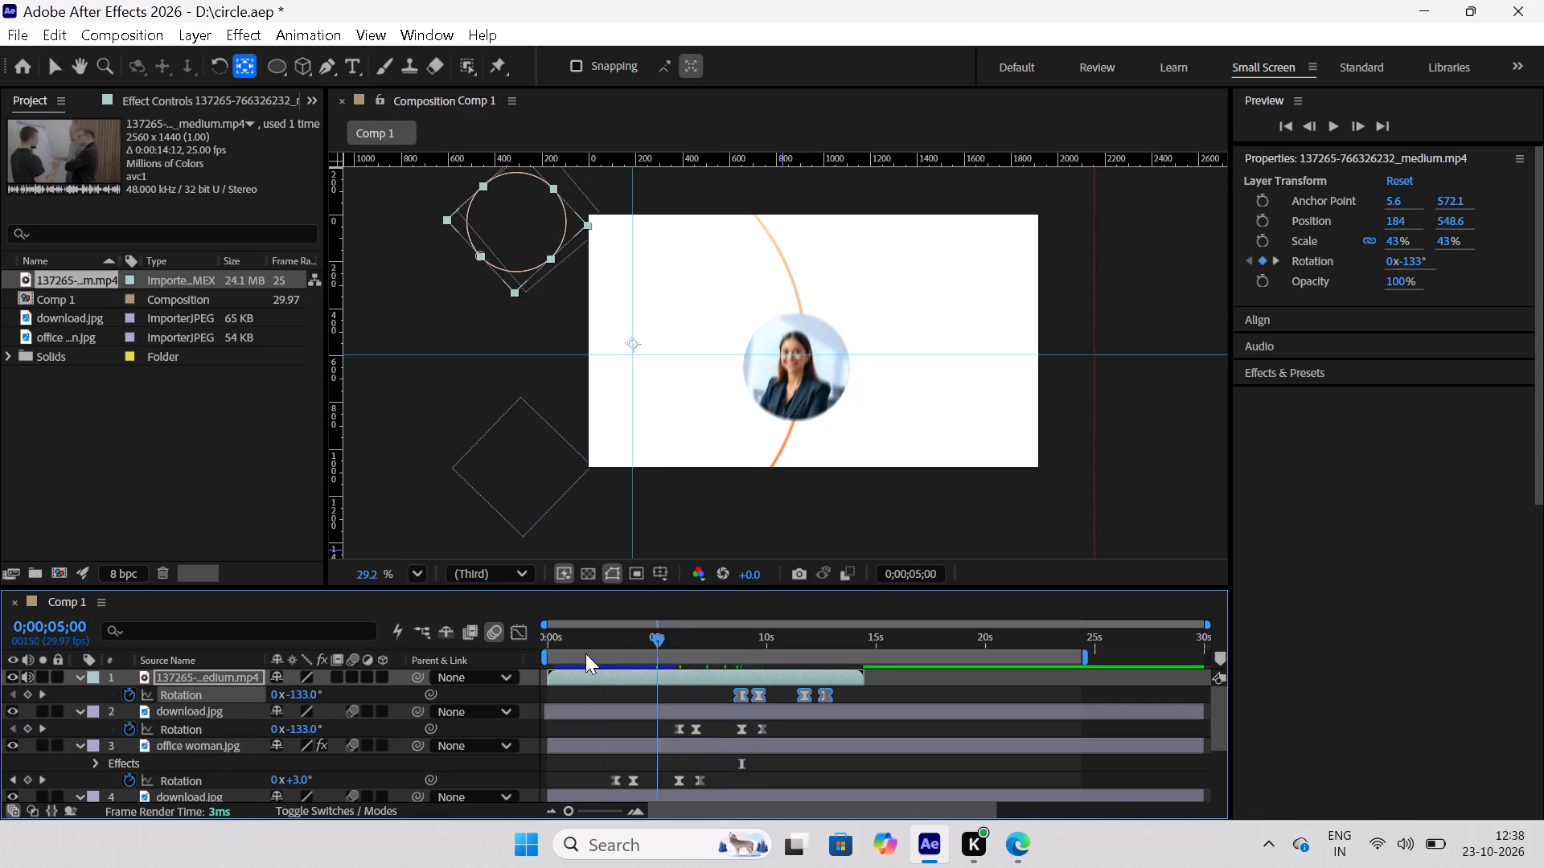
left_click_drag(585, 653, 507, 670)
key("space")
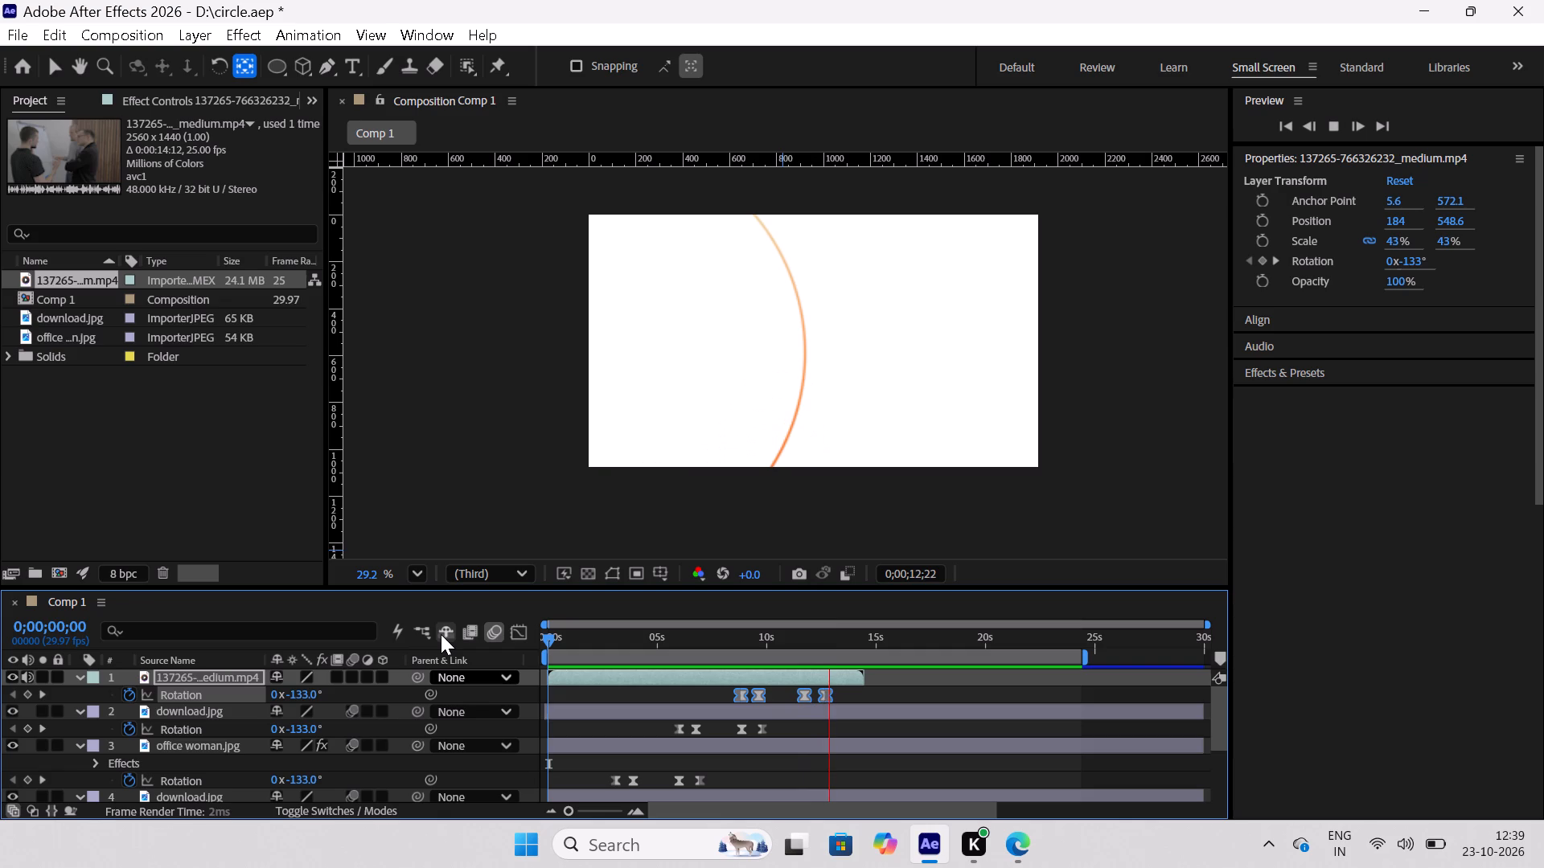
key("space")
Enlarge the timeline and shift office woman.jpg's last two Rotation keyframes about one second earlier, to start at 0;00;05;00.
scroll(863, 741, "down", 1)
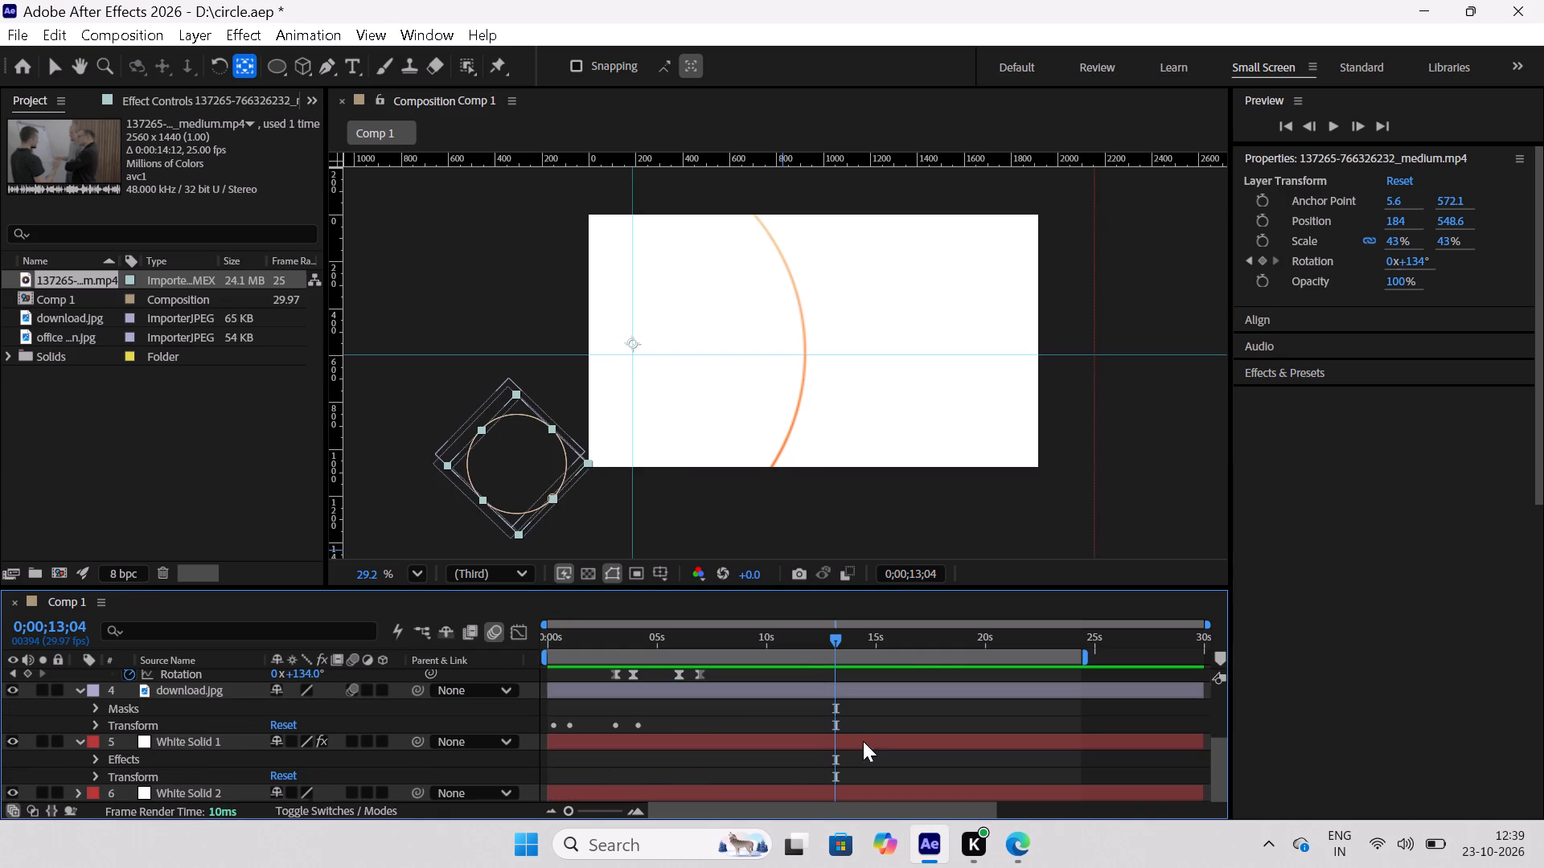
scroll(863, 731, "up", 2)
left_click_drag(482, 588, 483, 395)
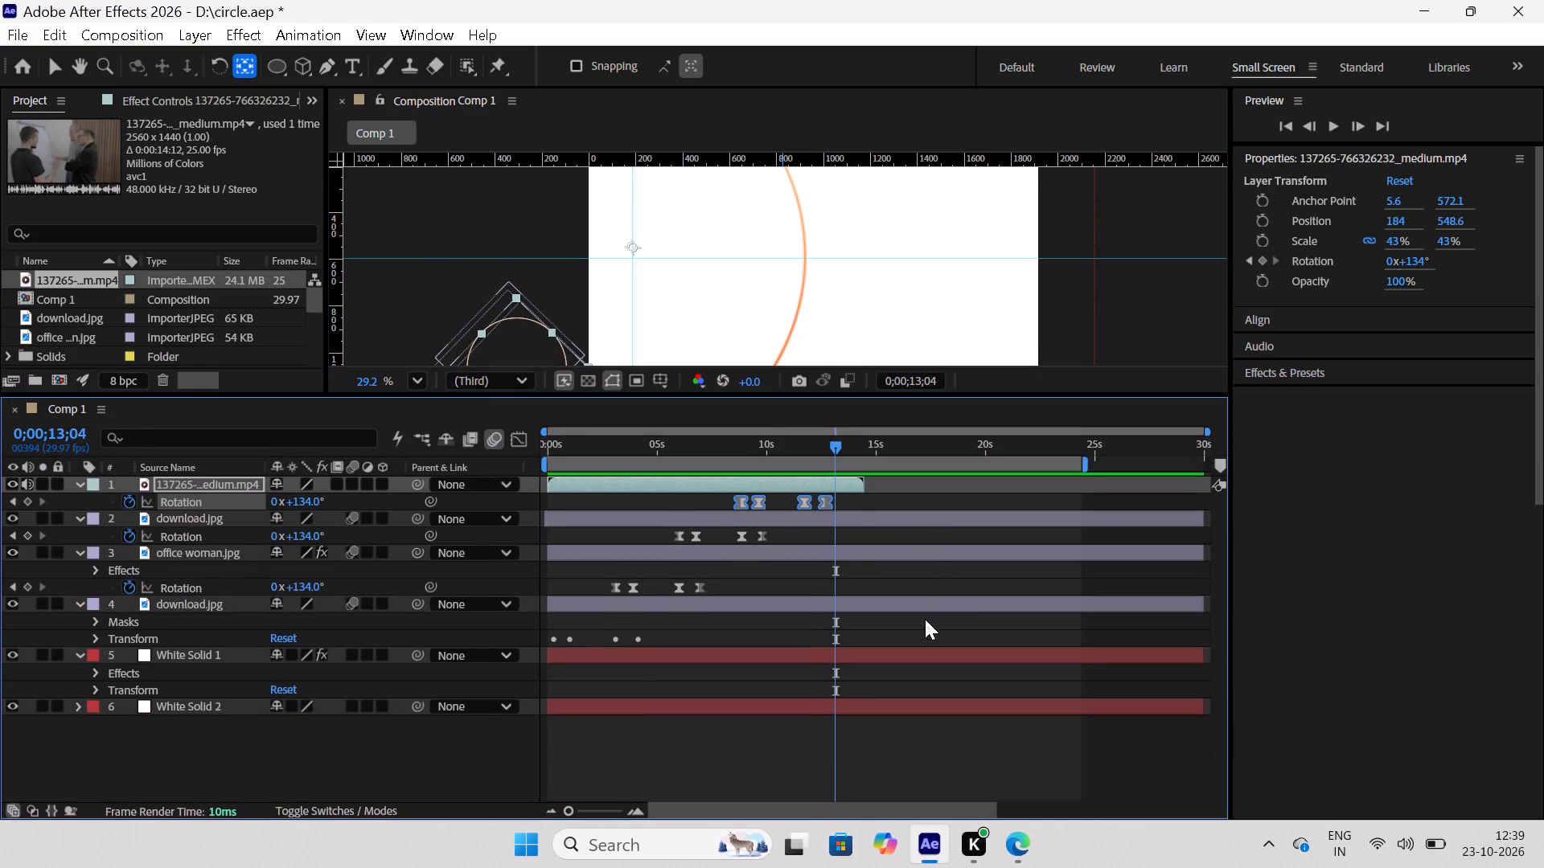
left_click(930, 596)
left_click_drag(836, 441, 659, 512)
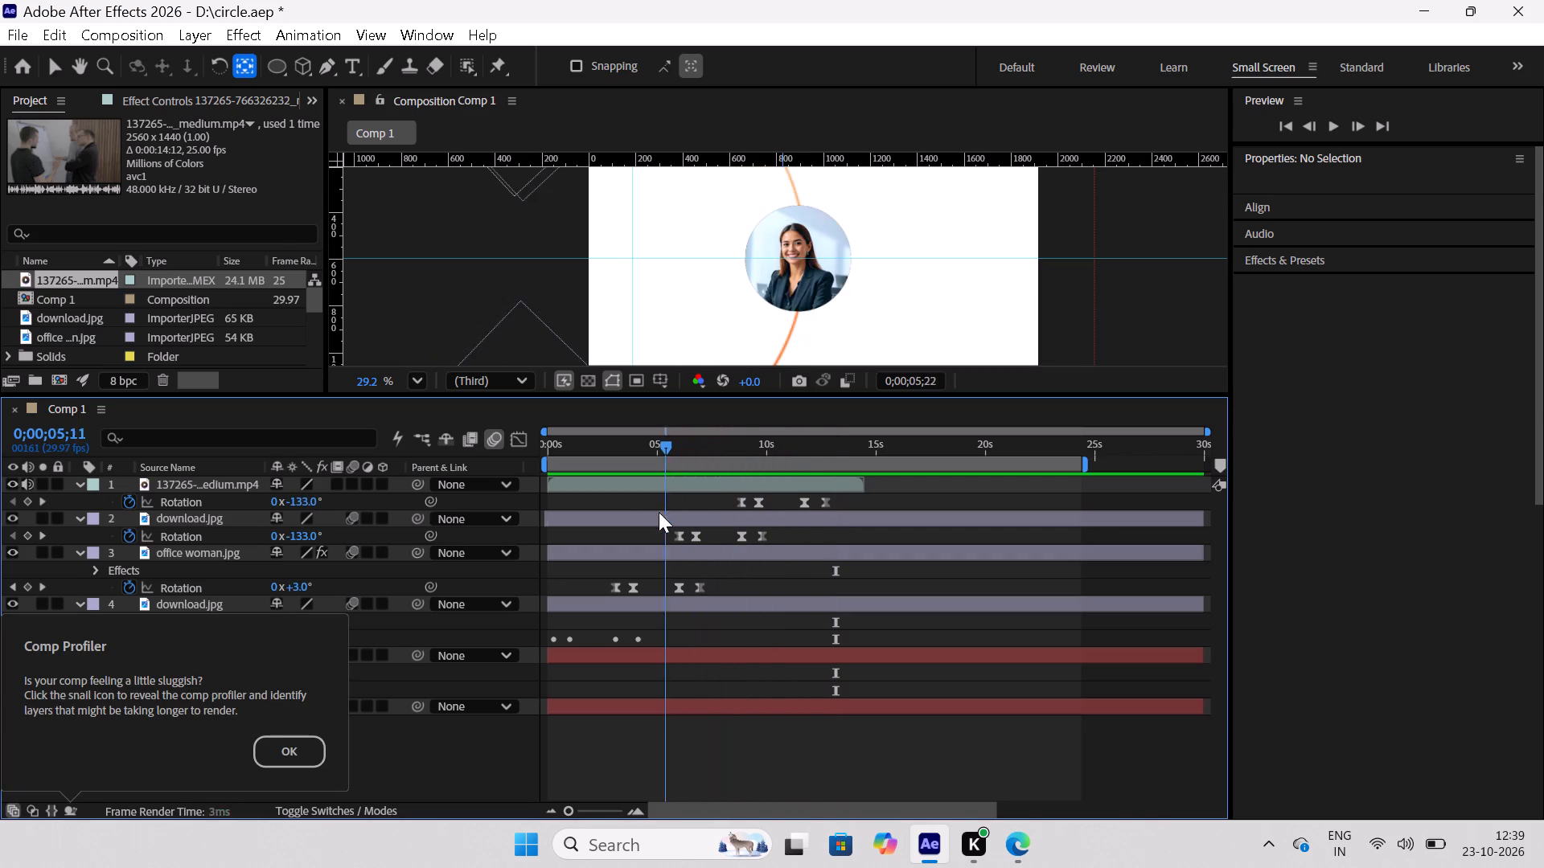
left_click_drag(659, 512, 613, 531)
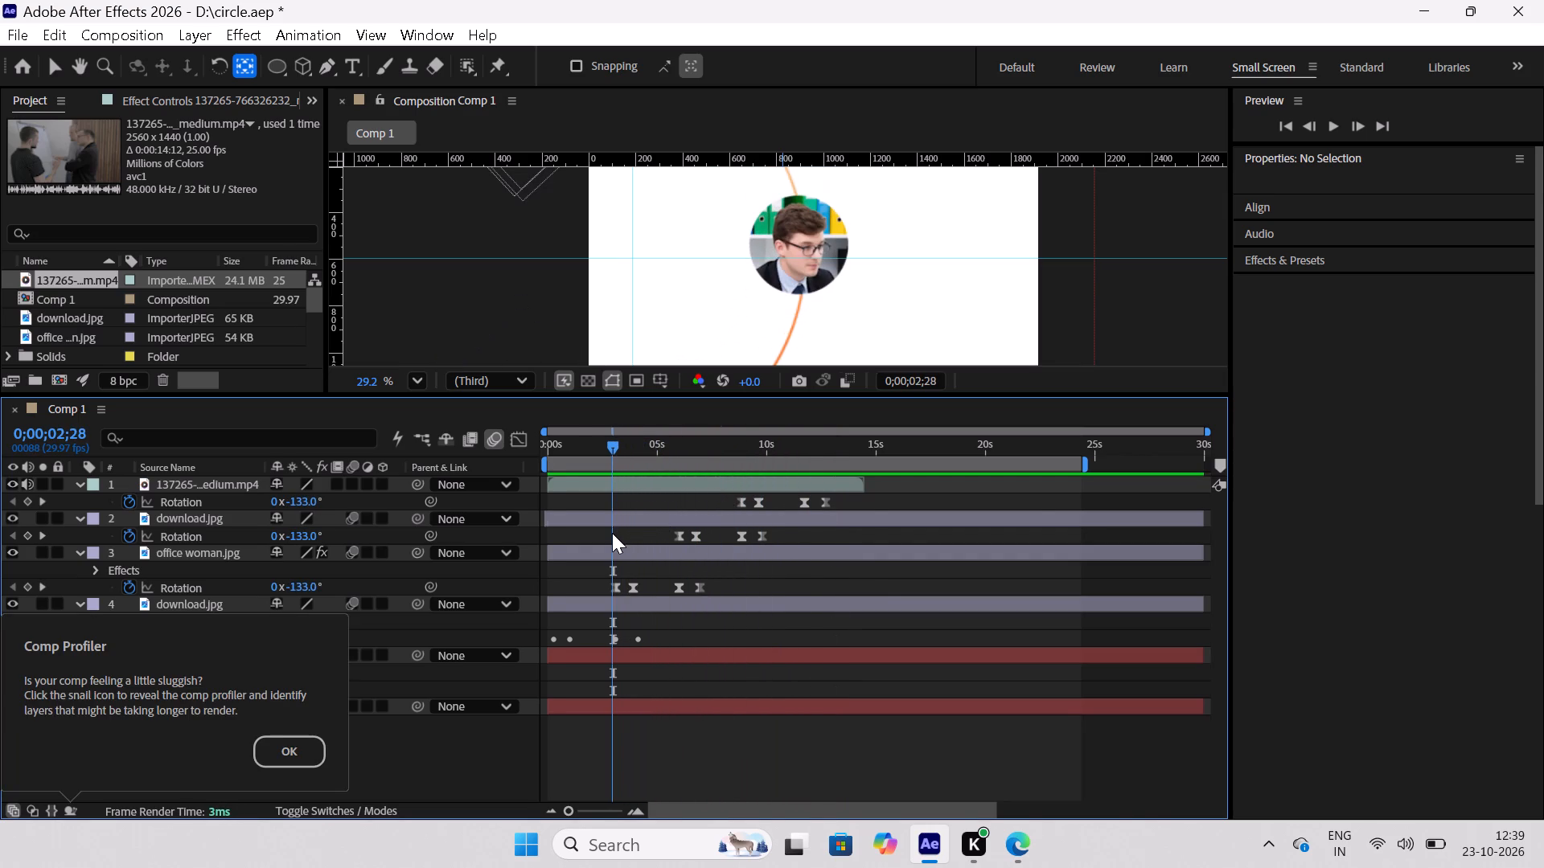
key("equal")
key("equal")
left_click_drag(1031, 574, 855, 633)
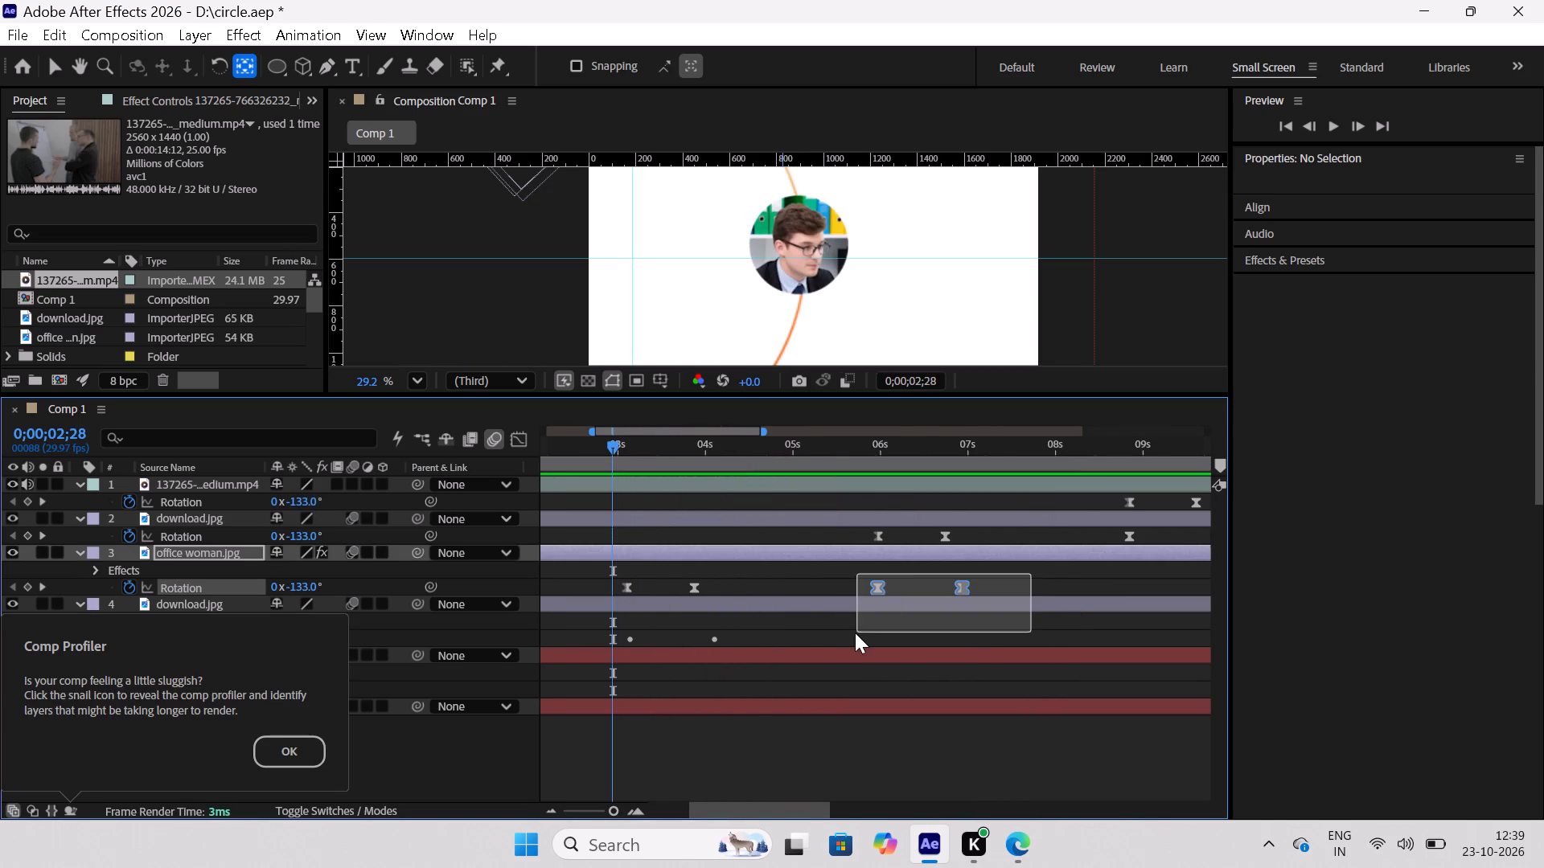
left_click_drag(855, 633, 832, 635)
left_click_drag(874, 588, 790, 583)
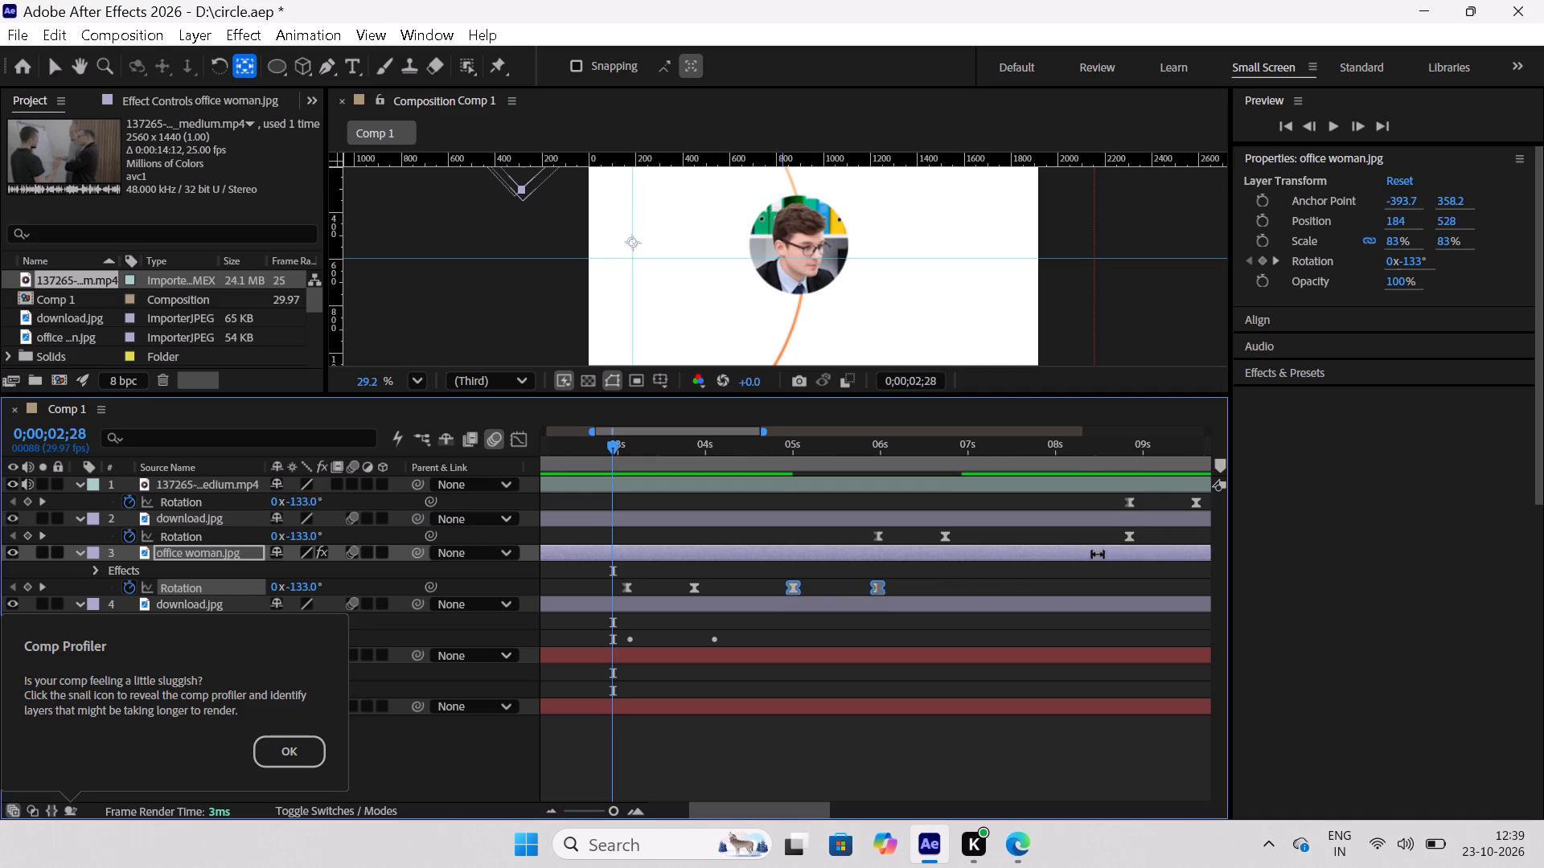
Shift all four Rotation keyframes of layer 2, download.jpg, about one second earlier, aligning the first with office woman.jpg's keyframe at 0;00;05;00.
left_click_drag(718, 816, 733, 821)
left_click_drag(1174, 530, 1120, 540)
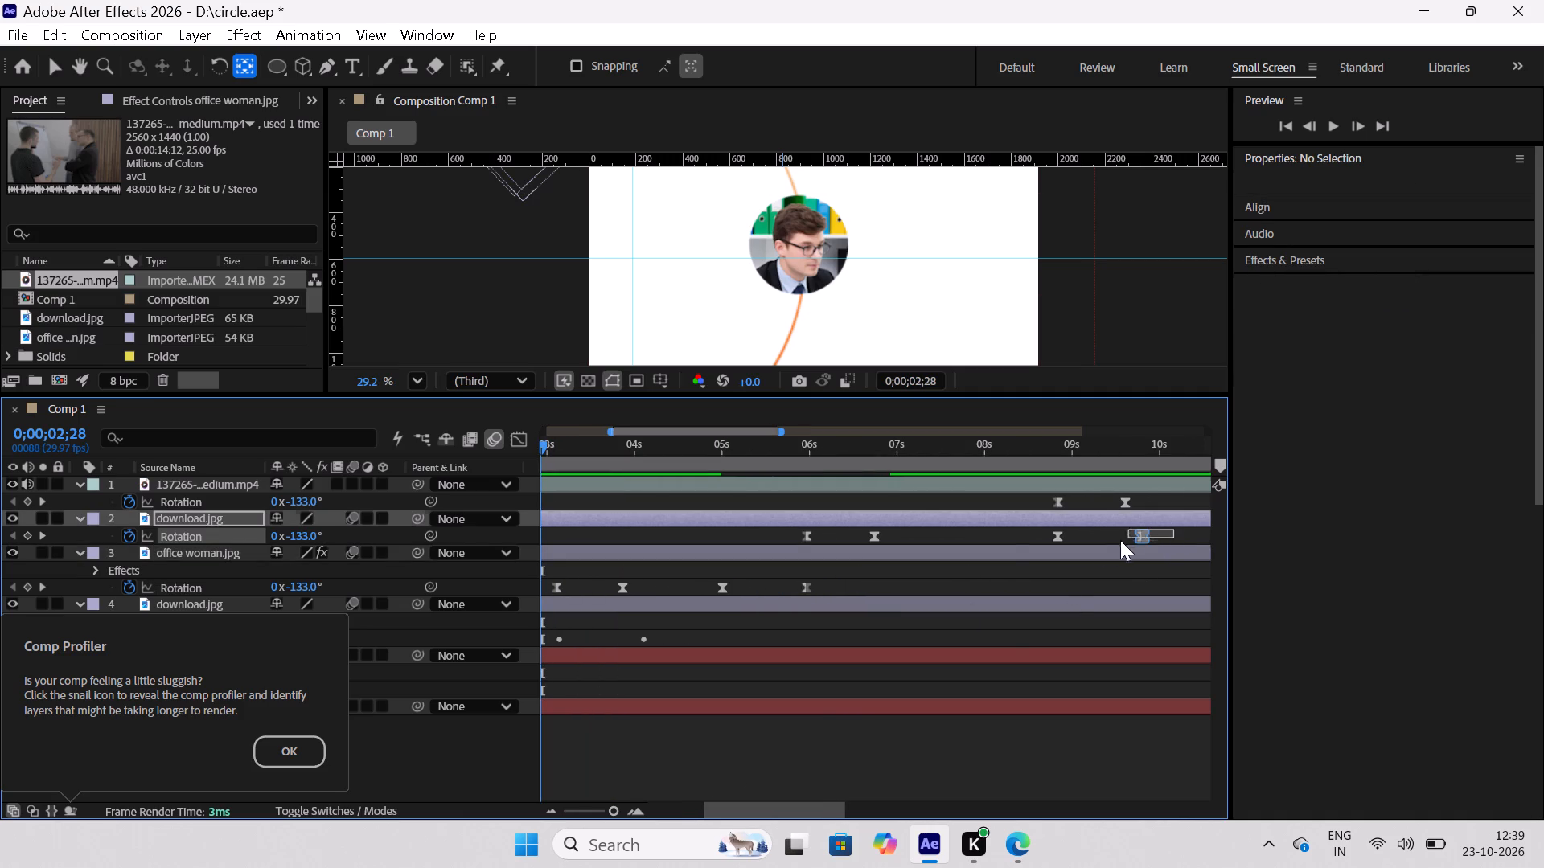
left_click_drag(1120, 540, 760, 546)
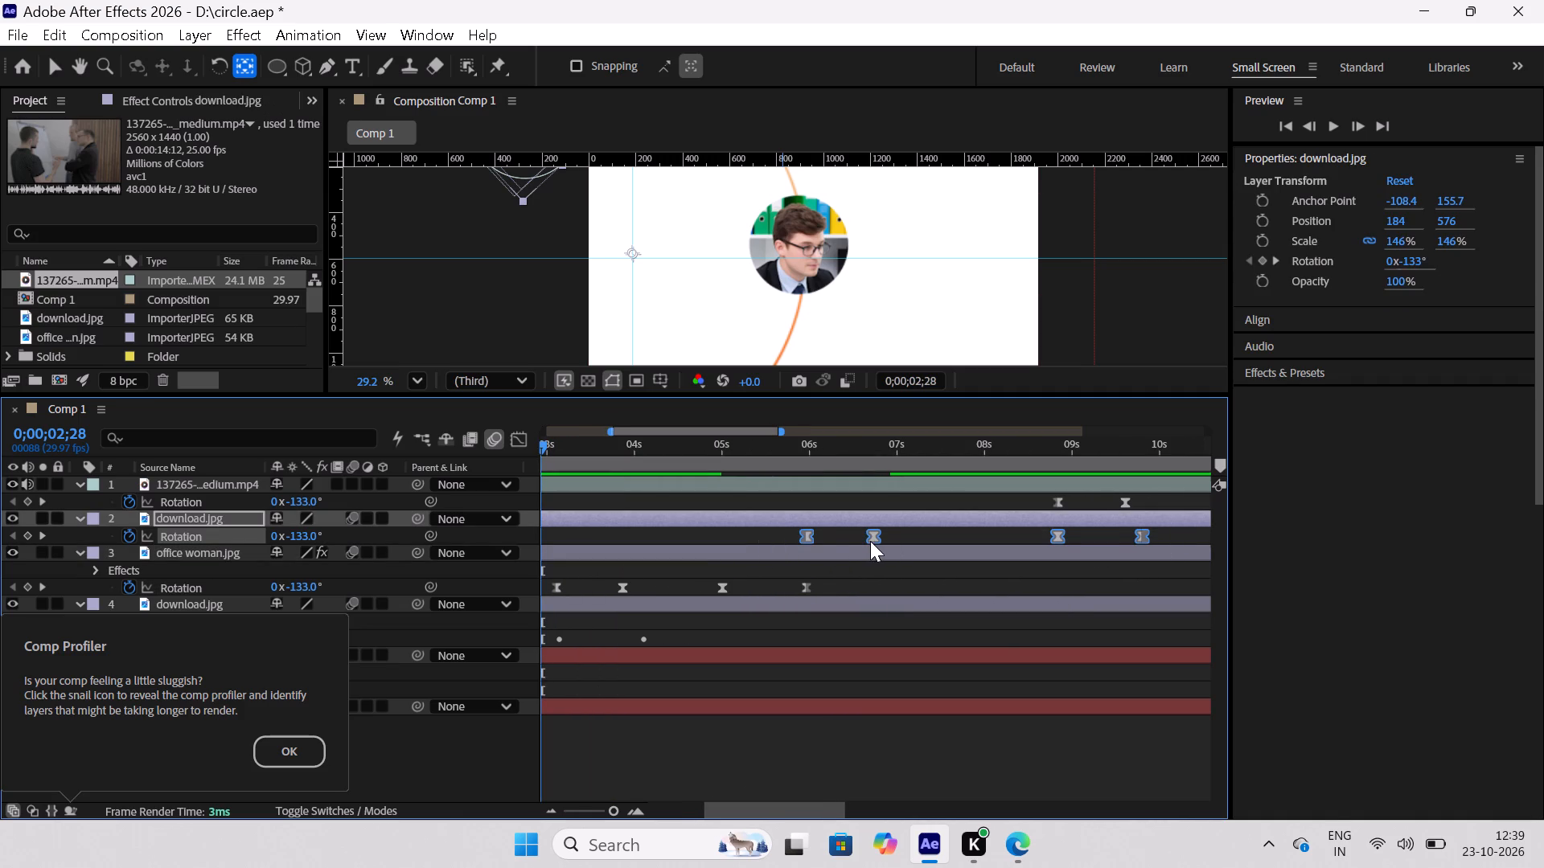
left_click_drag(870, 541, 787, 549)
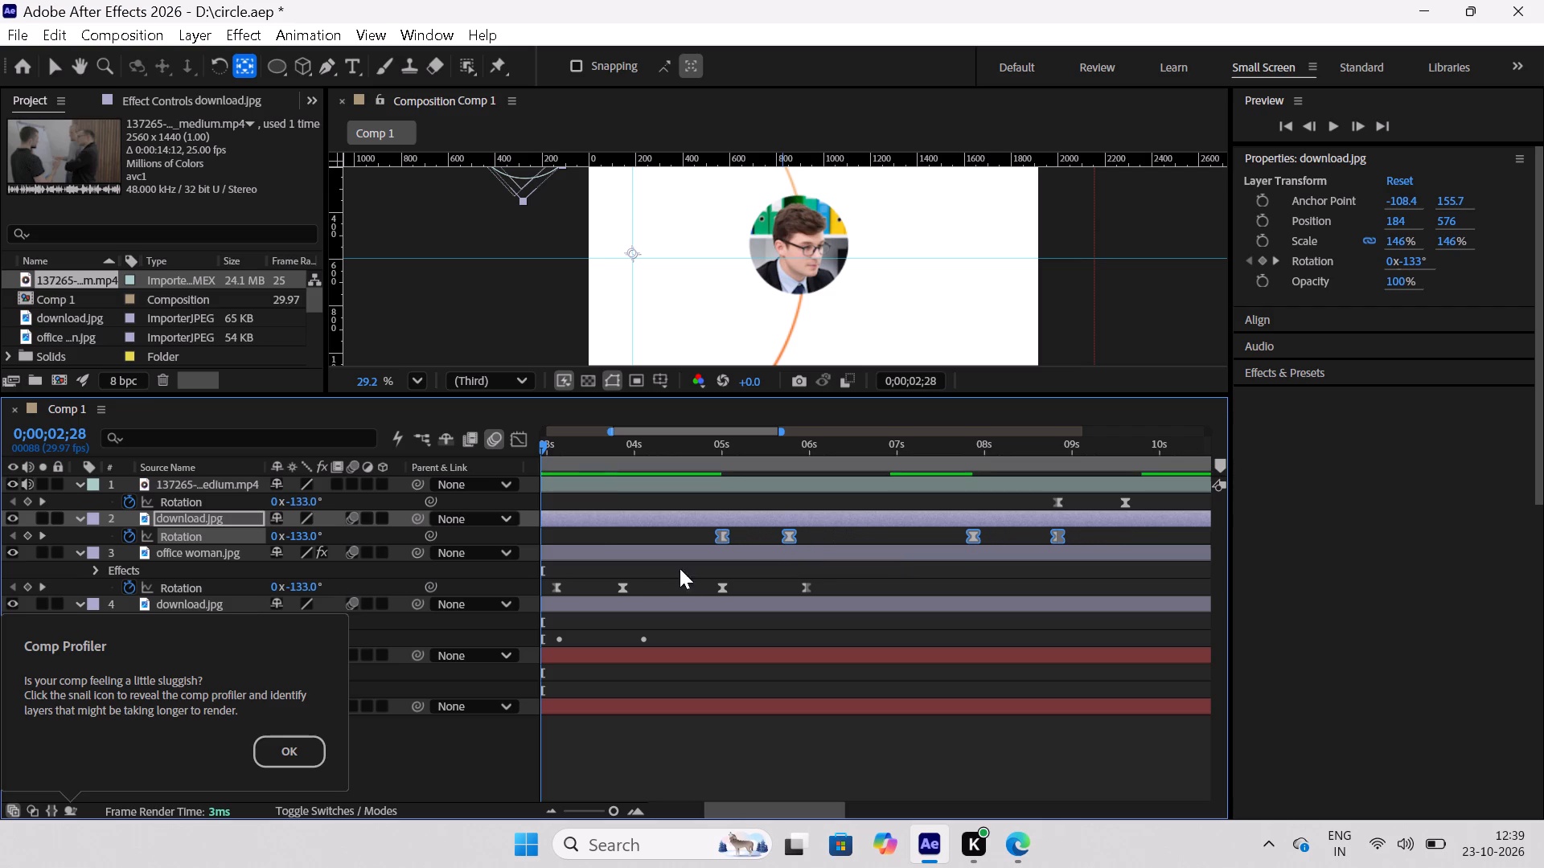
left_click(48, 582)
left_click(48, 582)
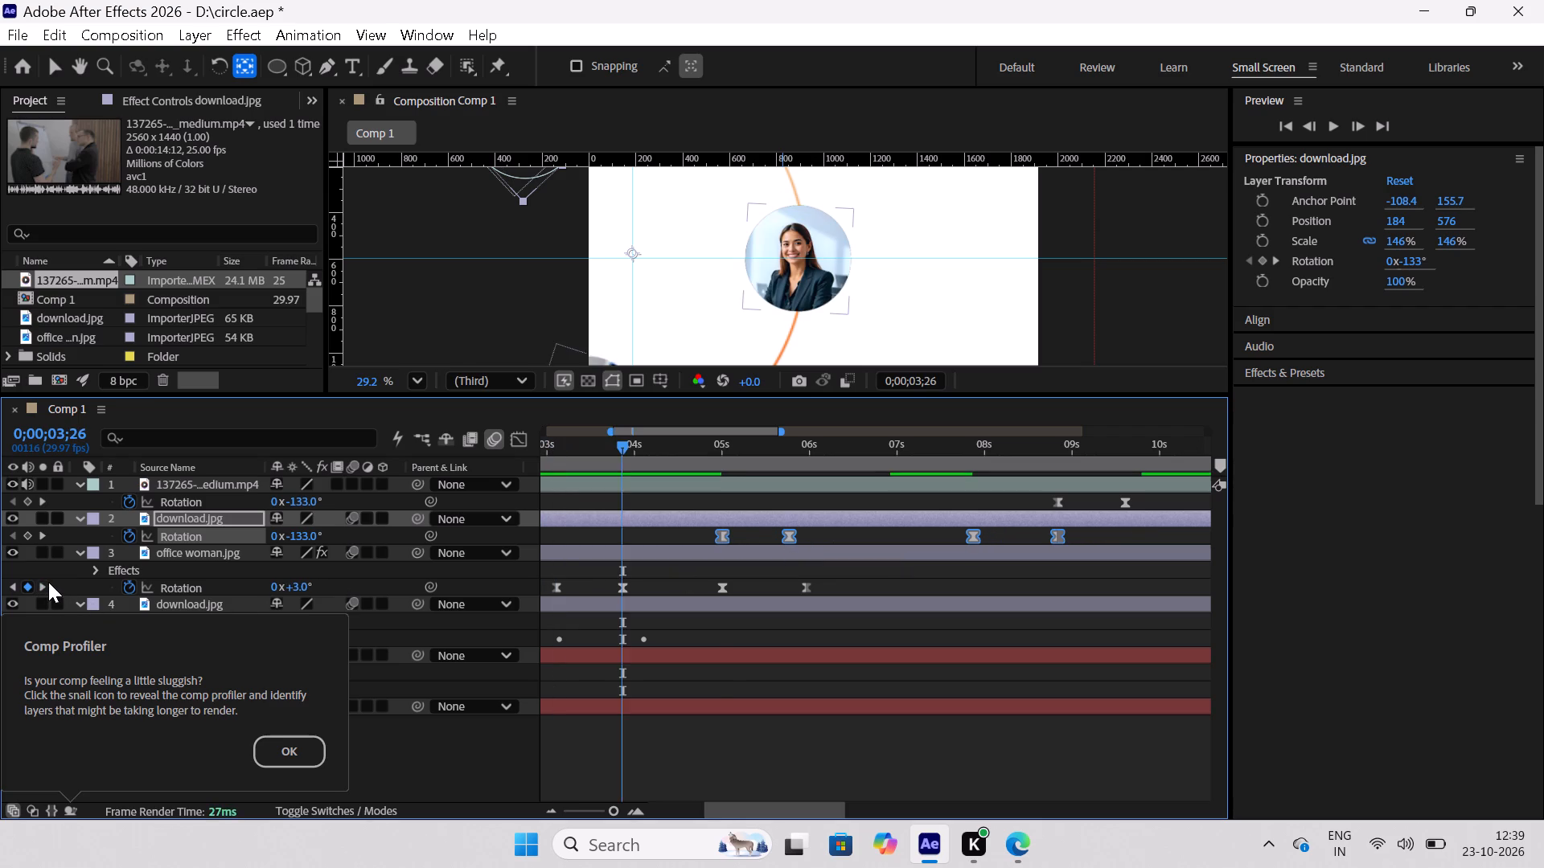
left_click(48, 582)
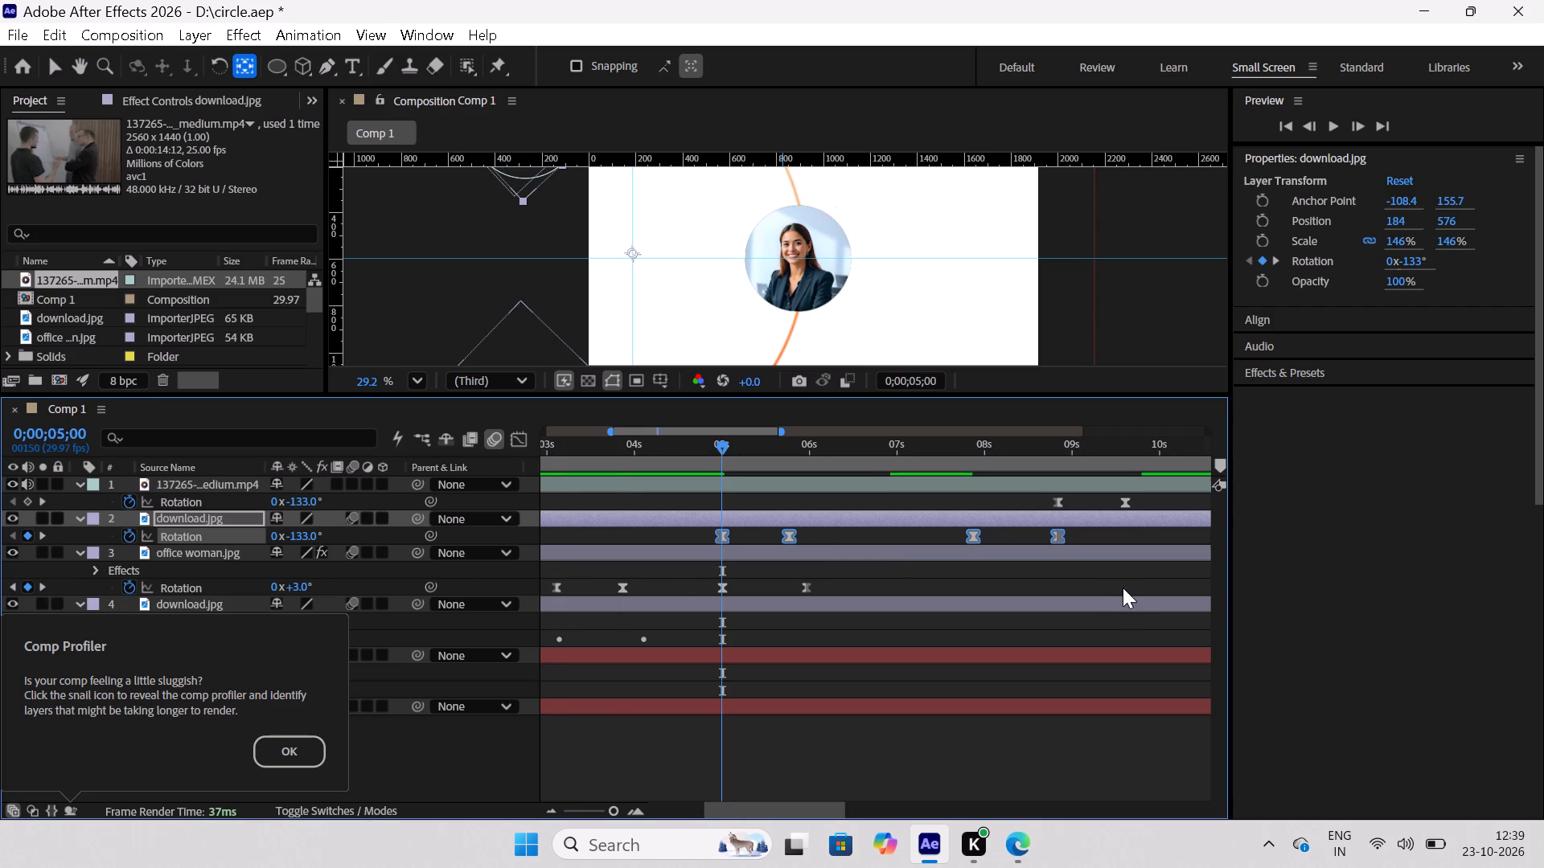
Dismiss the Comp Profiler tip and collapse the properties of White Solid 1 and layer 4, download.jpg.
scroll(1105, 587, "up", 4)
scroll(1093, 567, "down", 1)
scroll(918, 518, "up", 2)
left_click(285, 747)
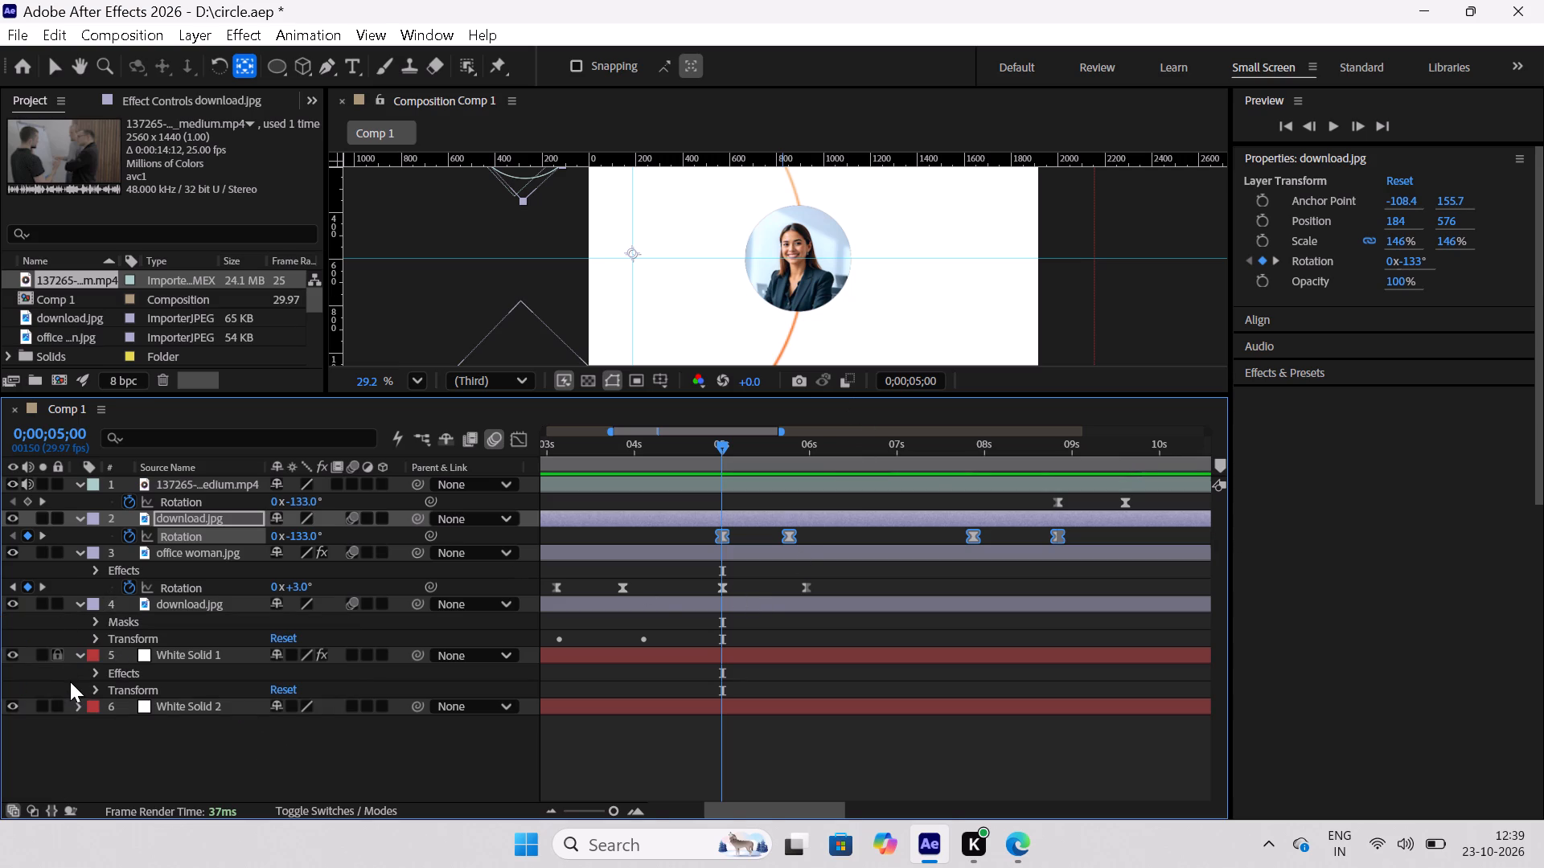
left_click(78, 655)
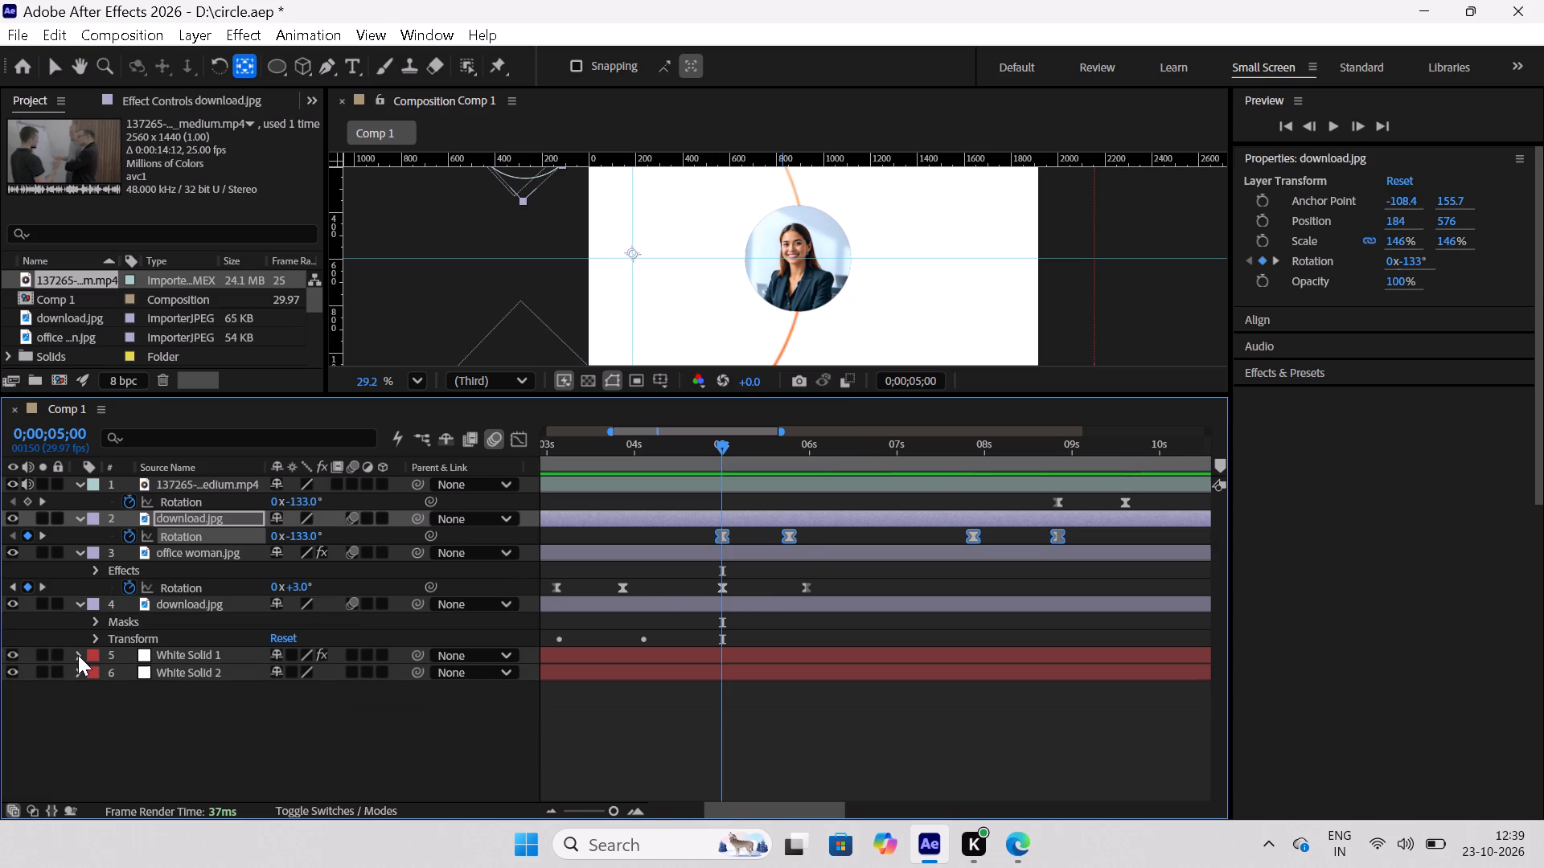
left_click(82, 600)
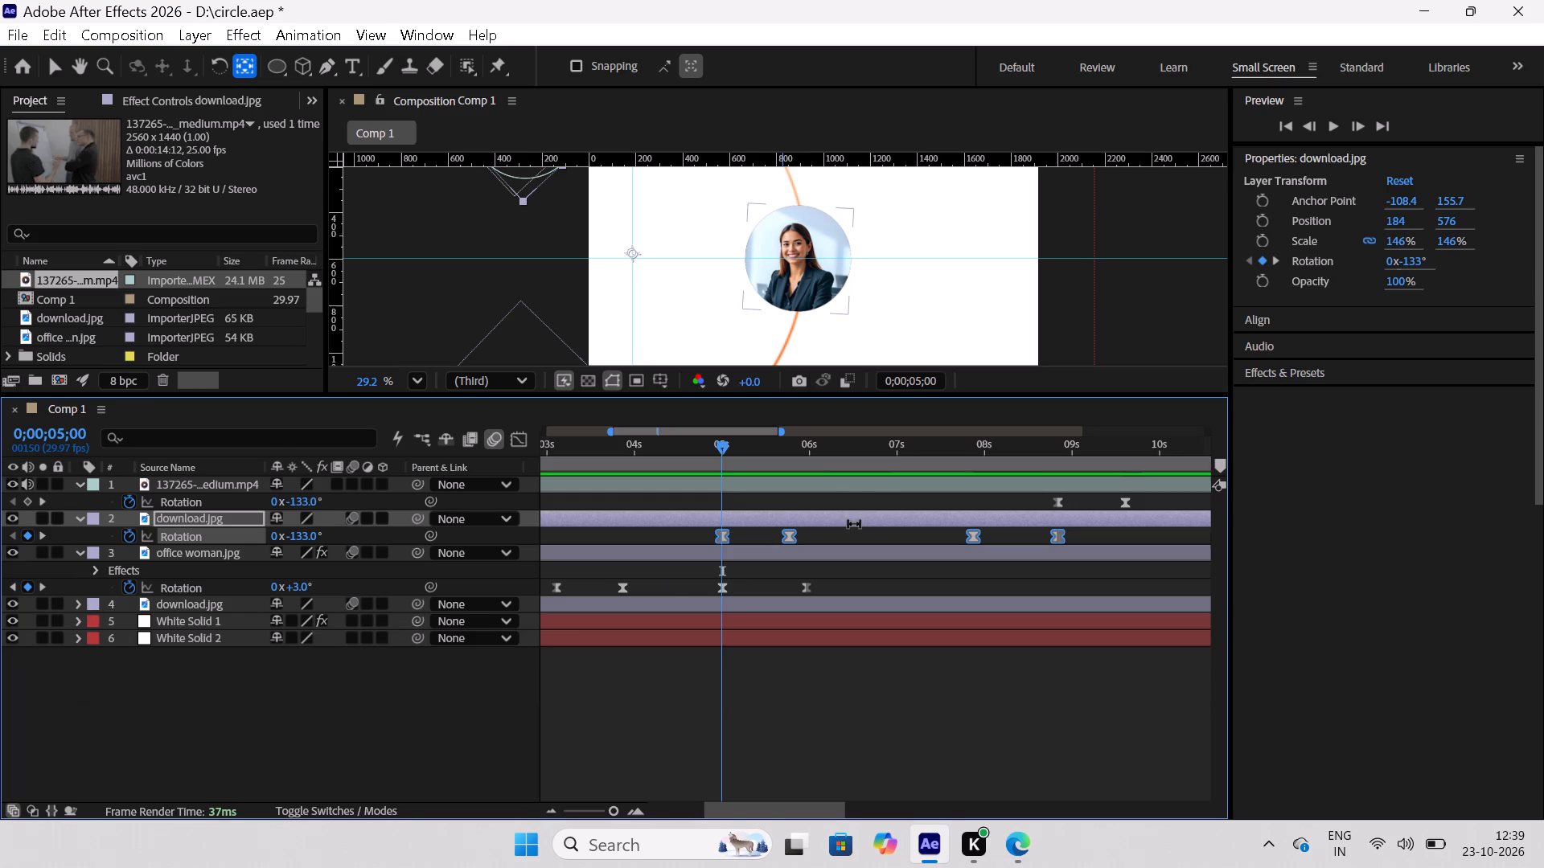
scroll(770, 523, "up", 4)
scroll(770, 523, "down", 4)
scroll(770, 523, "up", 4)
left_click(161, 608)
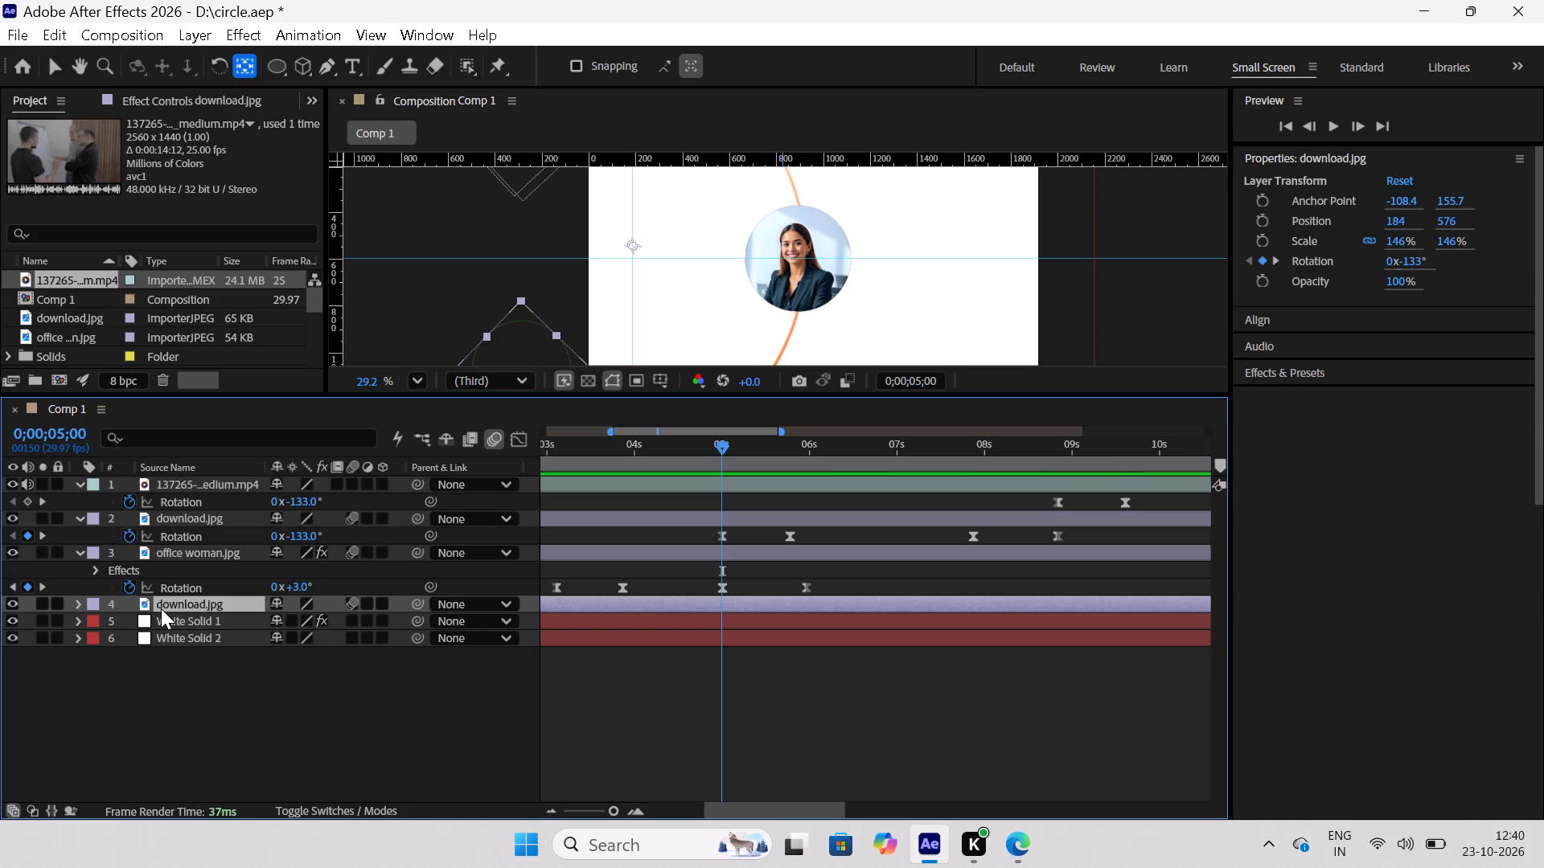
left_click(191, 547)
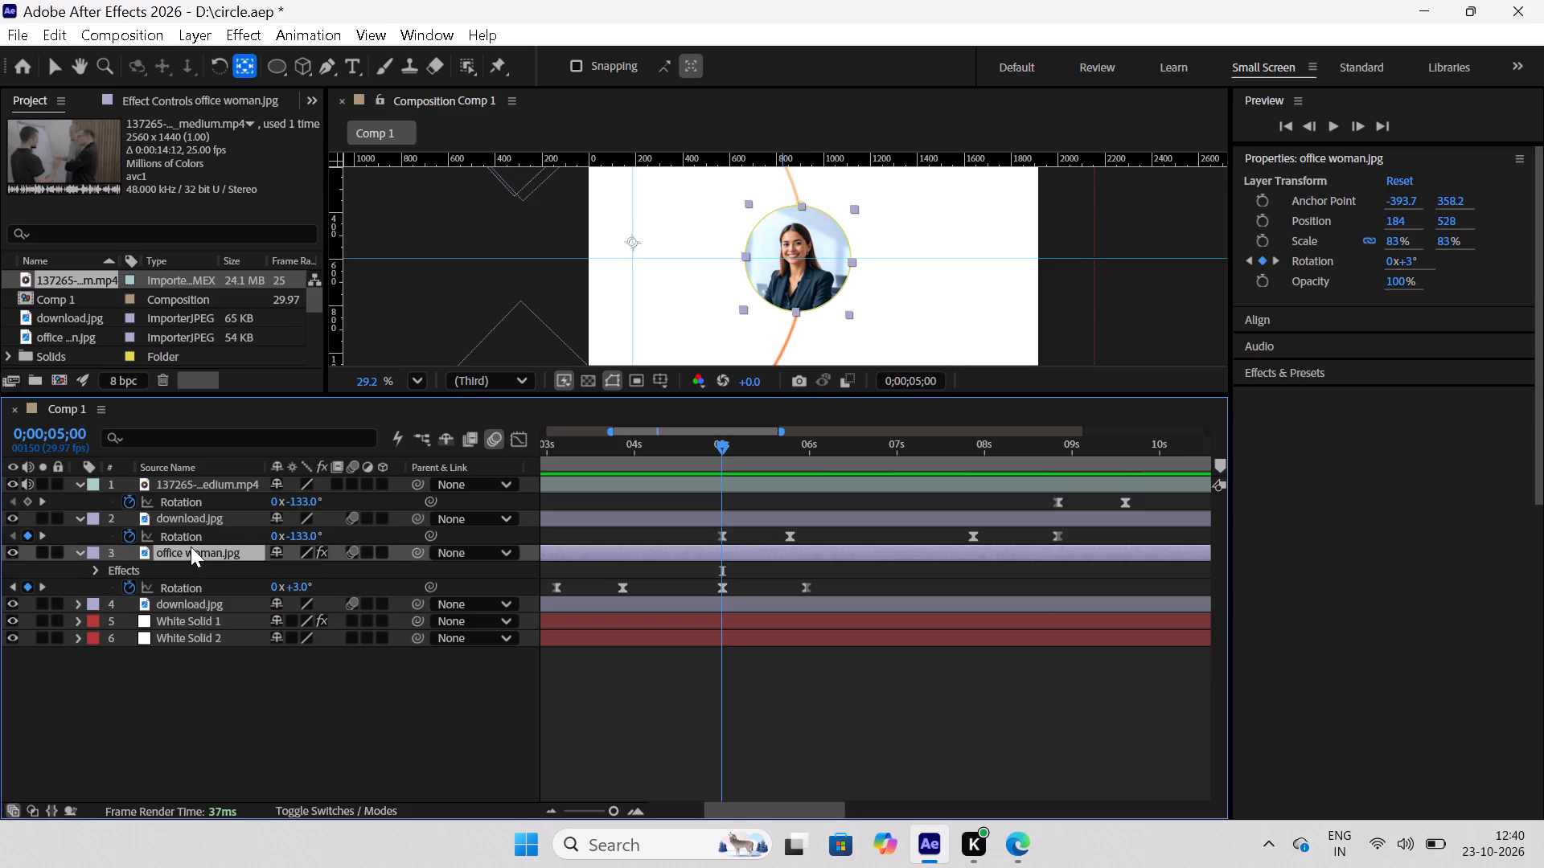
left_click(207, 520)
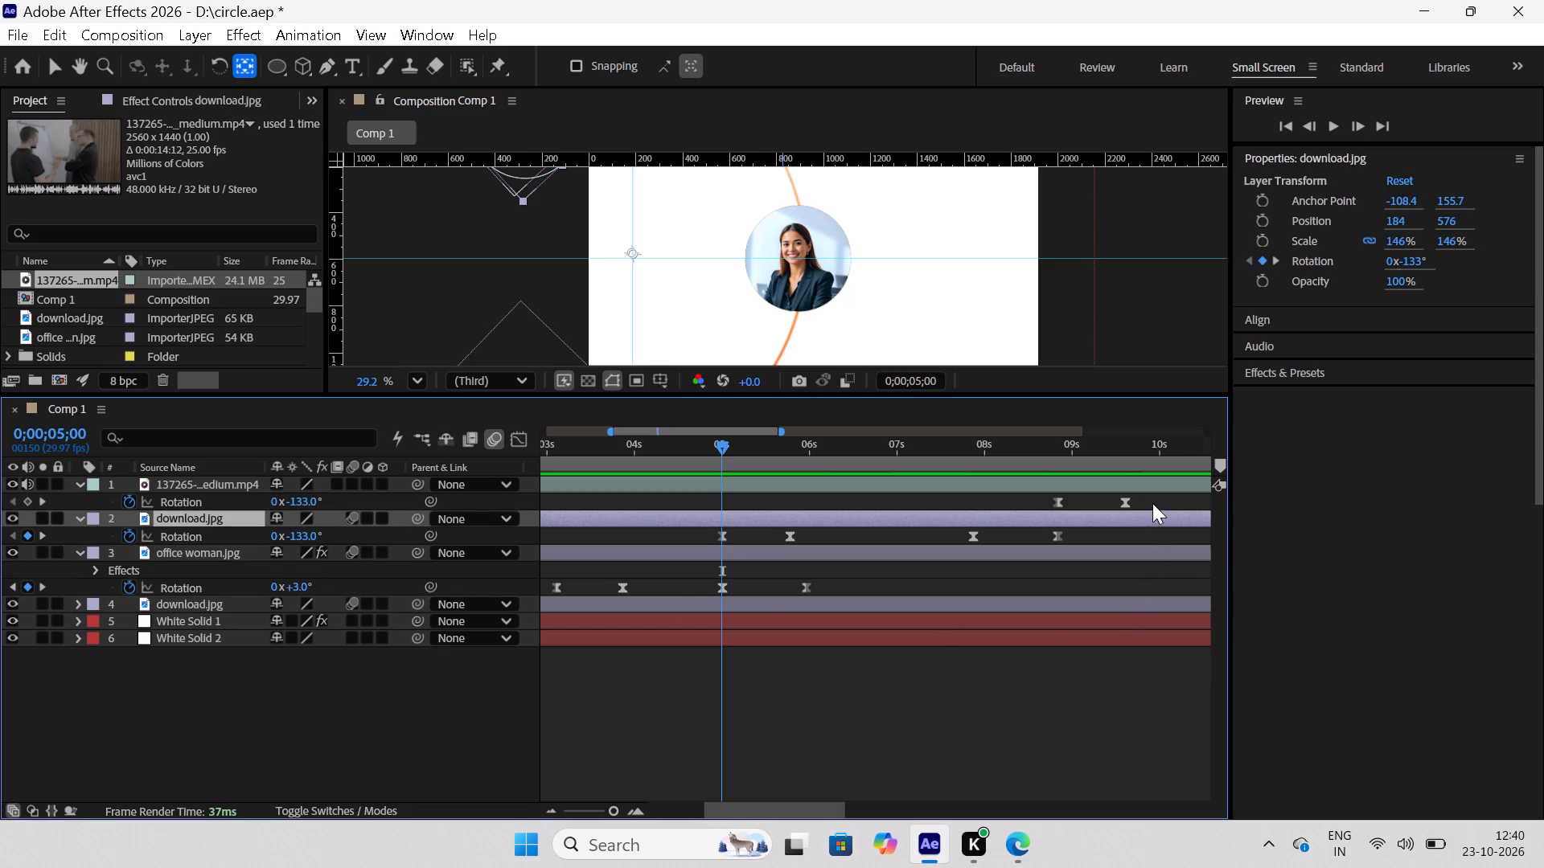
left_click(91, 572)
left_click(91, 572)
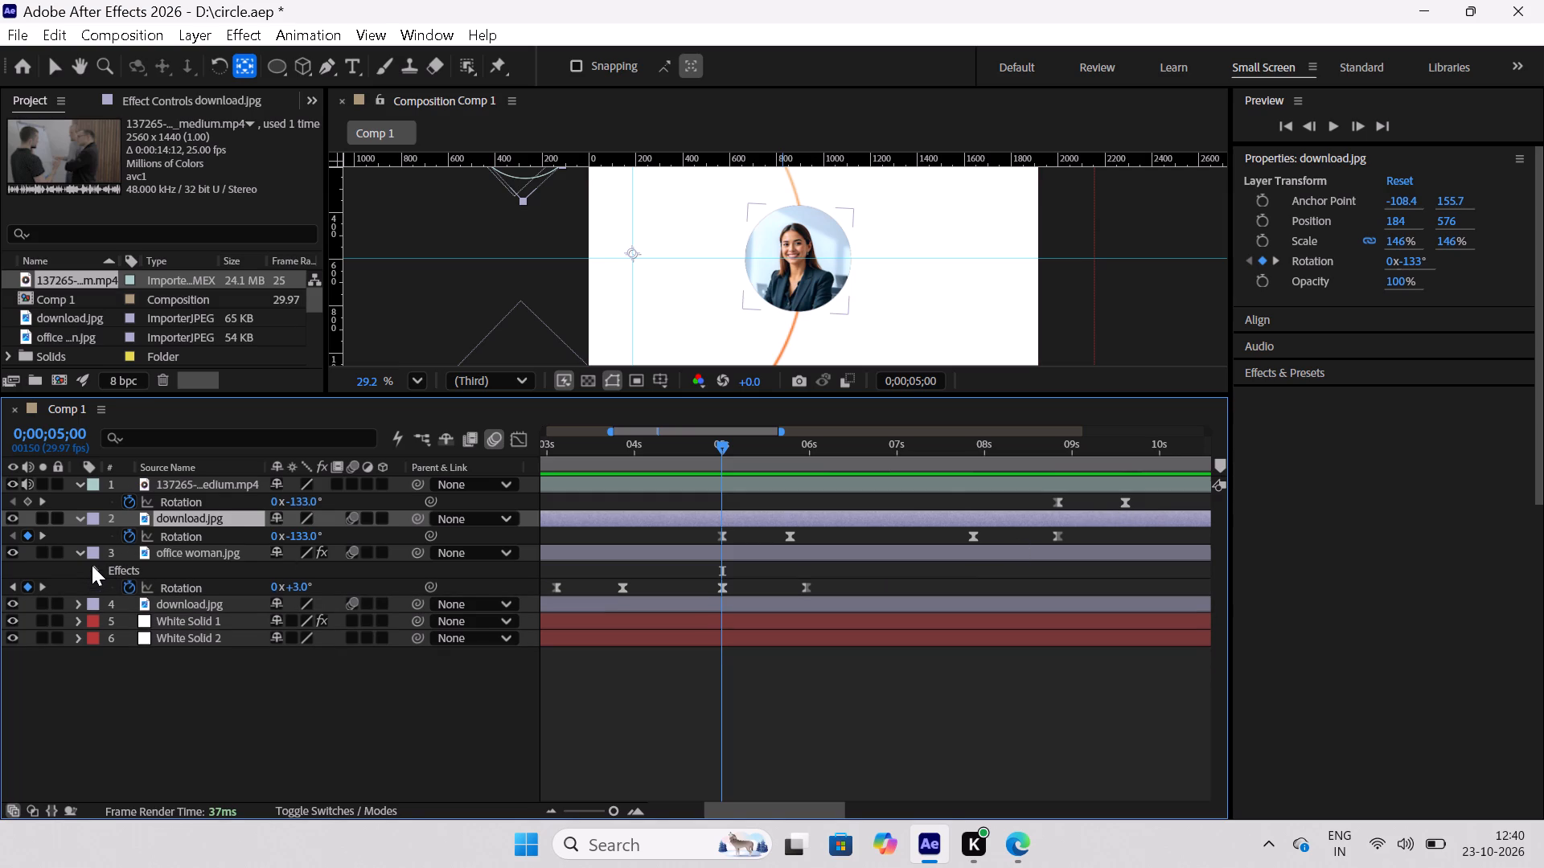
Shift all four Rotation keyframes of the video layer about one second earlier, aligning the first with layer 2, download.jpg's keyframe at 0;00;07;26.
left_click(79, 559)
left_click(75, 480)
left_click(75, 480)
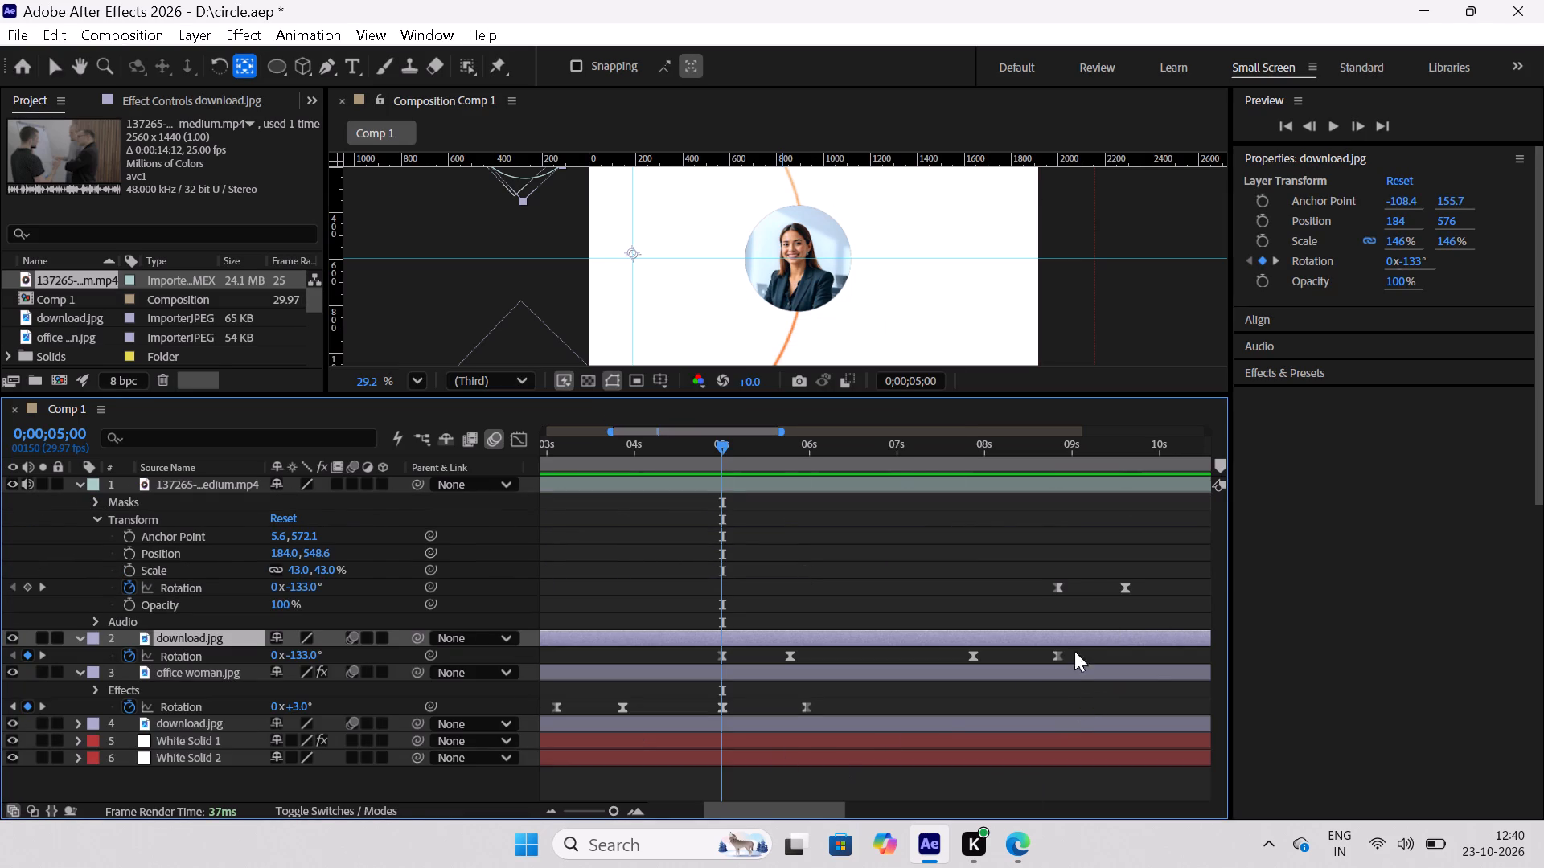
left_click_drag(738, 805, 799, 823)
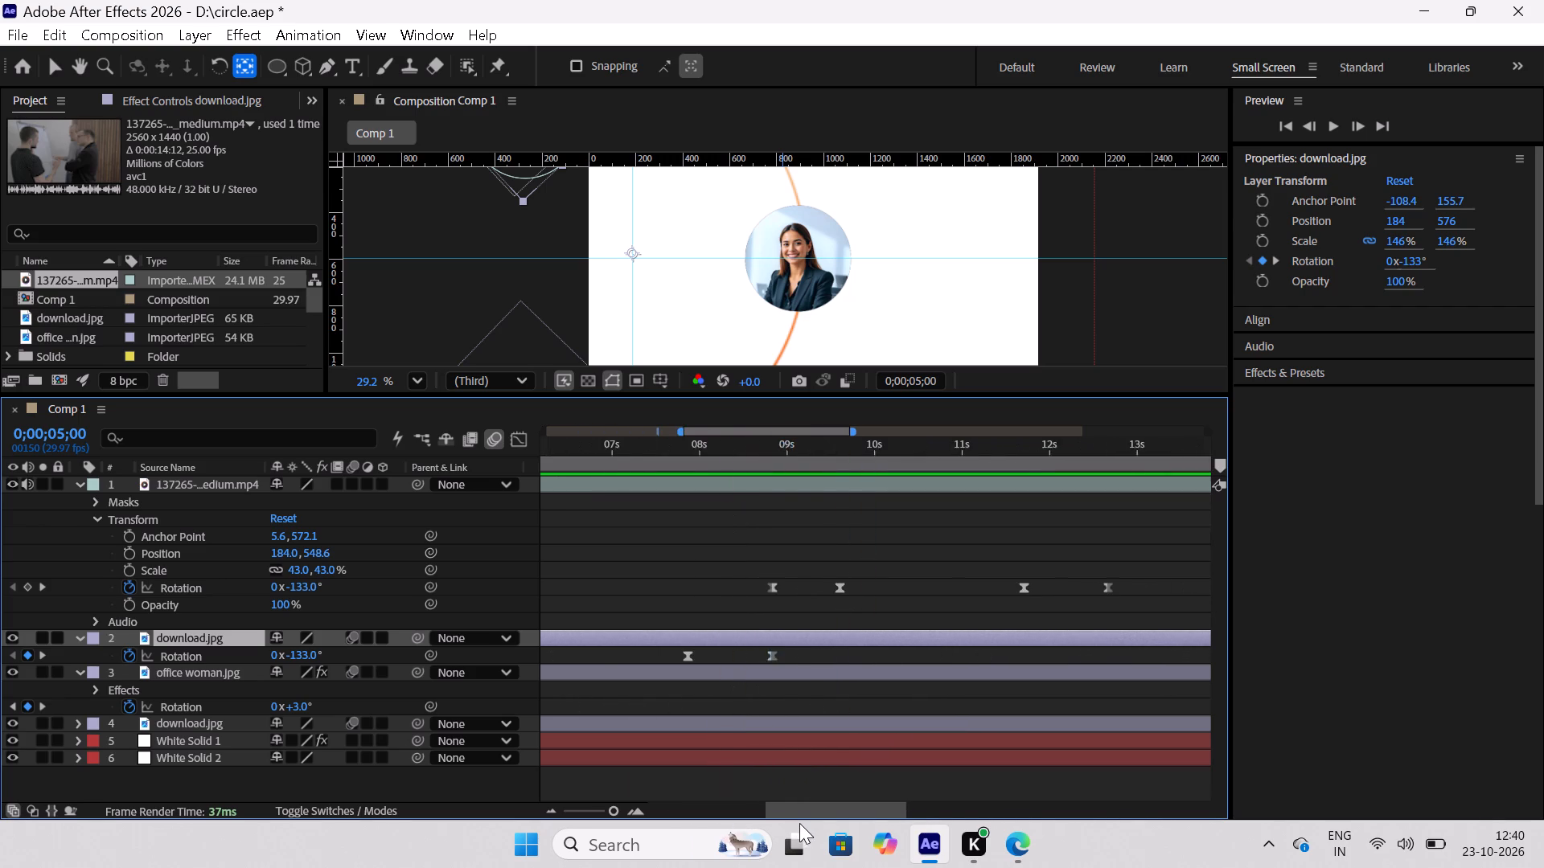
left_click_drag(799, 823, 723, 837)
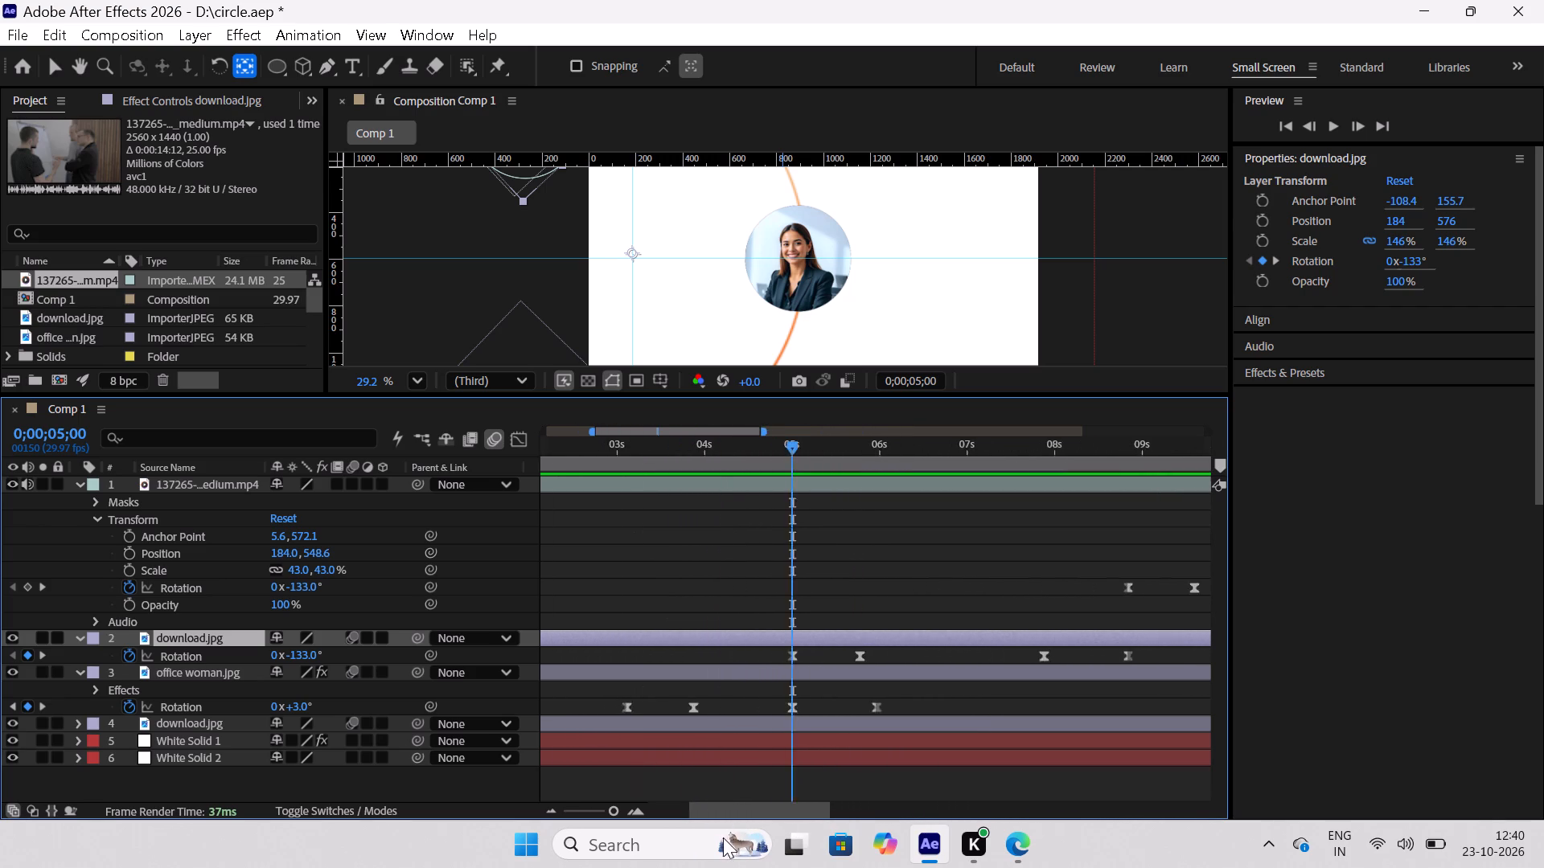
left_click_drag(723, 837, 769, 860)
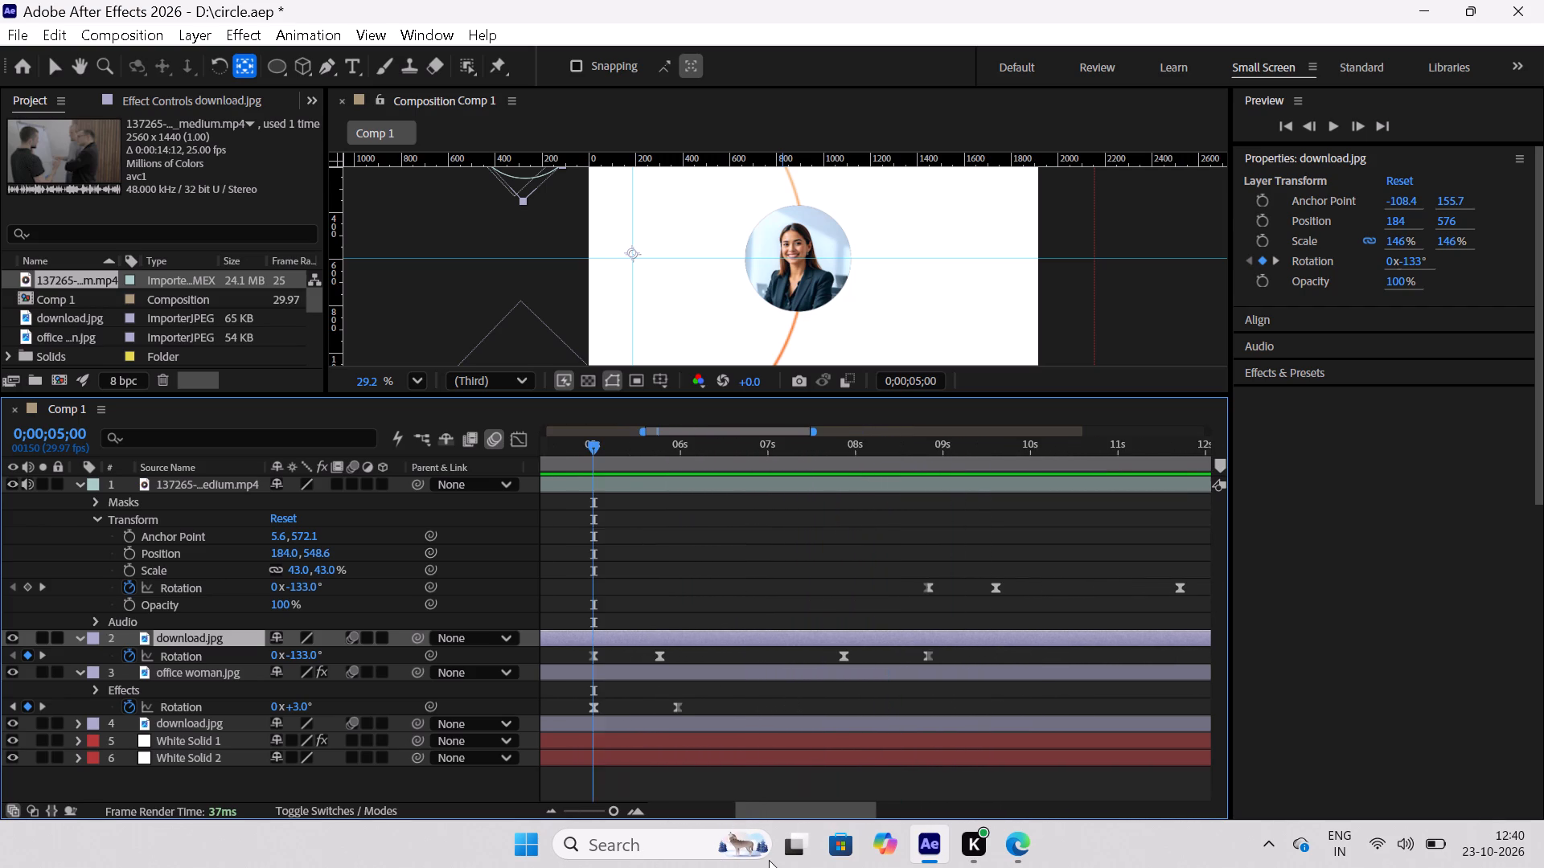
left_click_drag(769, 860, 731, 856)
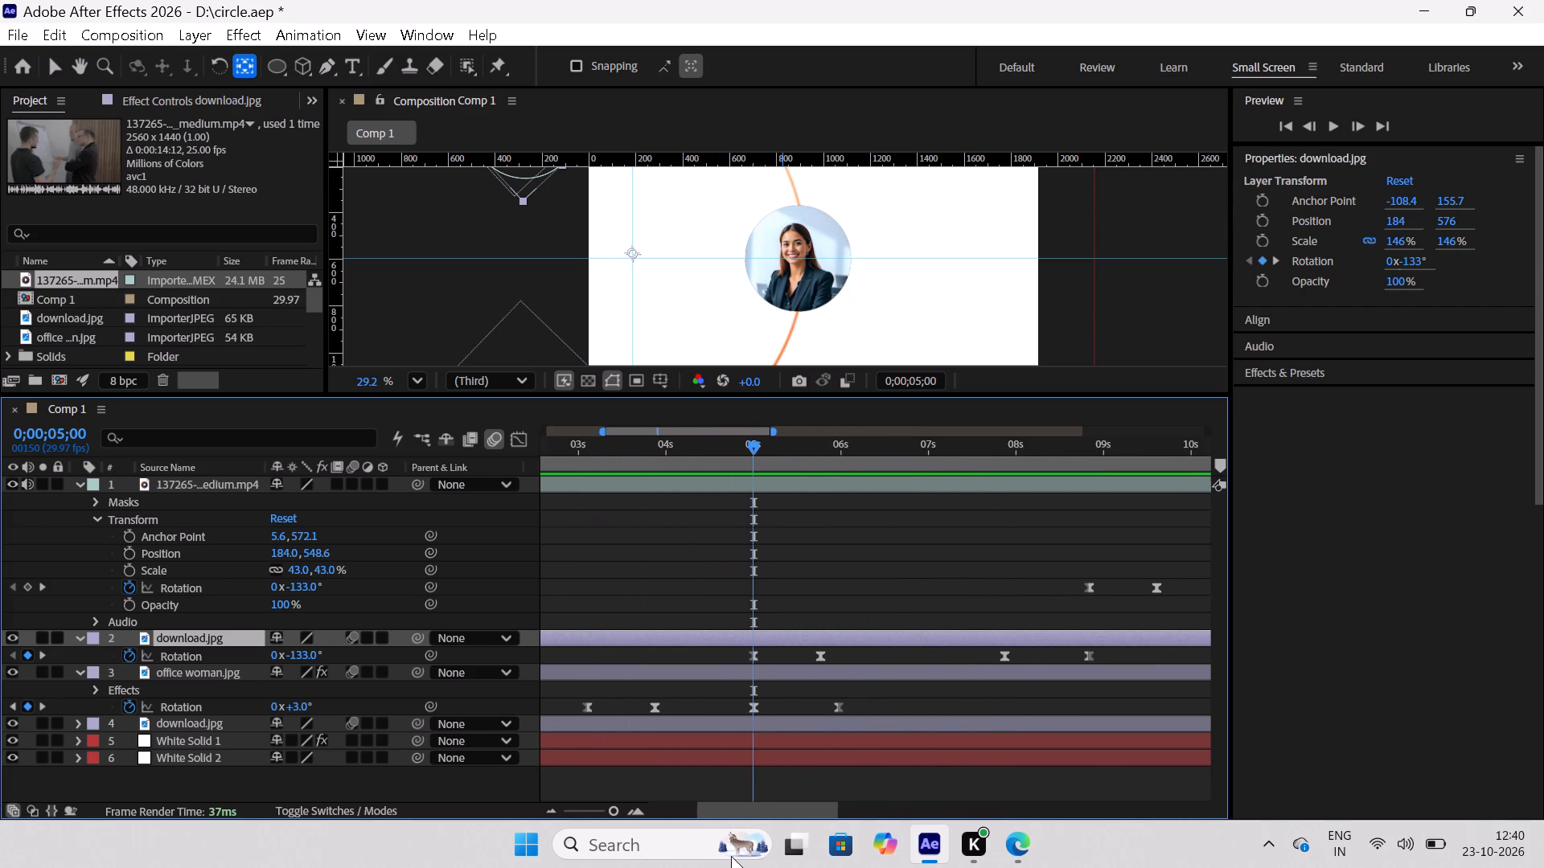
left_click_drag(731, 856, 752, 862)
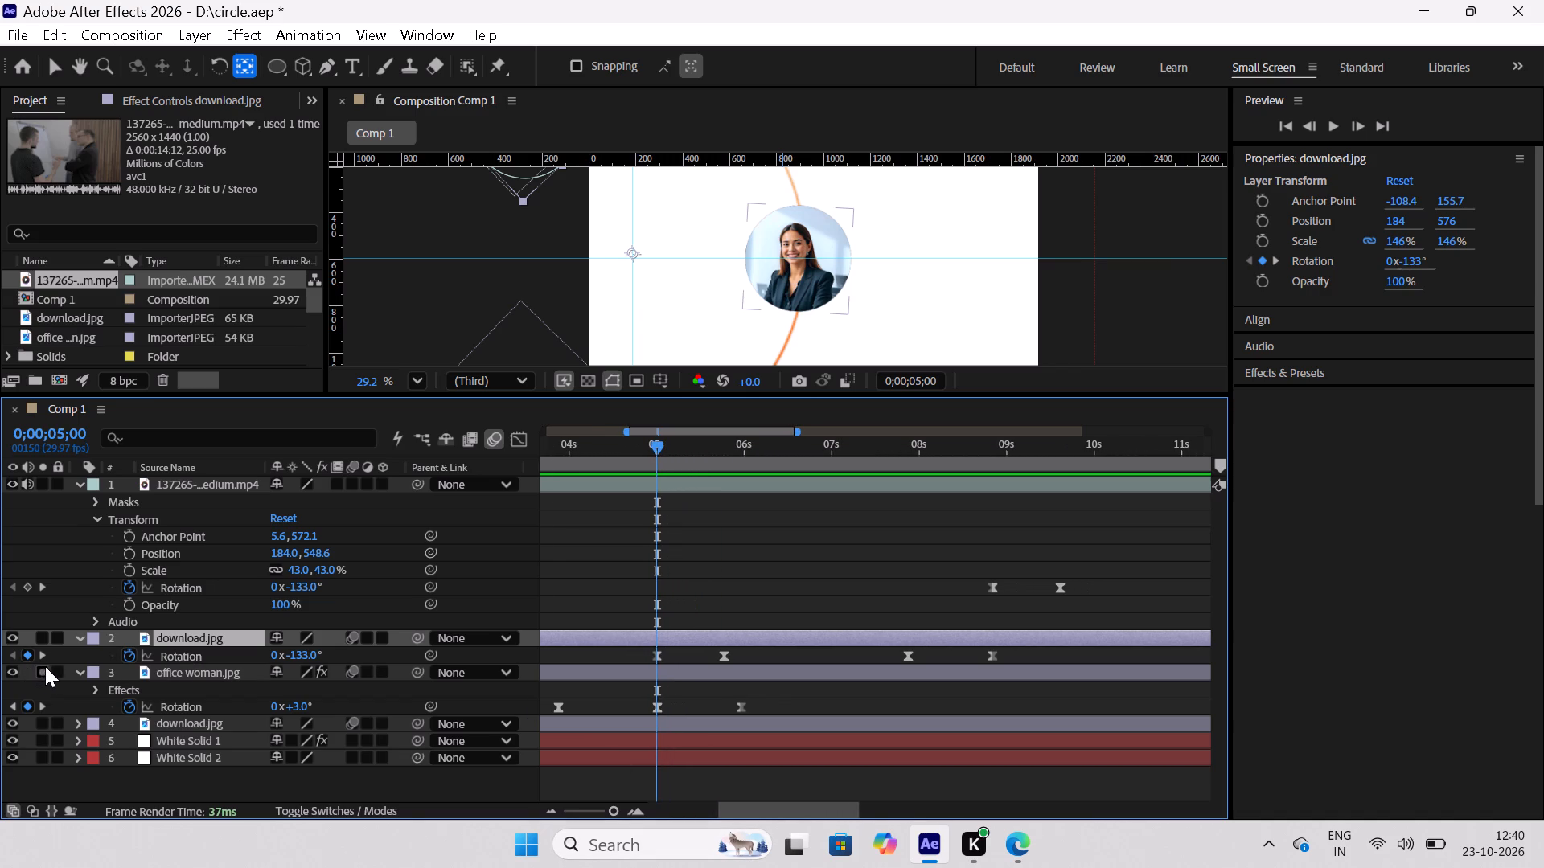
left_click(38, 656)
left_click(38, 656)
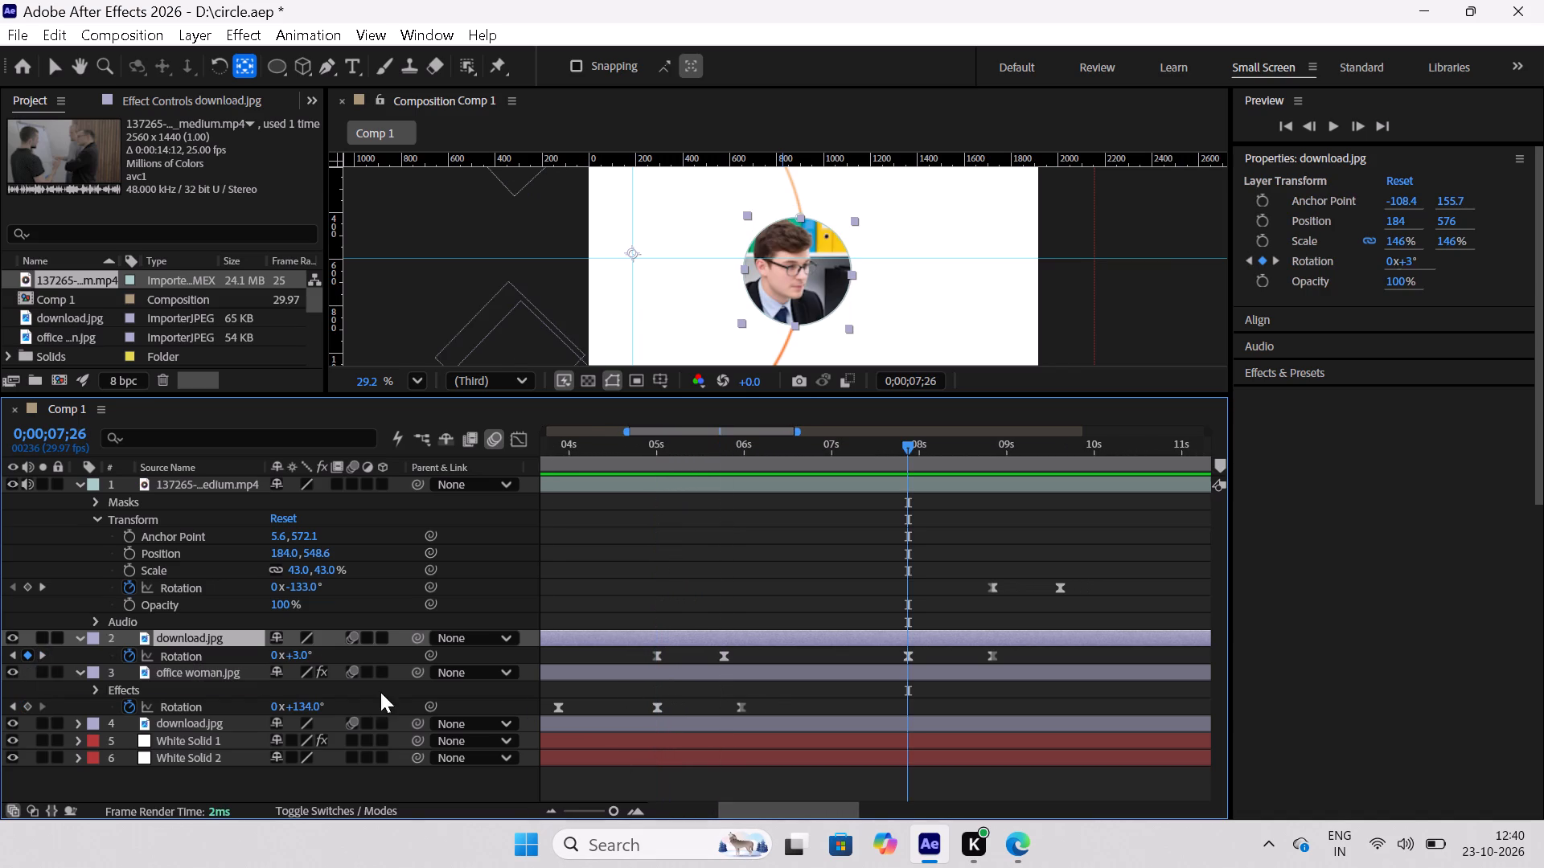
left_click_drag(787, 806, 819, 826)
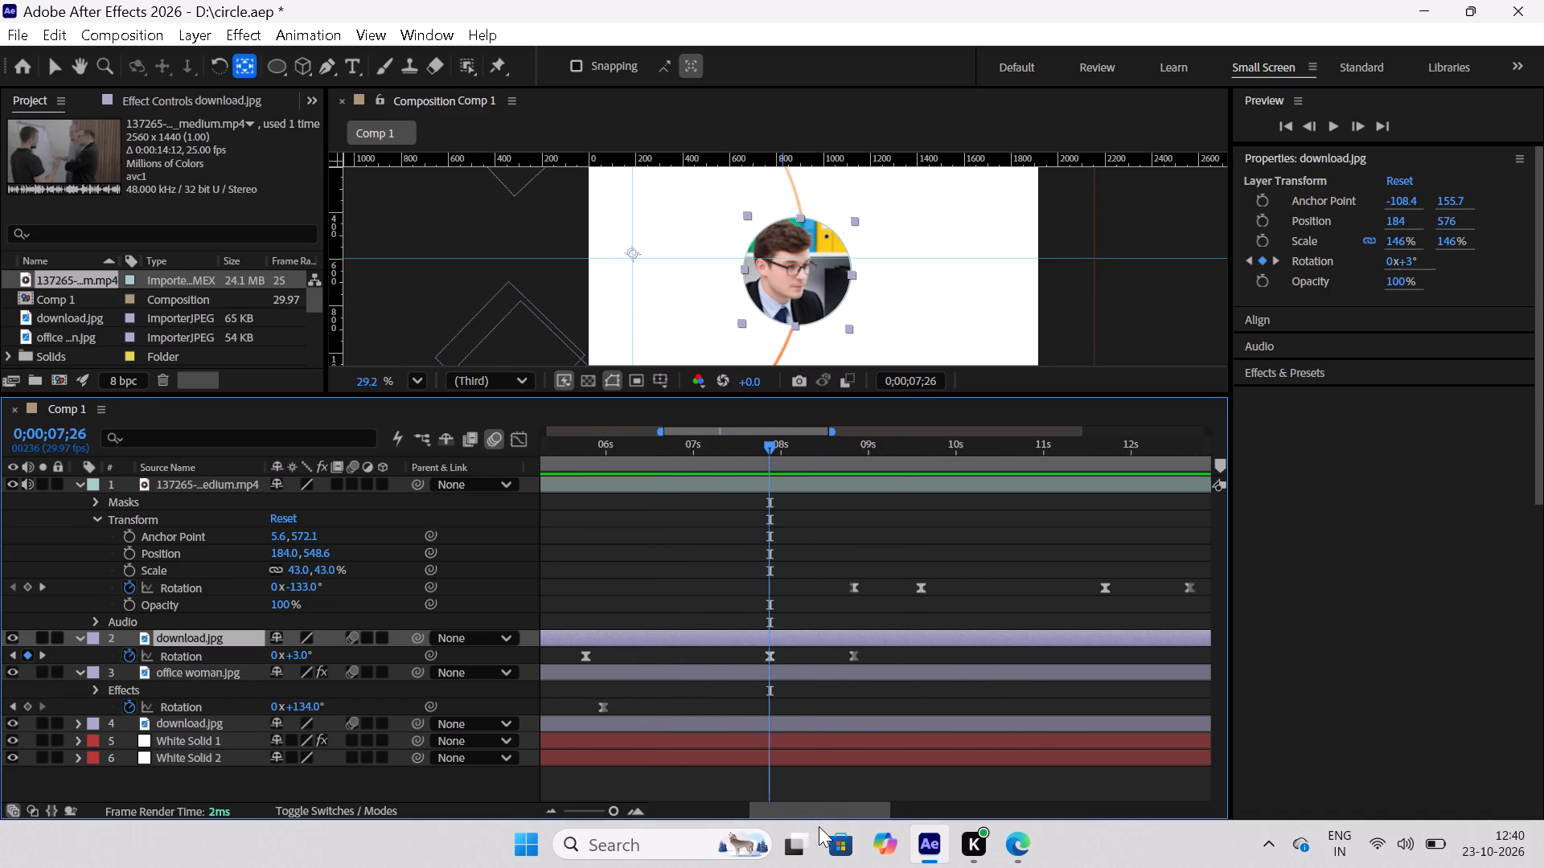
left_click_drag(819, 826, 828, 827)
left_click_drag(1186, 558, 868, 612)
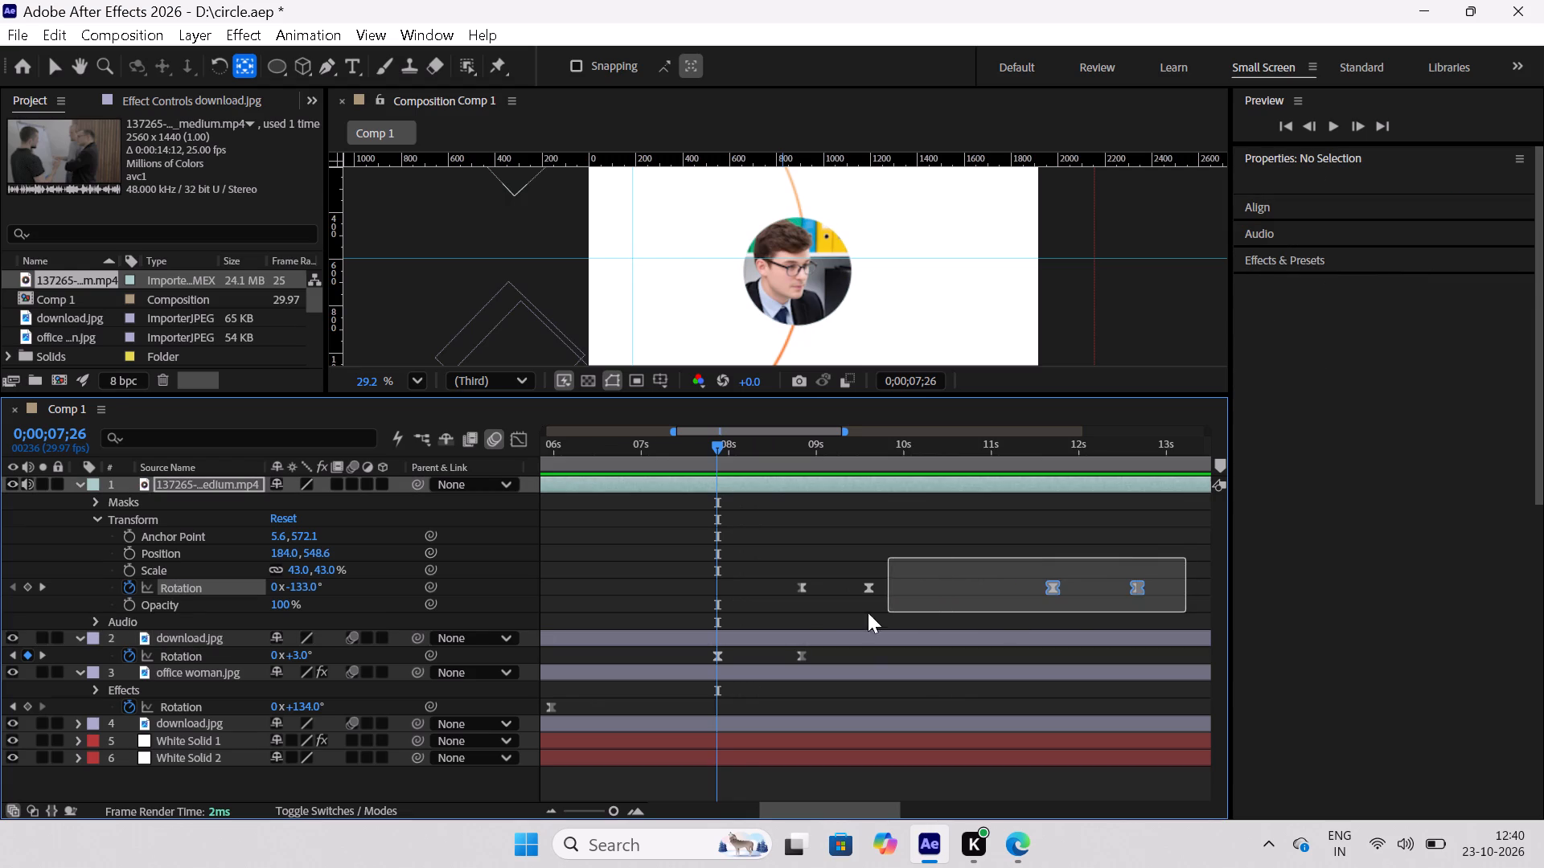
left_click_drag(868, 612, 785, 612)
left_click_drag(866, 588, 784, 588)
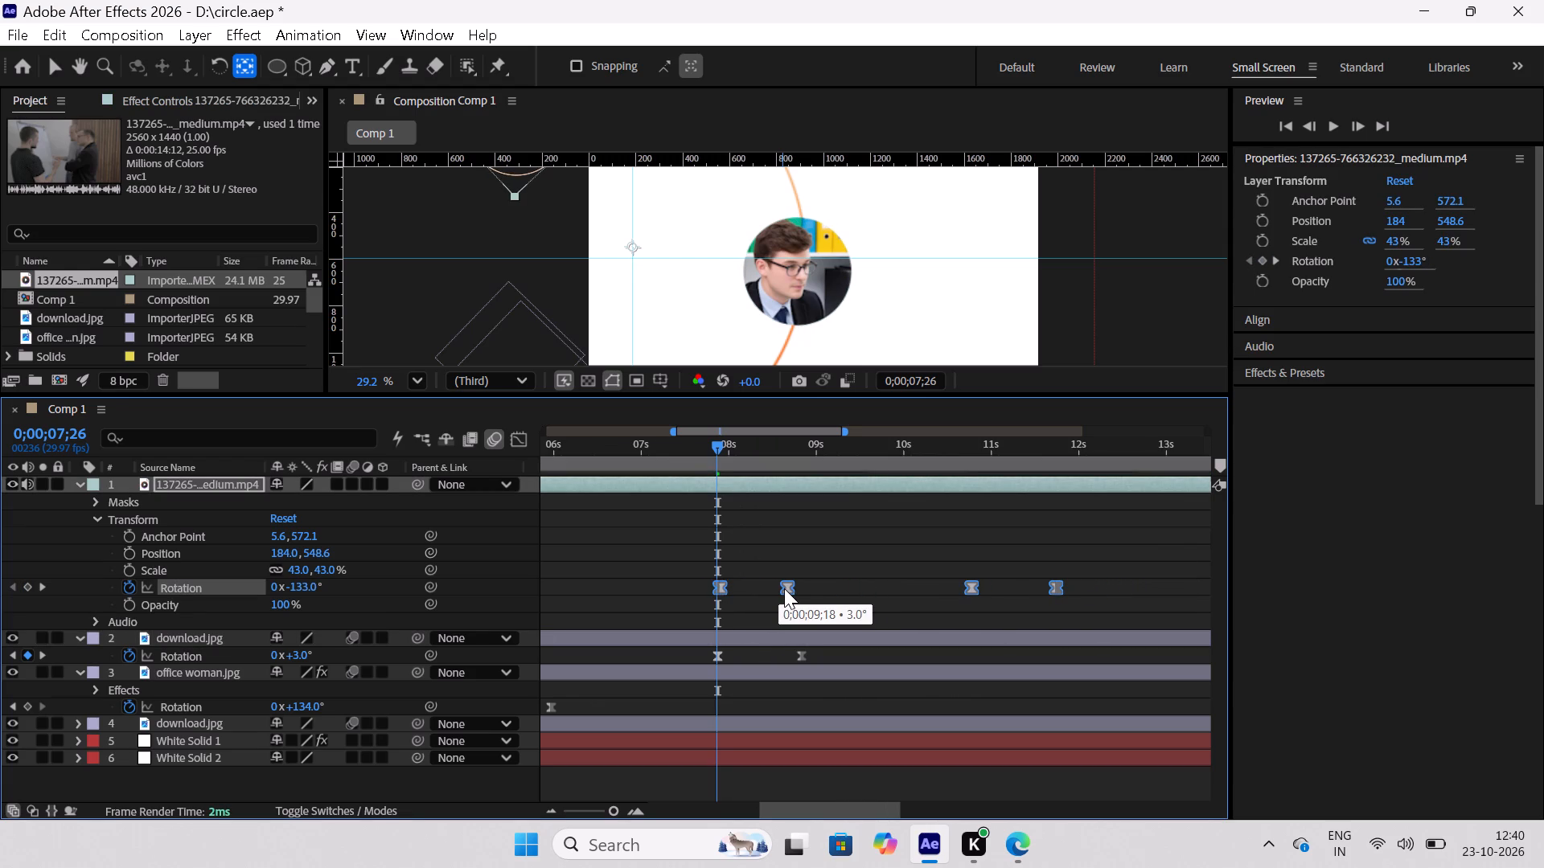
left_click_drag(784, 588, 782, 590)
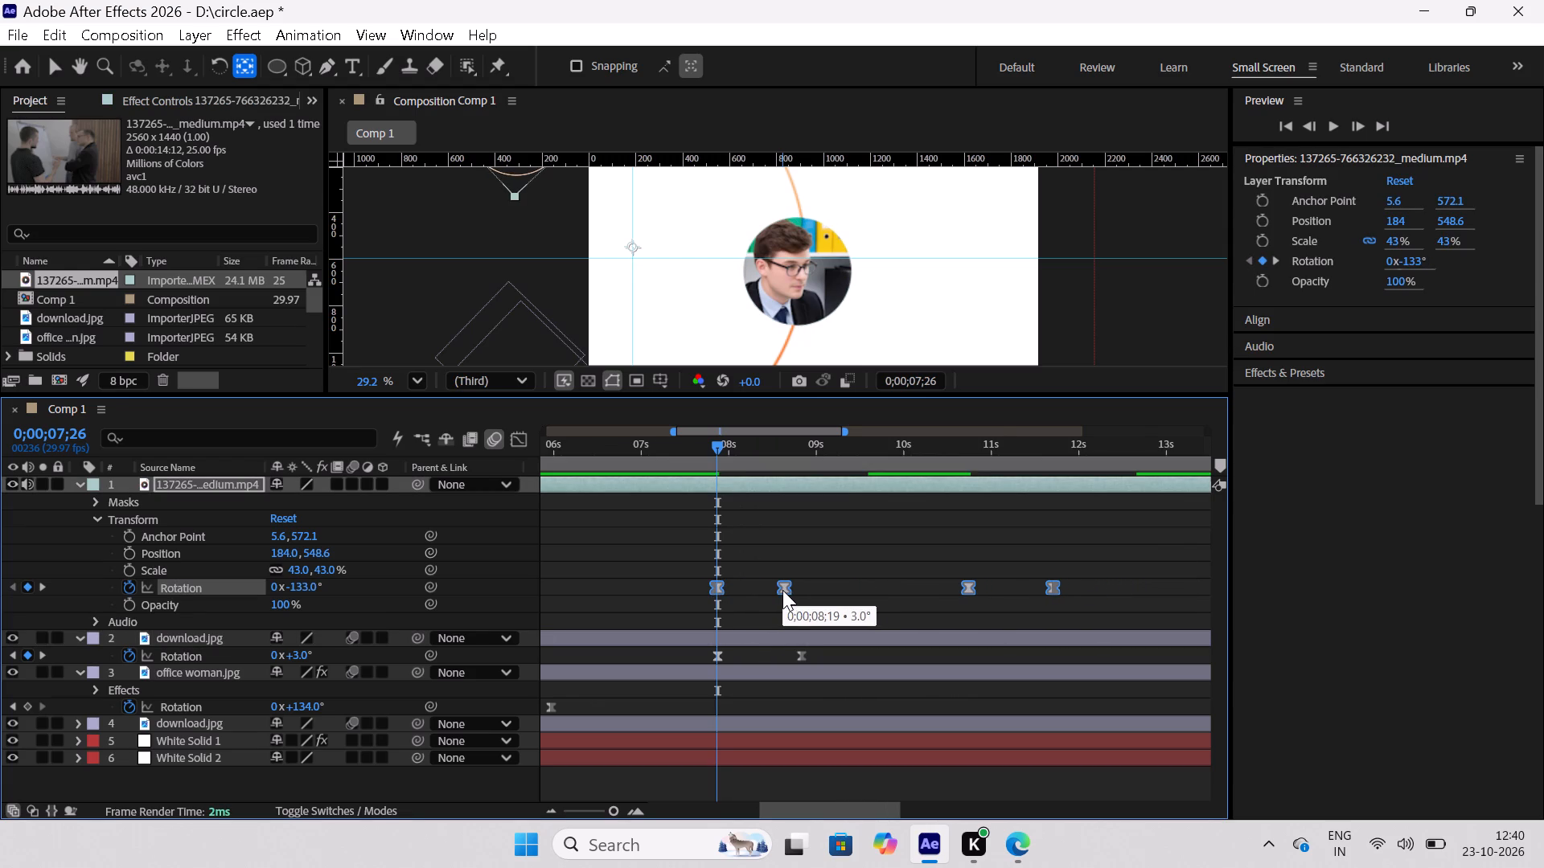
Shrink the timeline to enlarge the composition view, and collapse the video layer's properties.
left_click_drag(838, 393, 823, 482)
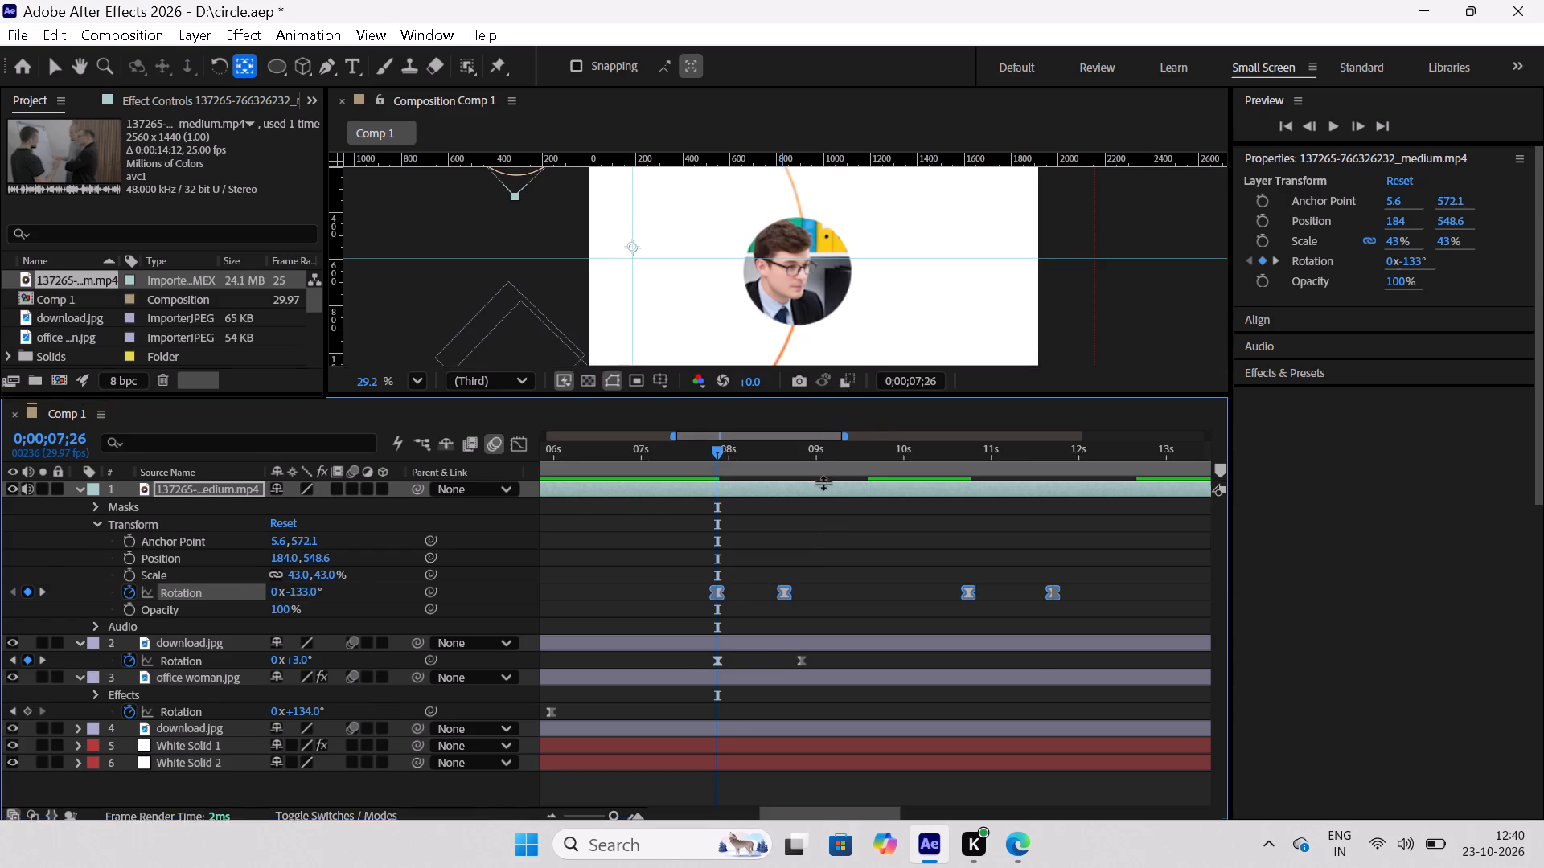
left_click_drag(823, 482, 817, 529)
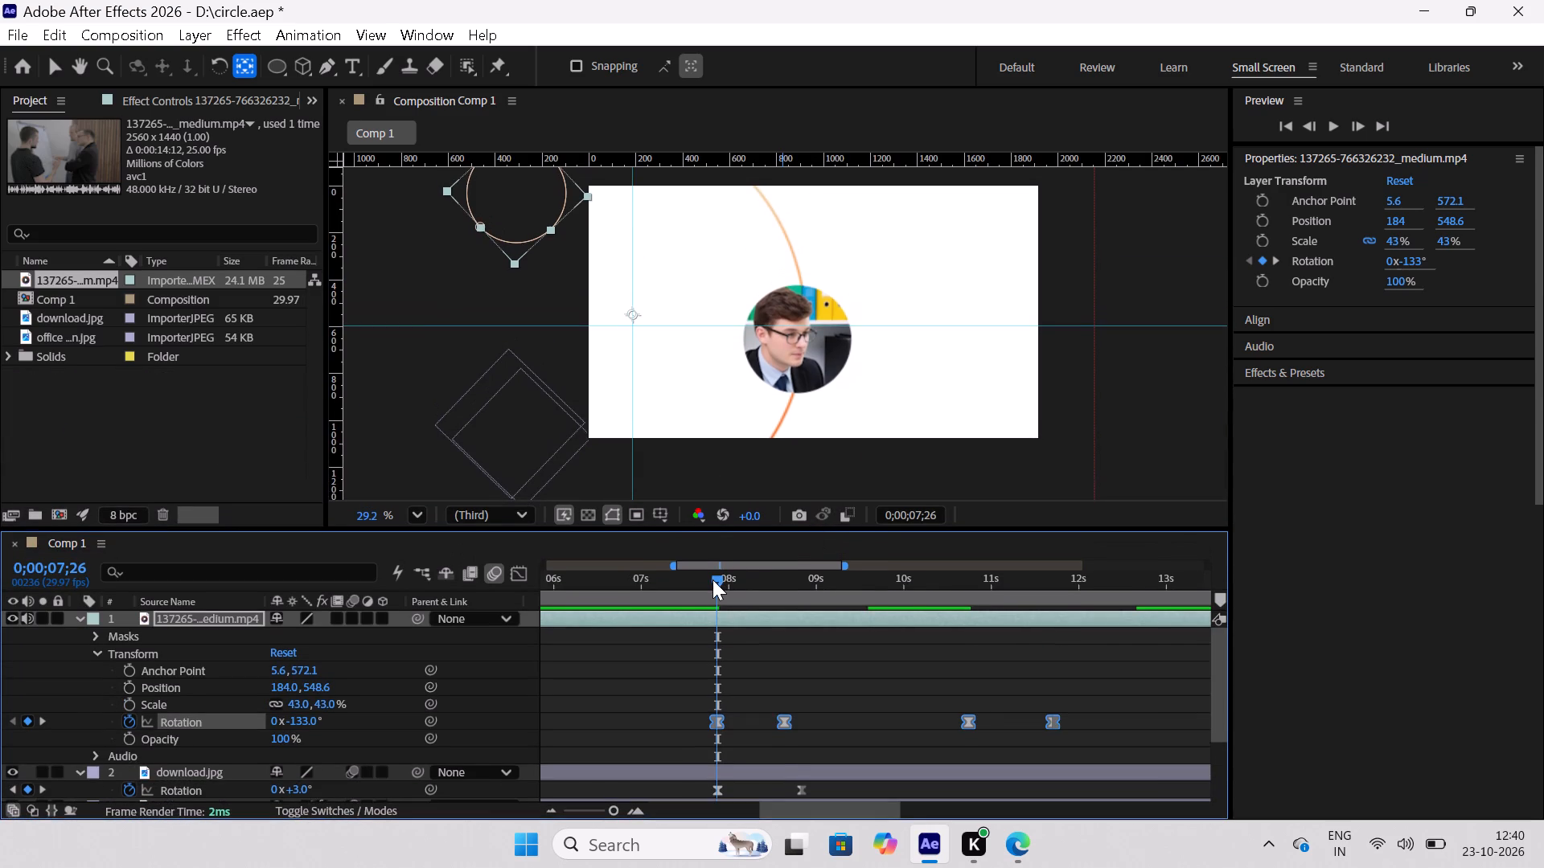
left_click(80, 614)
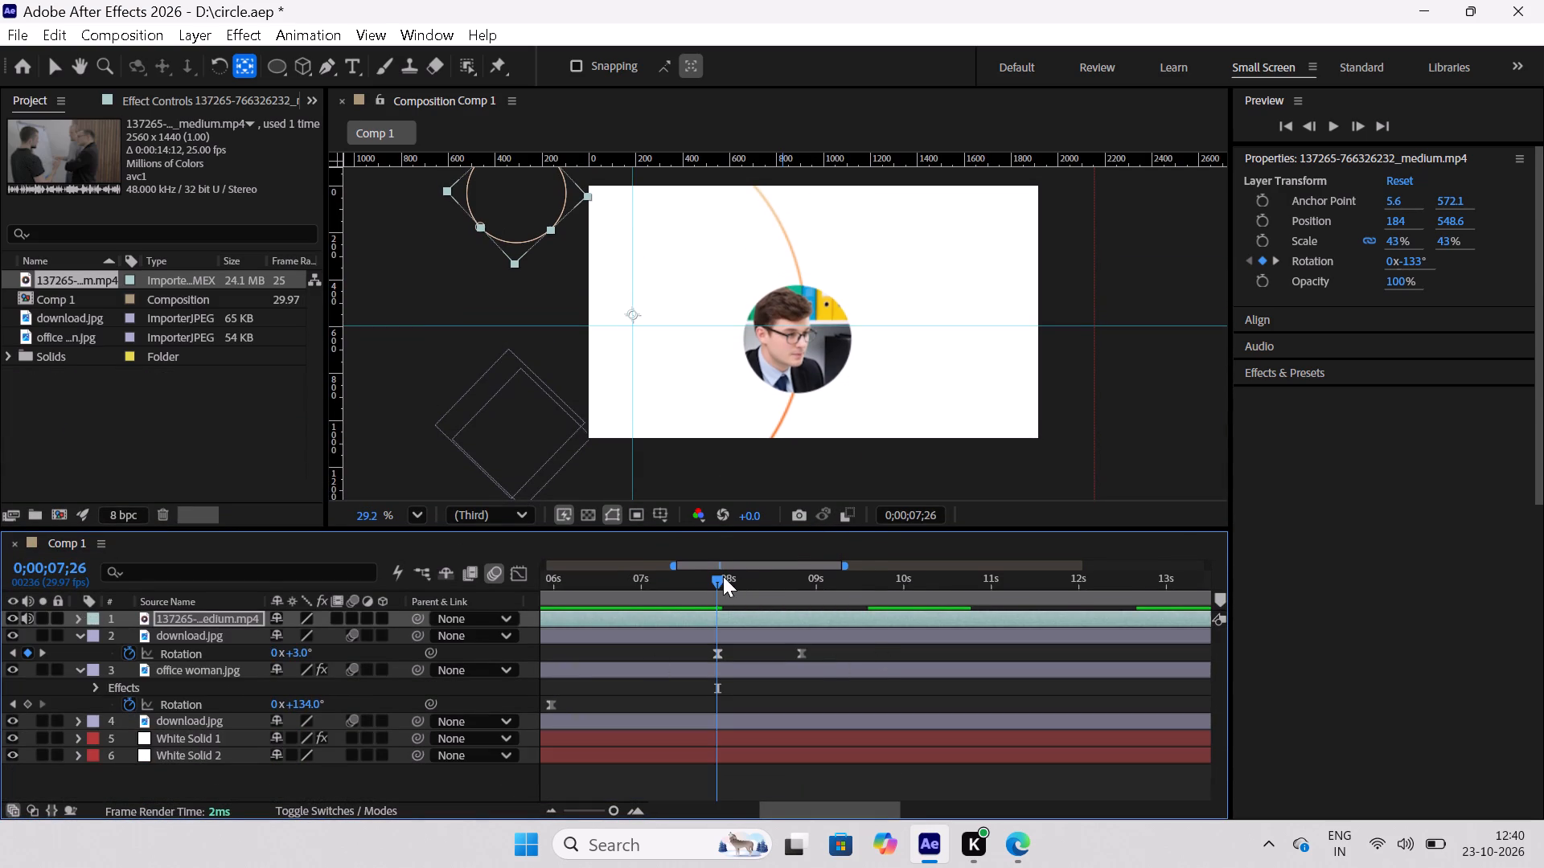
Return the playhead to 0;00;00;00 and fit the full 30-second composition in the timeline for a preview.
left_click_drag(715, 576, 455, 630)
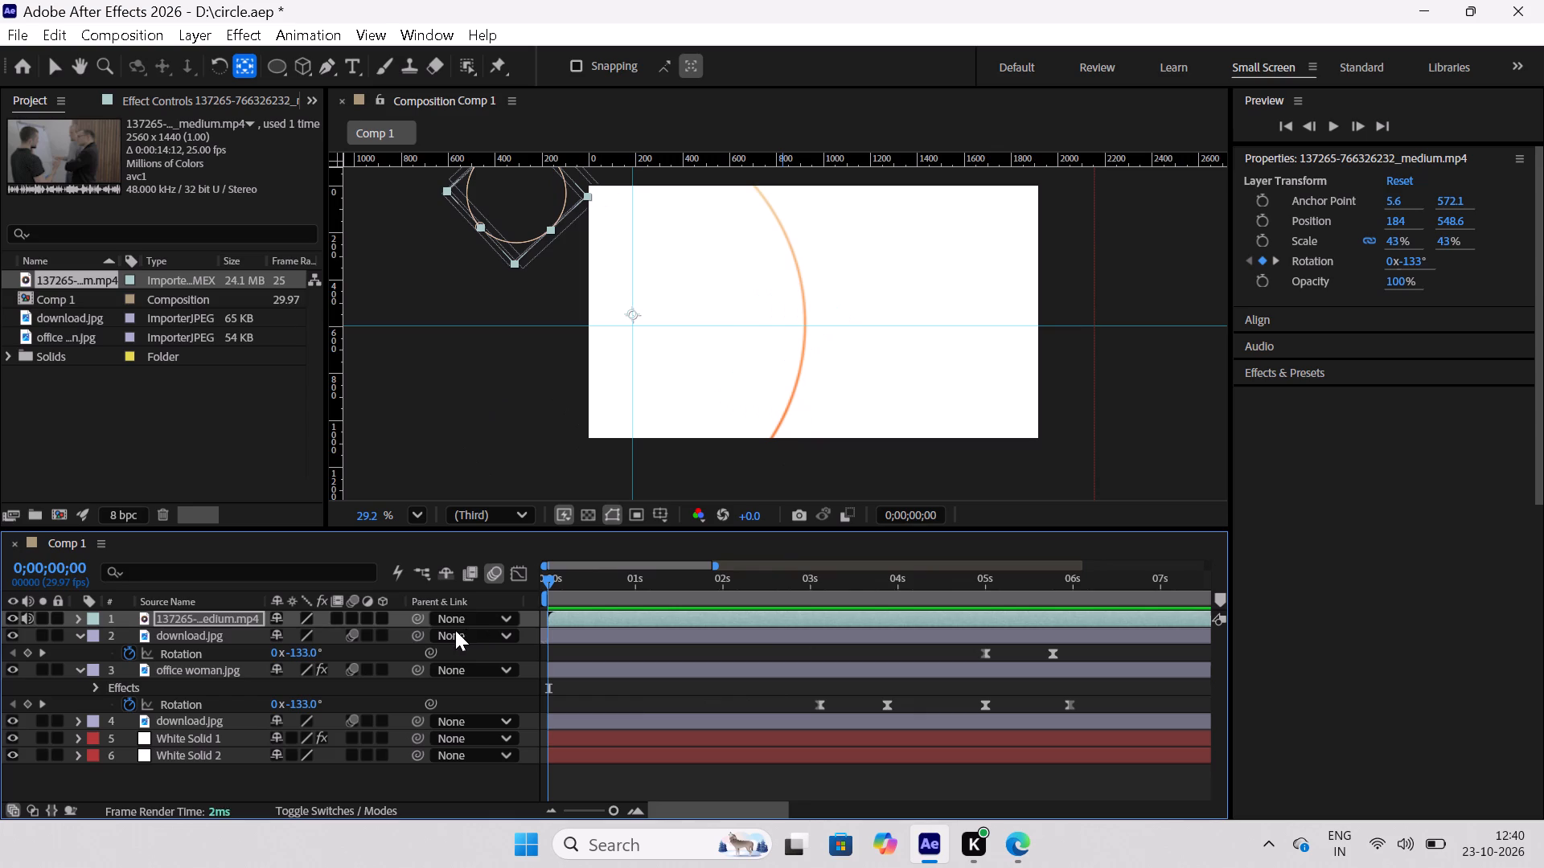
left_click_drag(455, 630, 415, 637)
type("--")
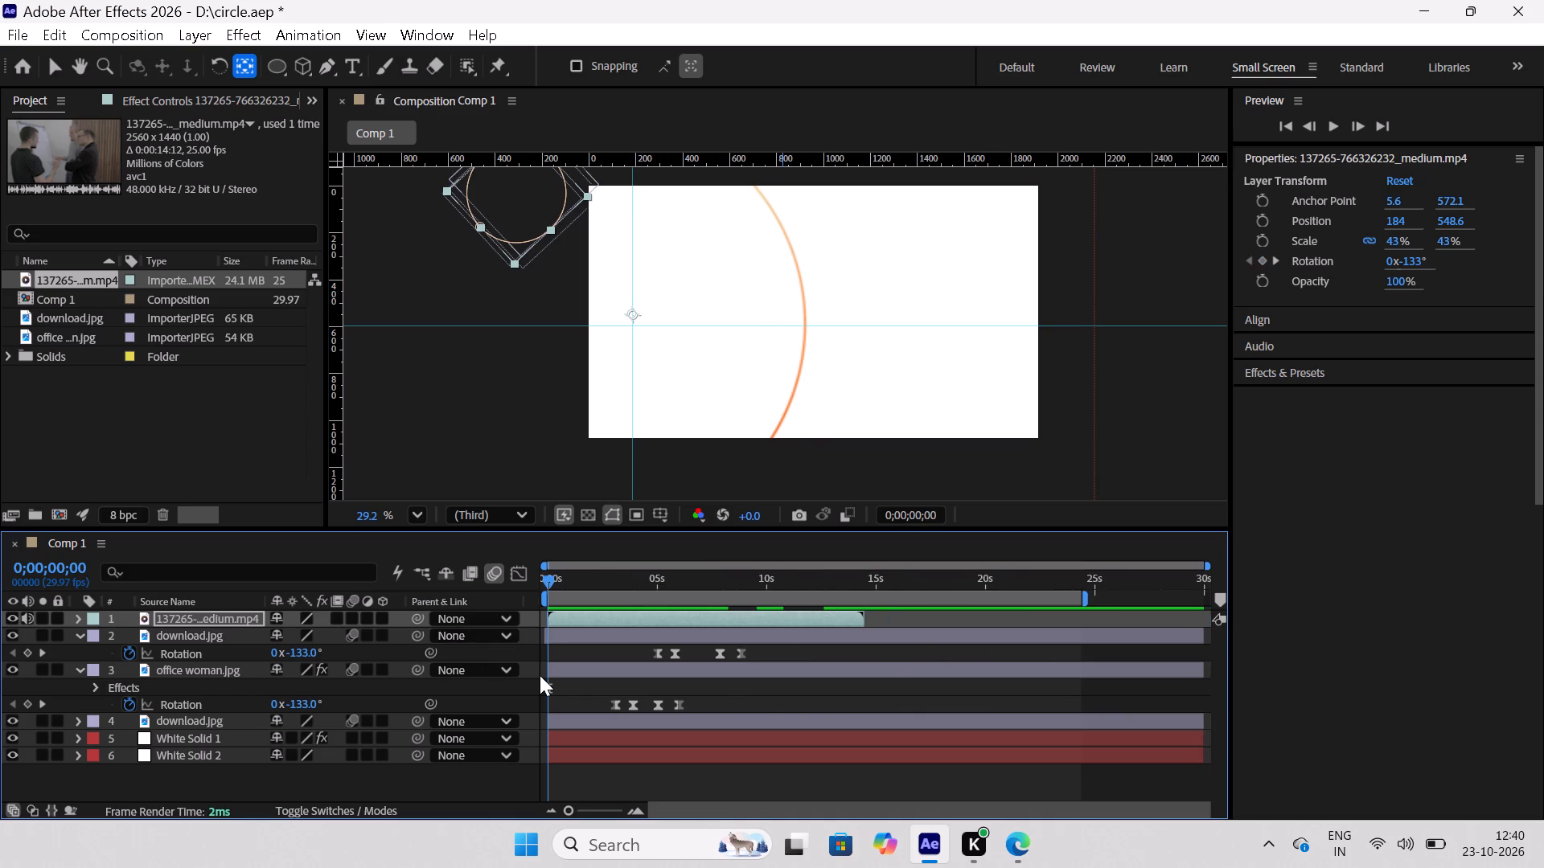
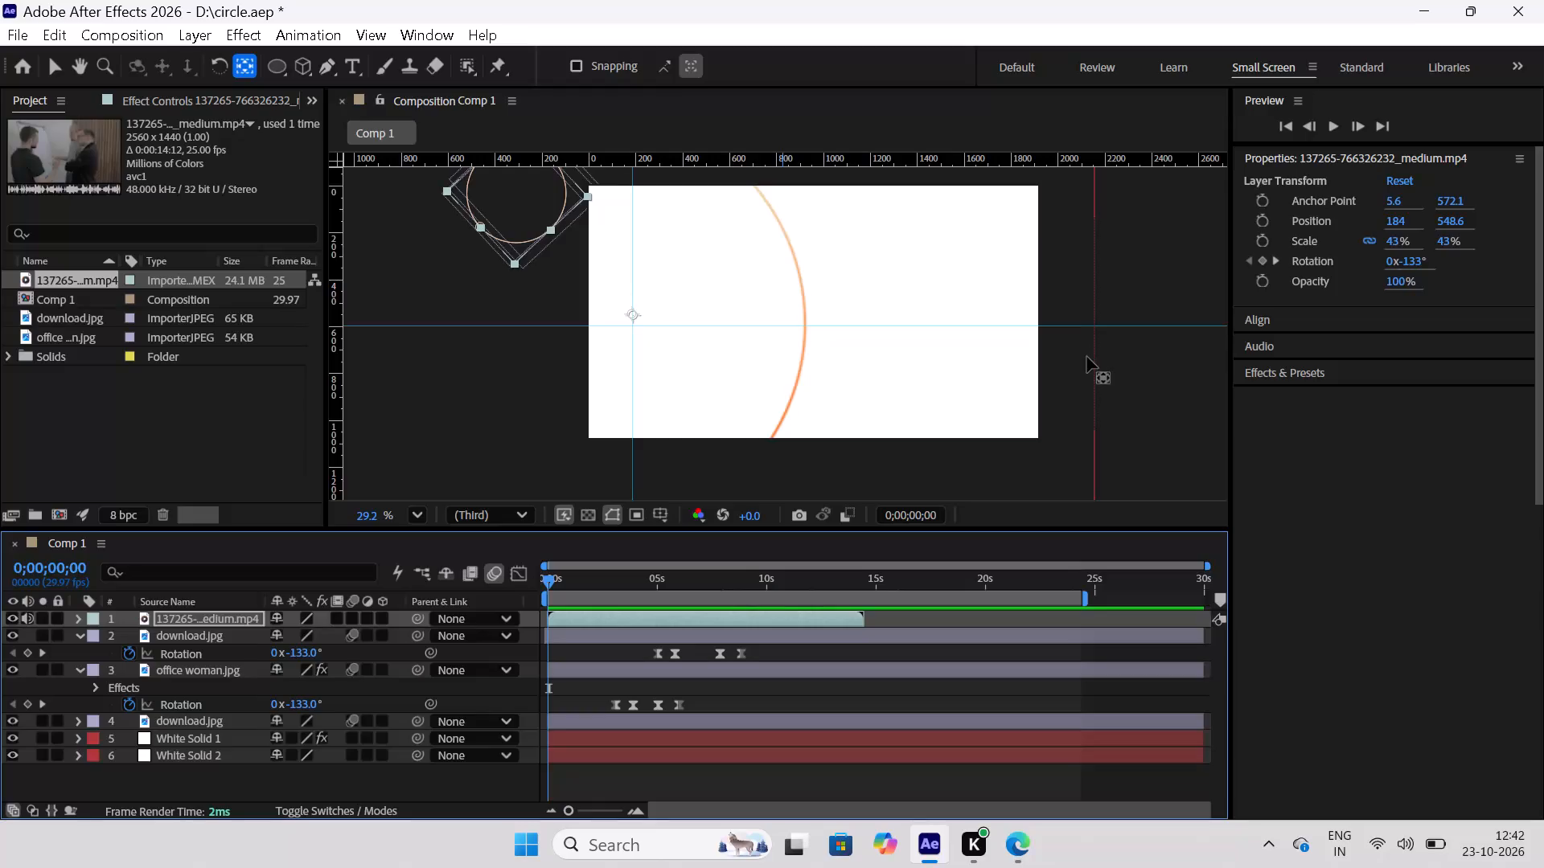
Trim the end of the video layer to about 10.5 seconds and end the work area there.
key("space")
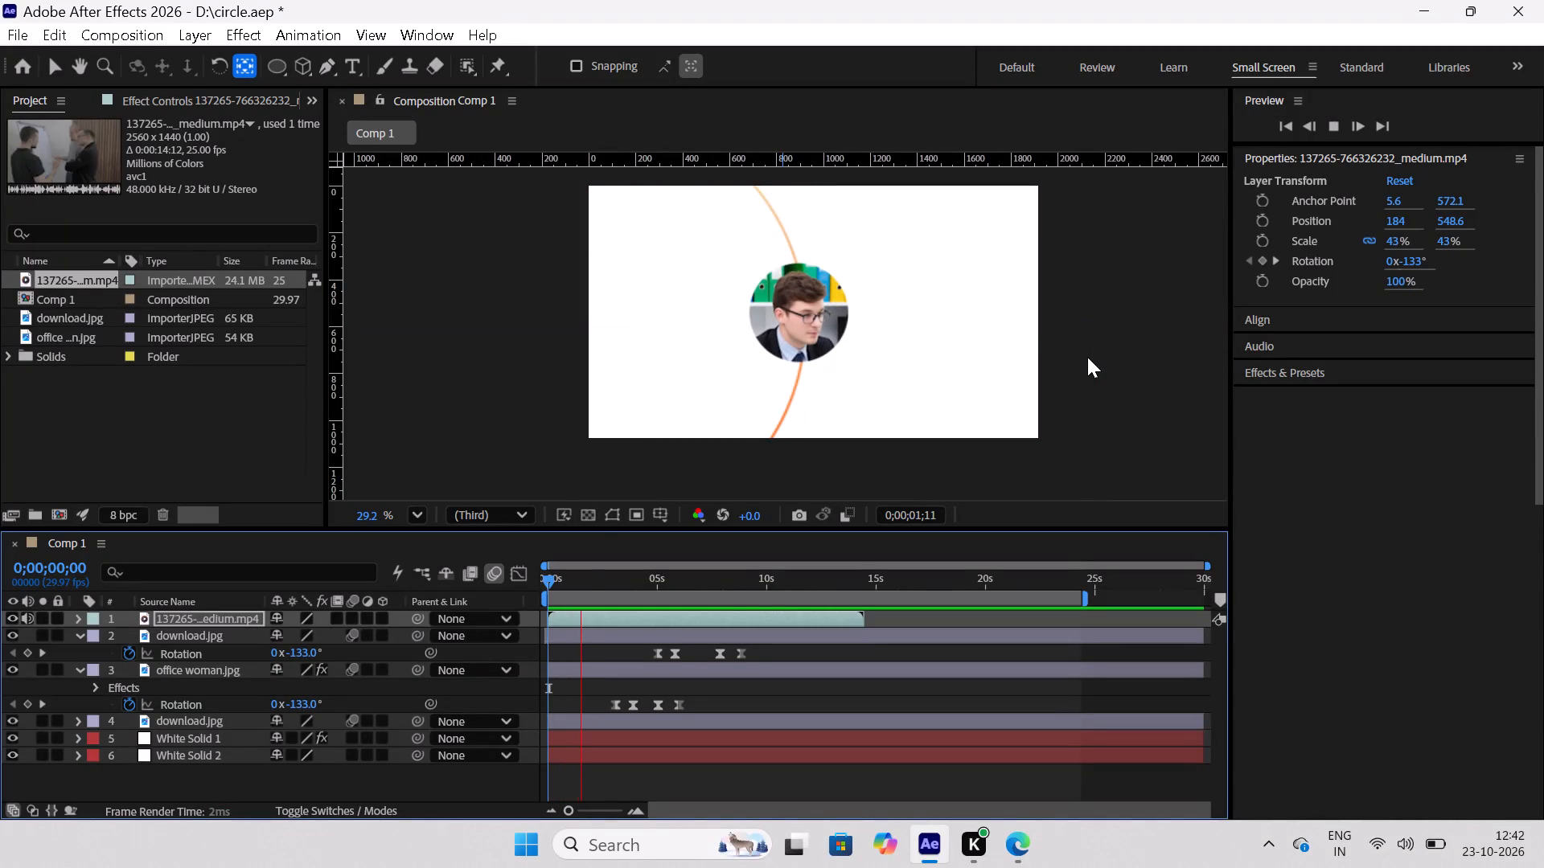
key("space")
left_click_drag(1086, 596, 922, 624)
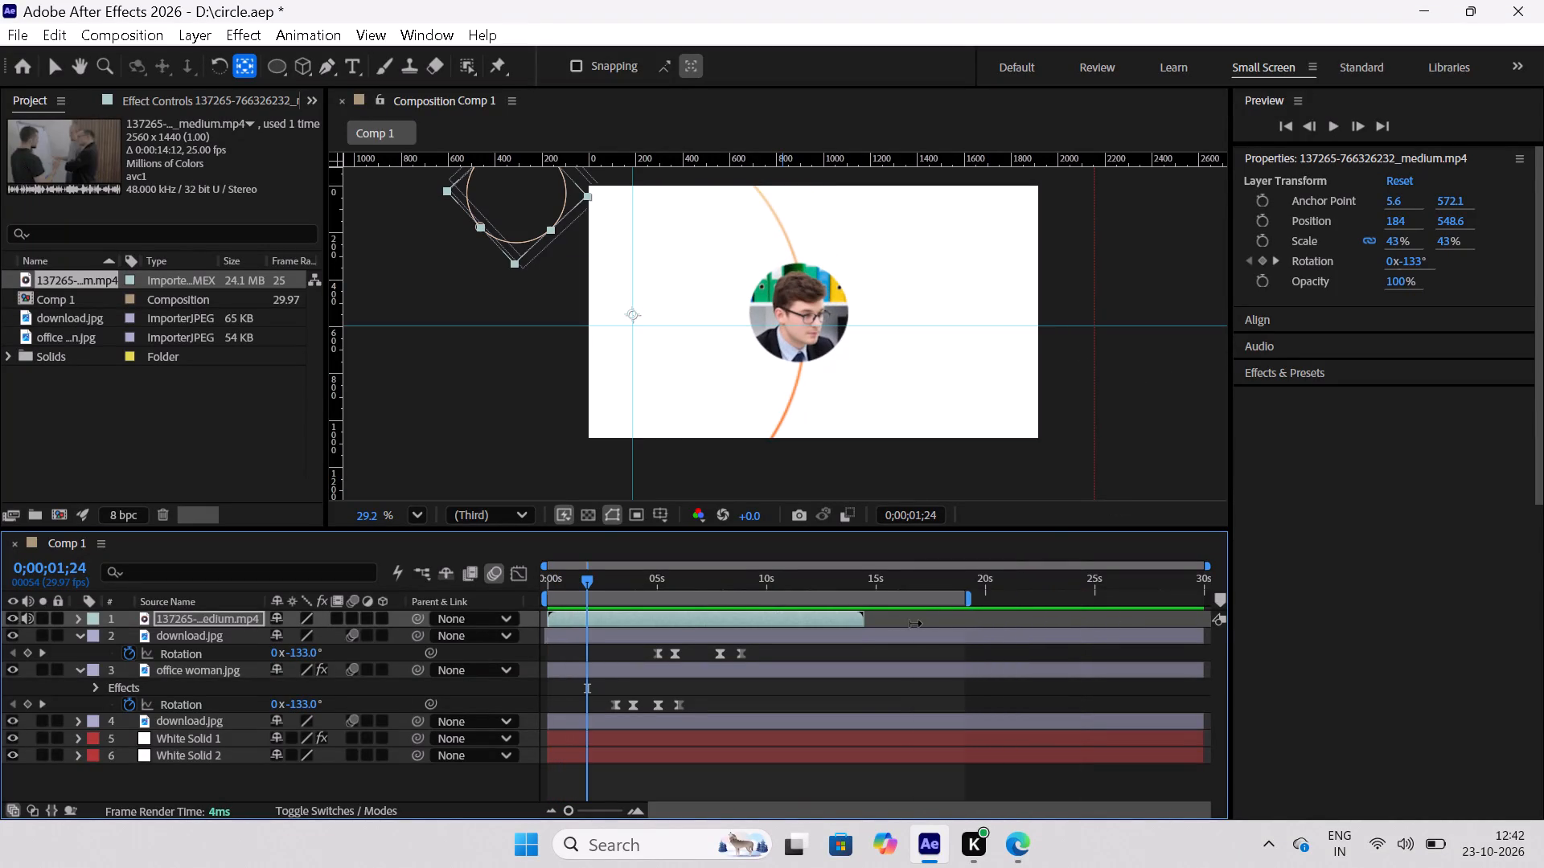
left_click_drag(922, 624, 870, 652)
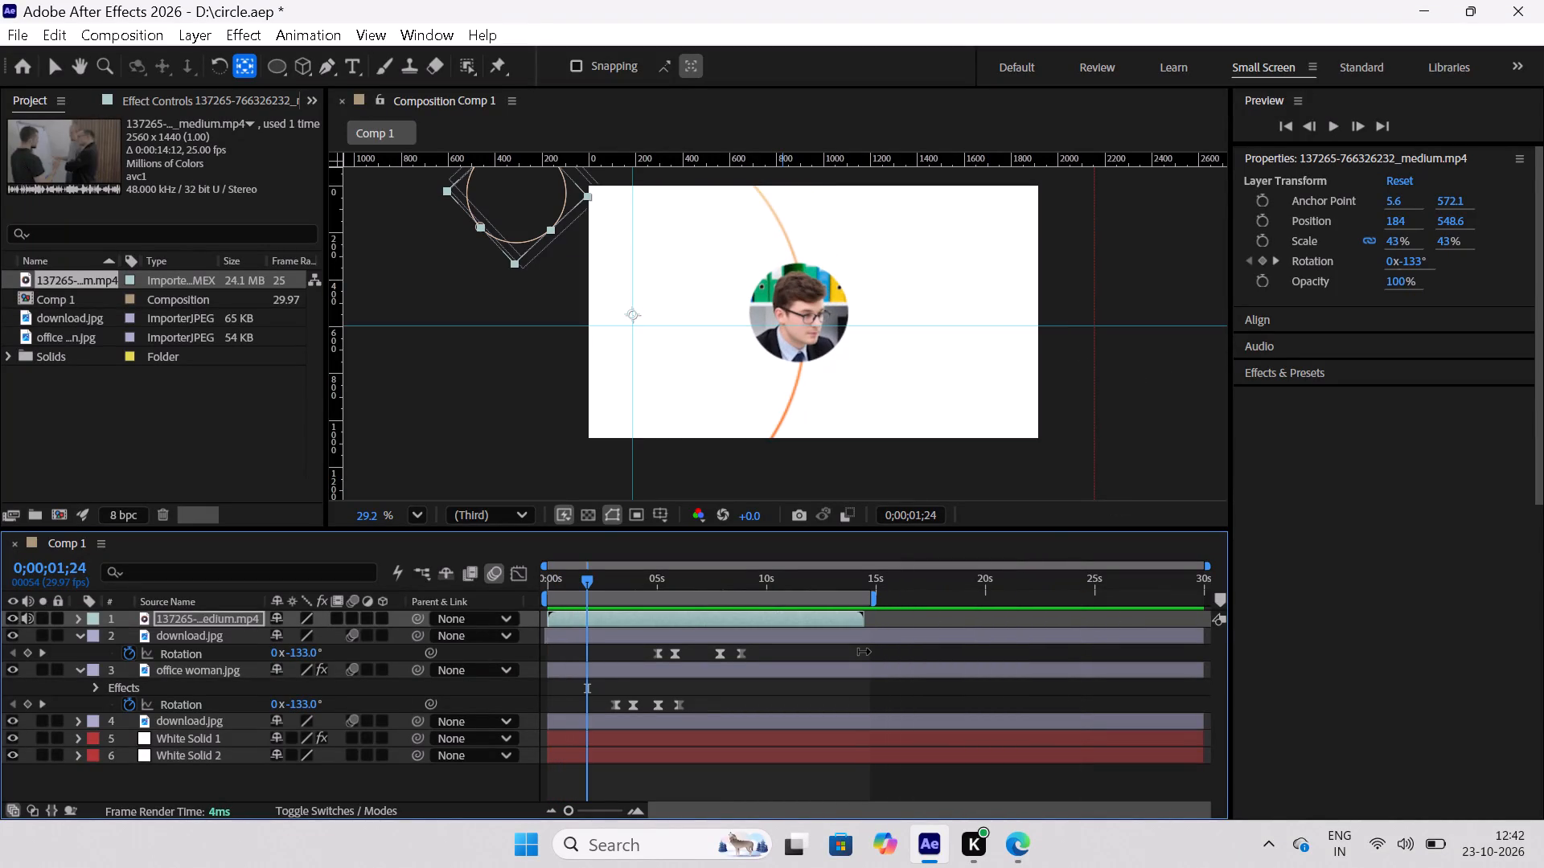
left_click_drag(870, 652, 868, 654)
left_click_drag(868, 622, 810, 638)
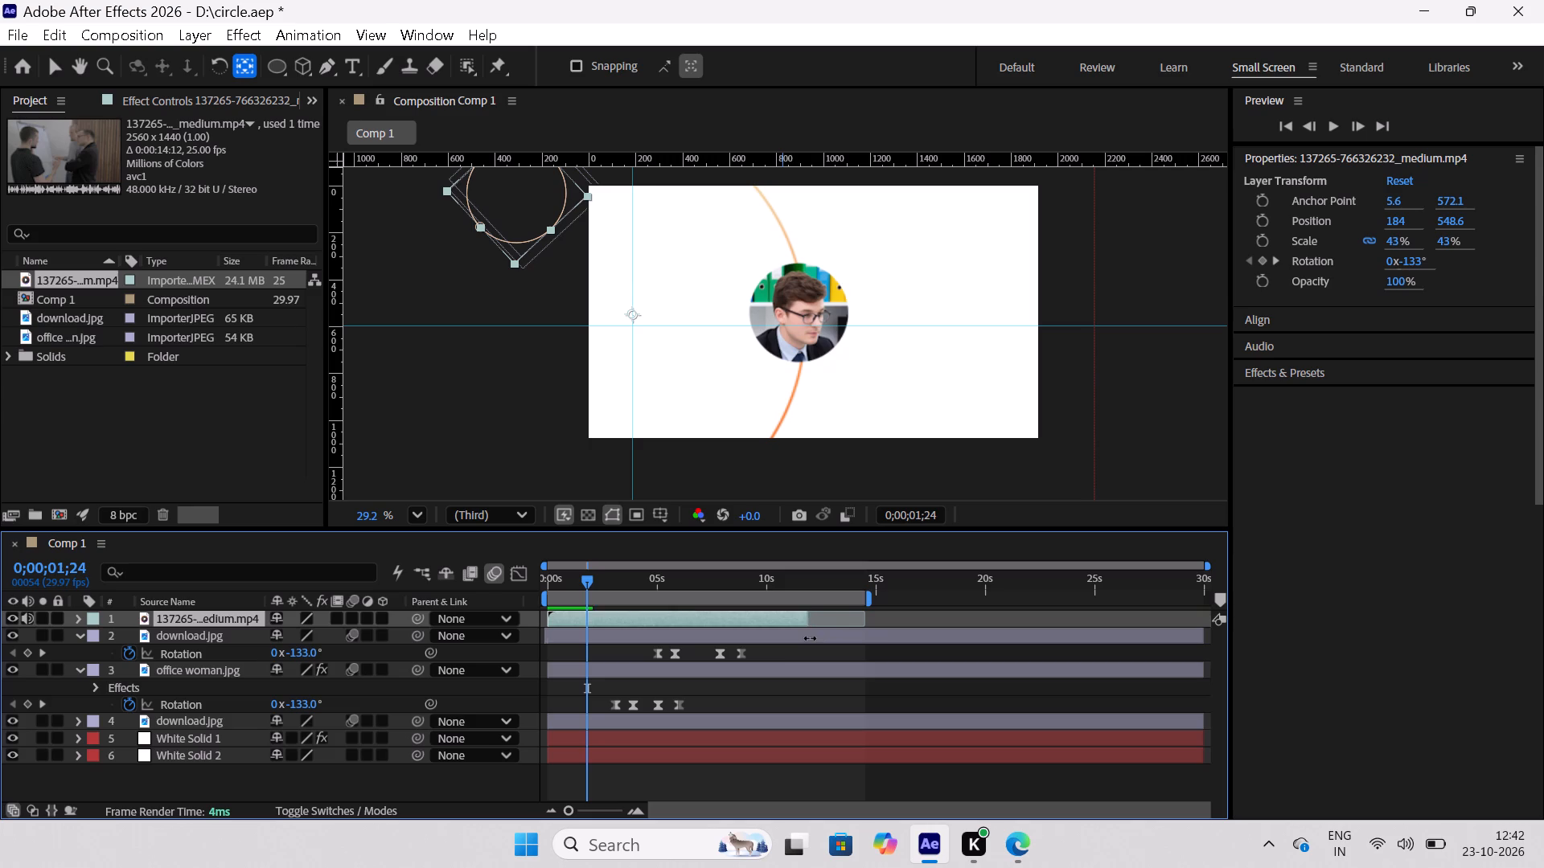
left_click_drag(810, 638, 779, 661)
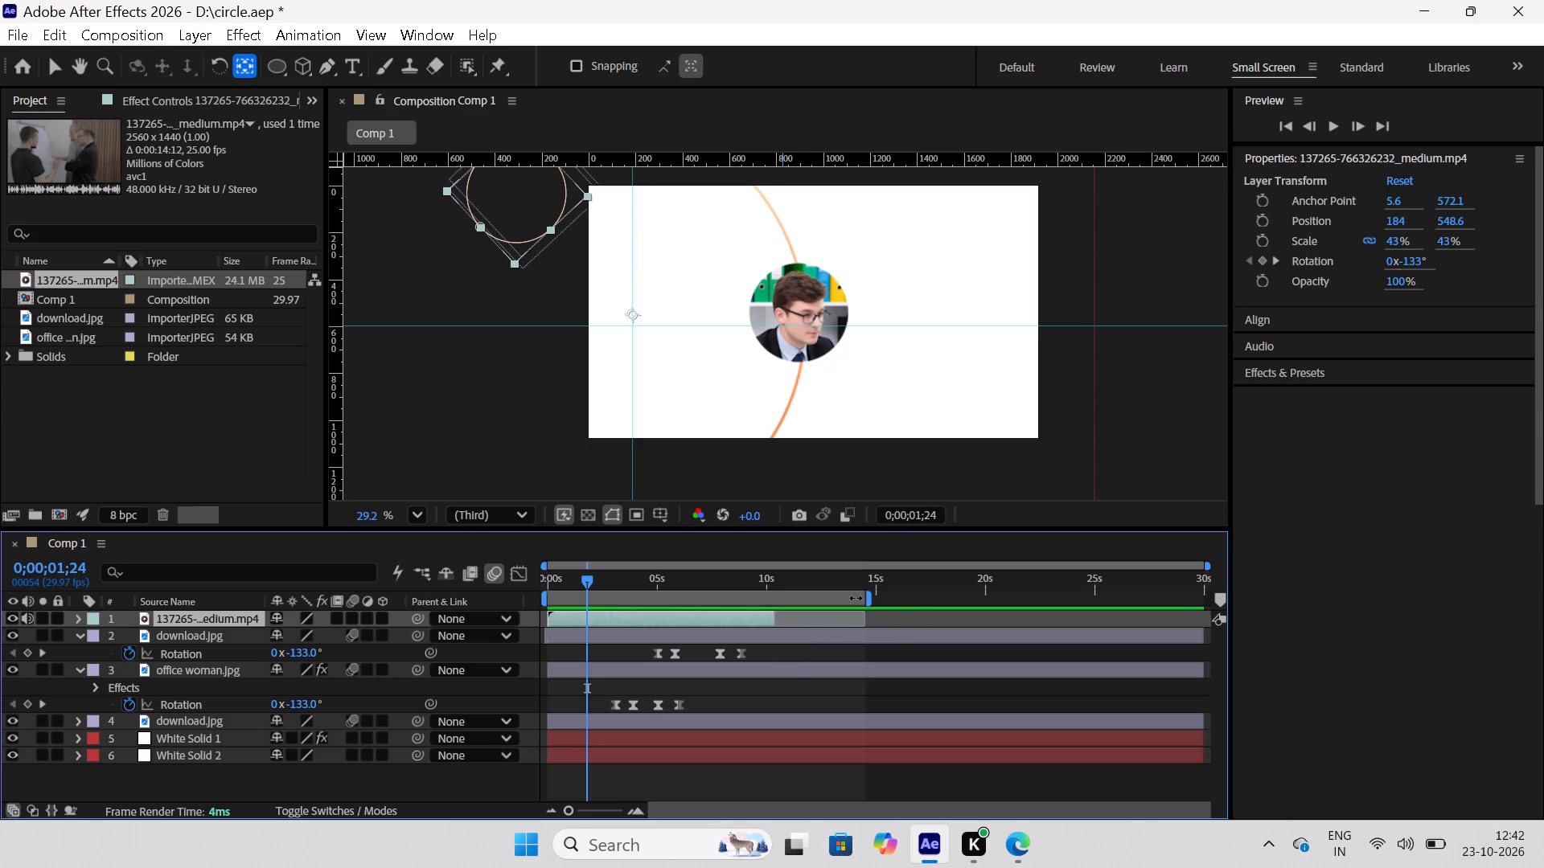
left_click_drag(871, 593, 782, 638)
Scrub to the video's appearance near 10 seconds and briefly preview the composition from the start.
left_click_drag(583, 580, 762, 636)
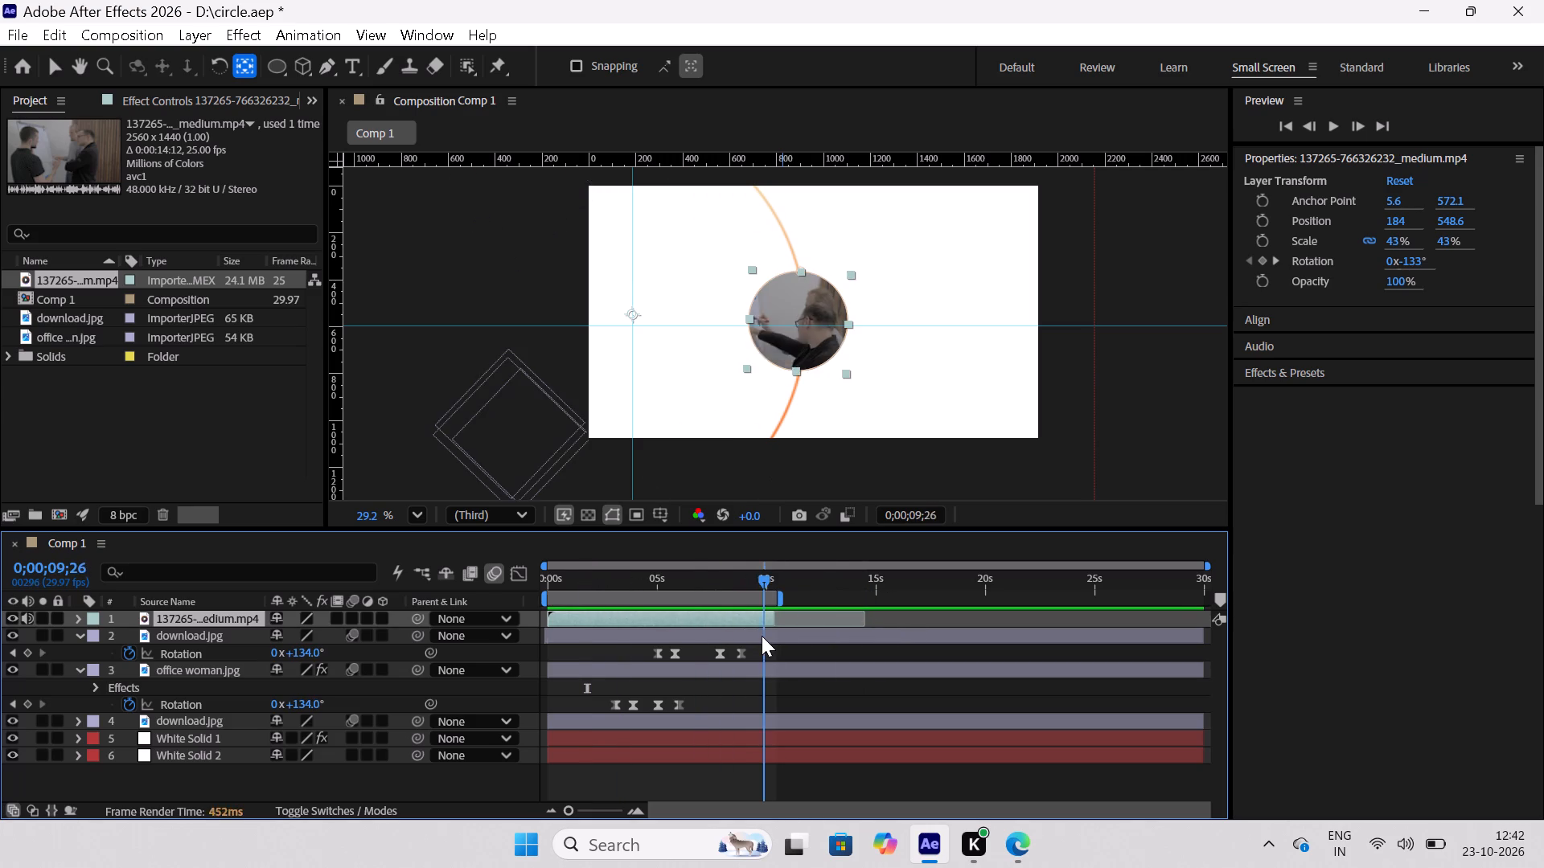
left_click_drag(762, 636, 497, 605)
key("space")
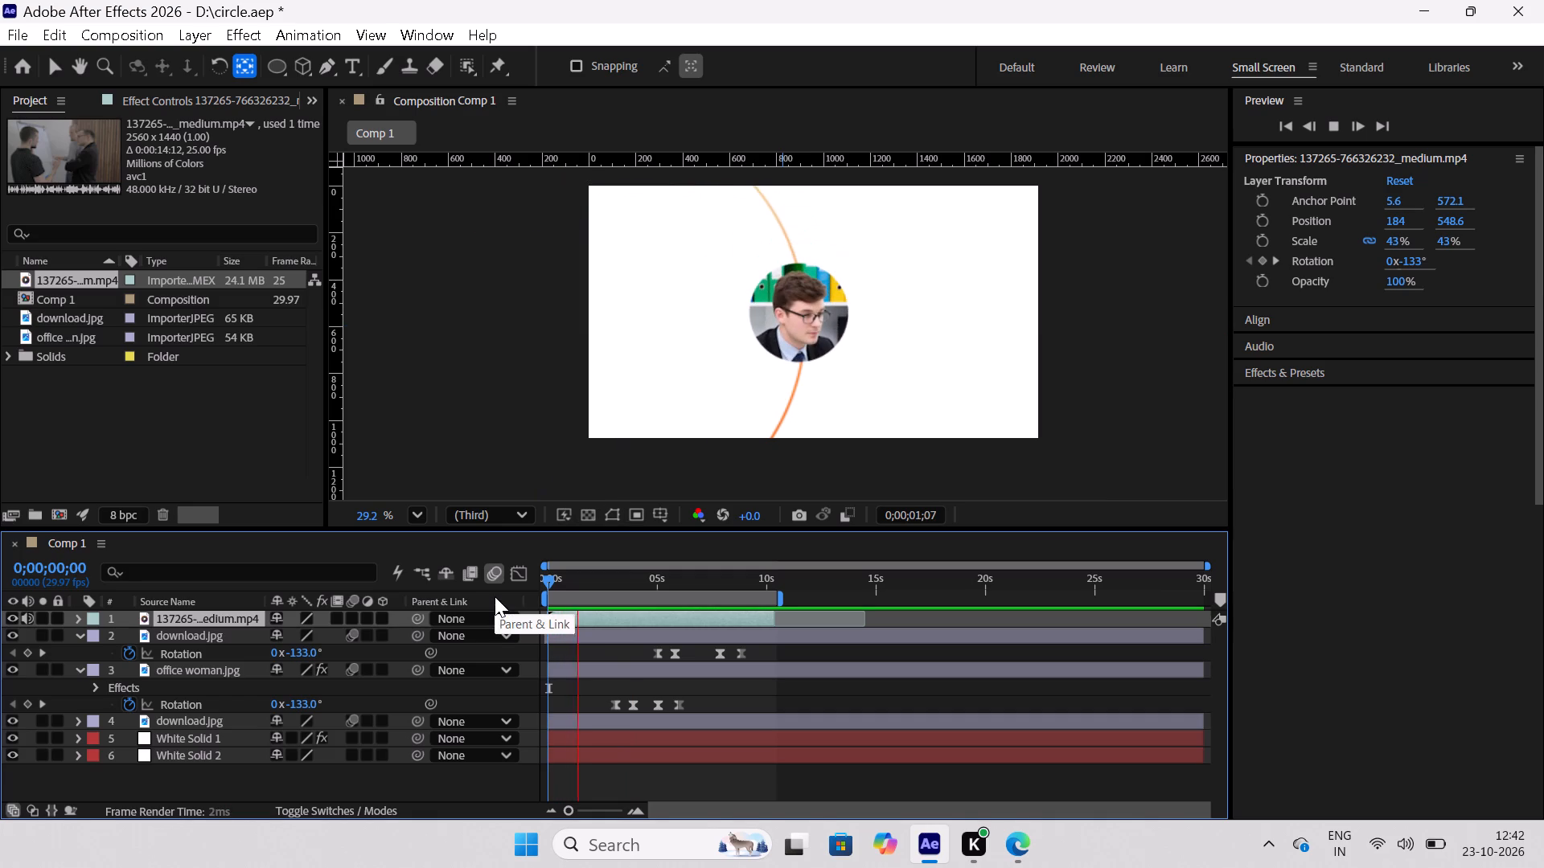
key("space")
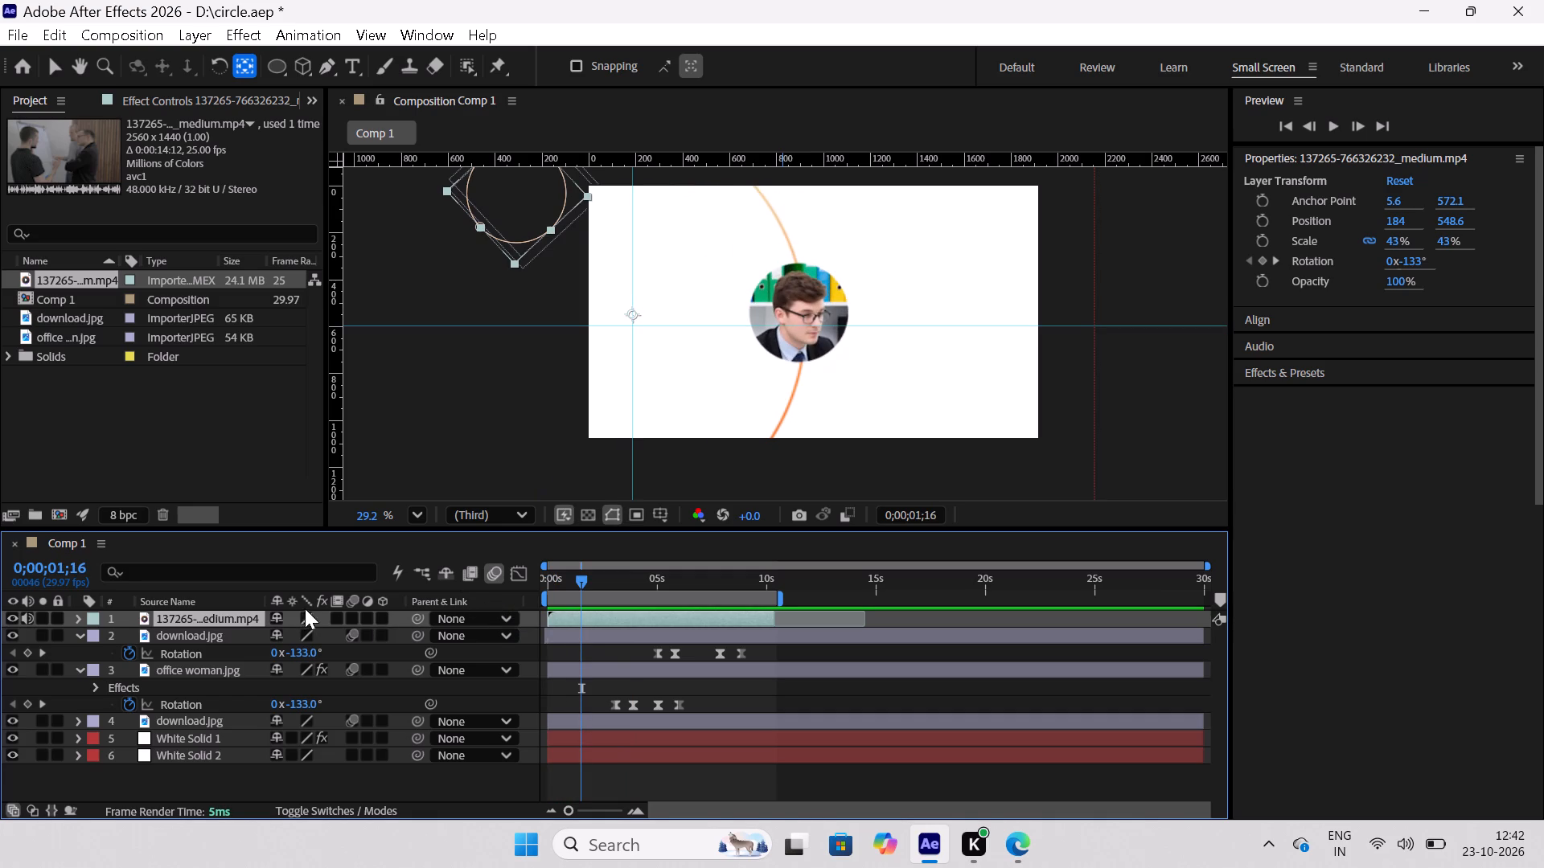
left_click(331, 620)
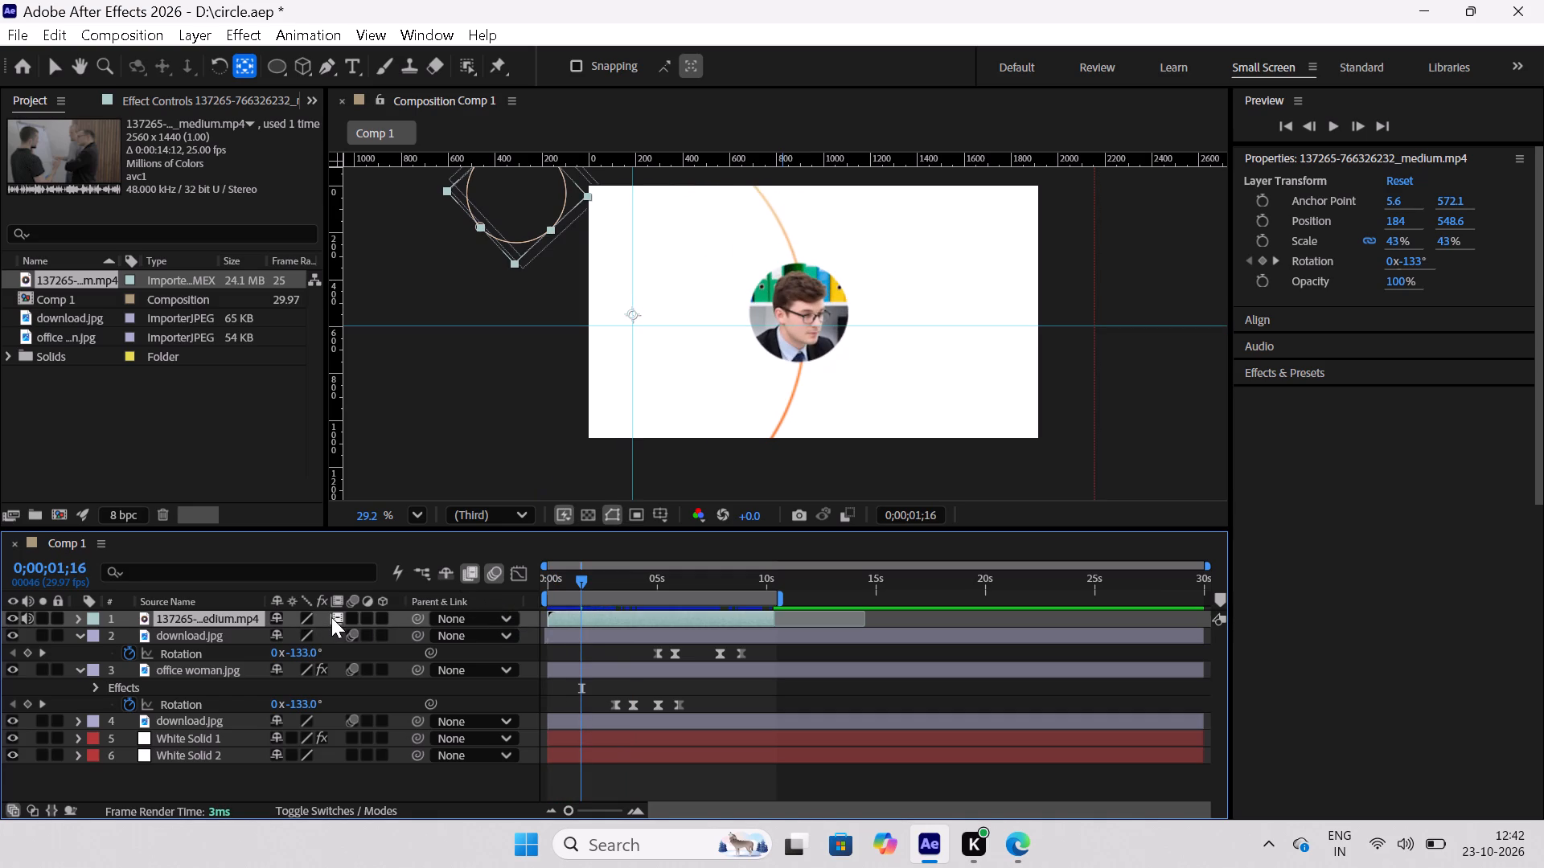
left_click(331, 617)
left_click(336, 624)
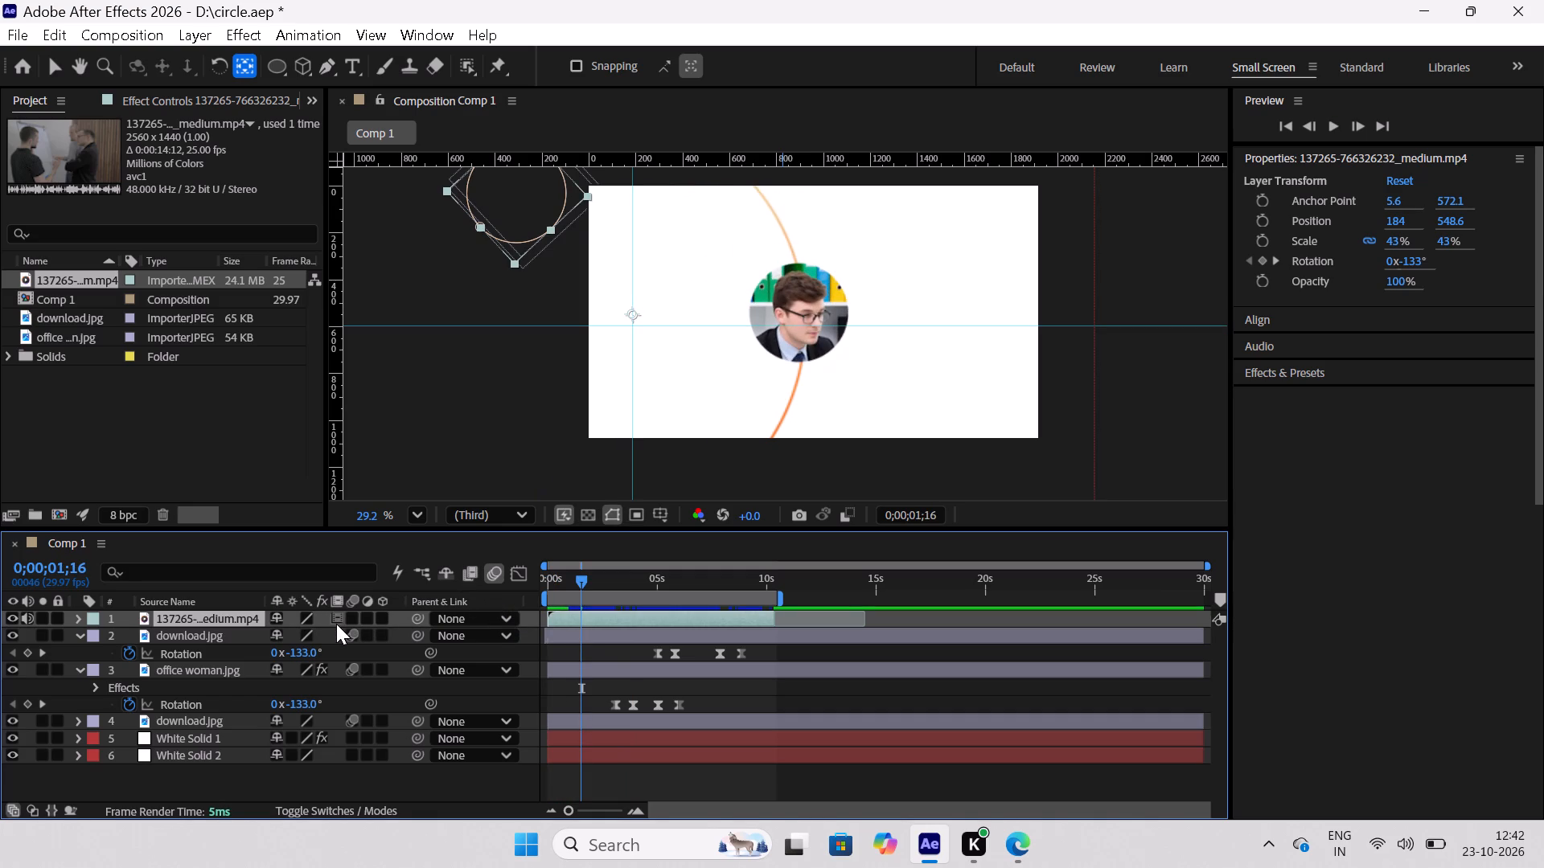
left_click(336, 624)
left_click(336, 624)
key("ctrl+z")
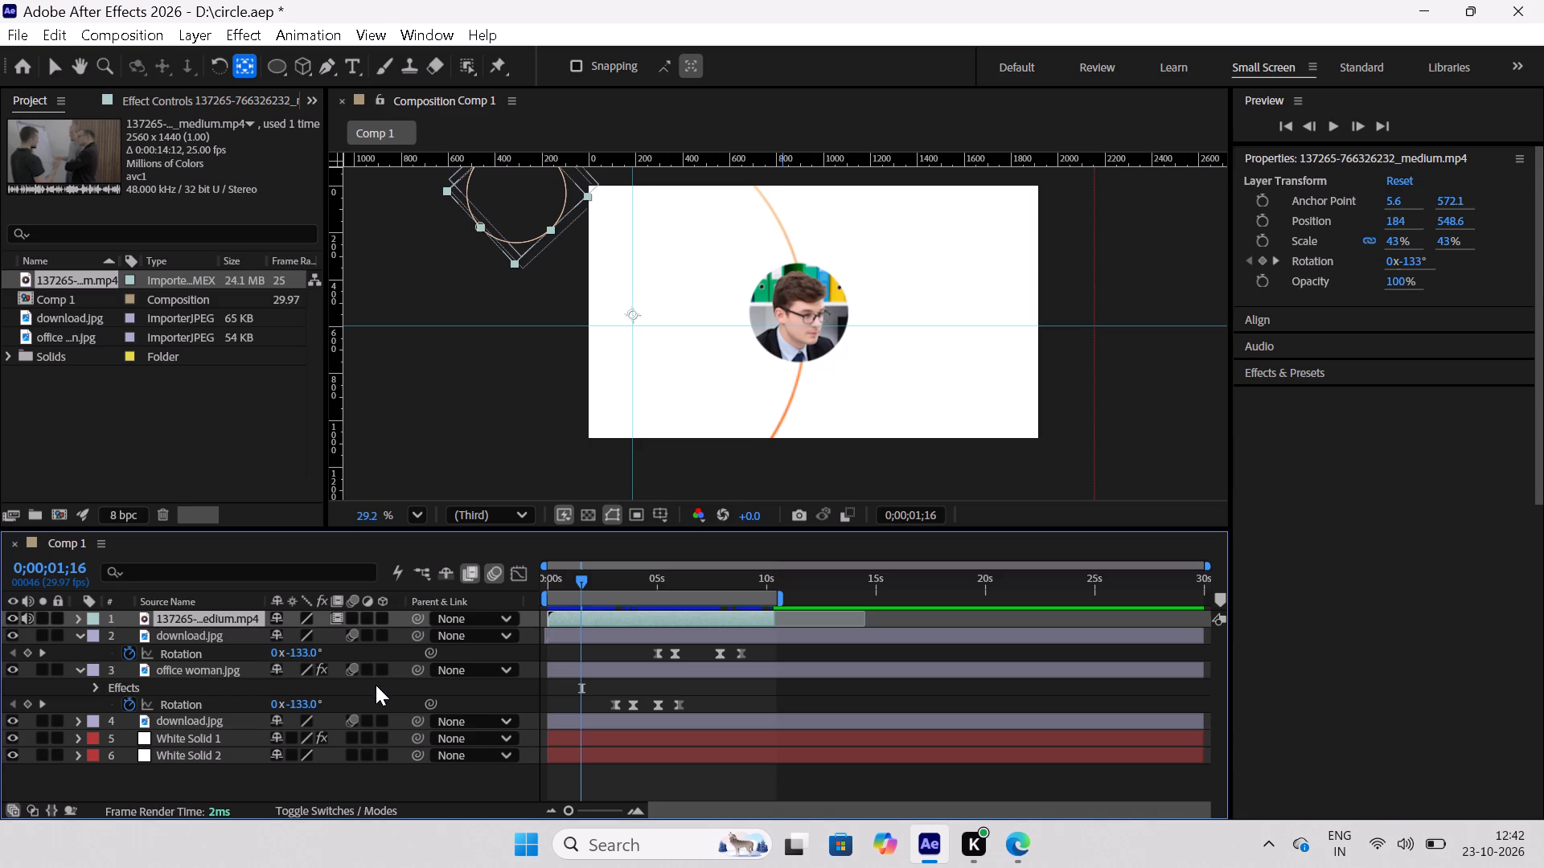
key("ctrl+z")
Enable motion blur on the video layer.
left_click(348, 624)
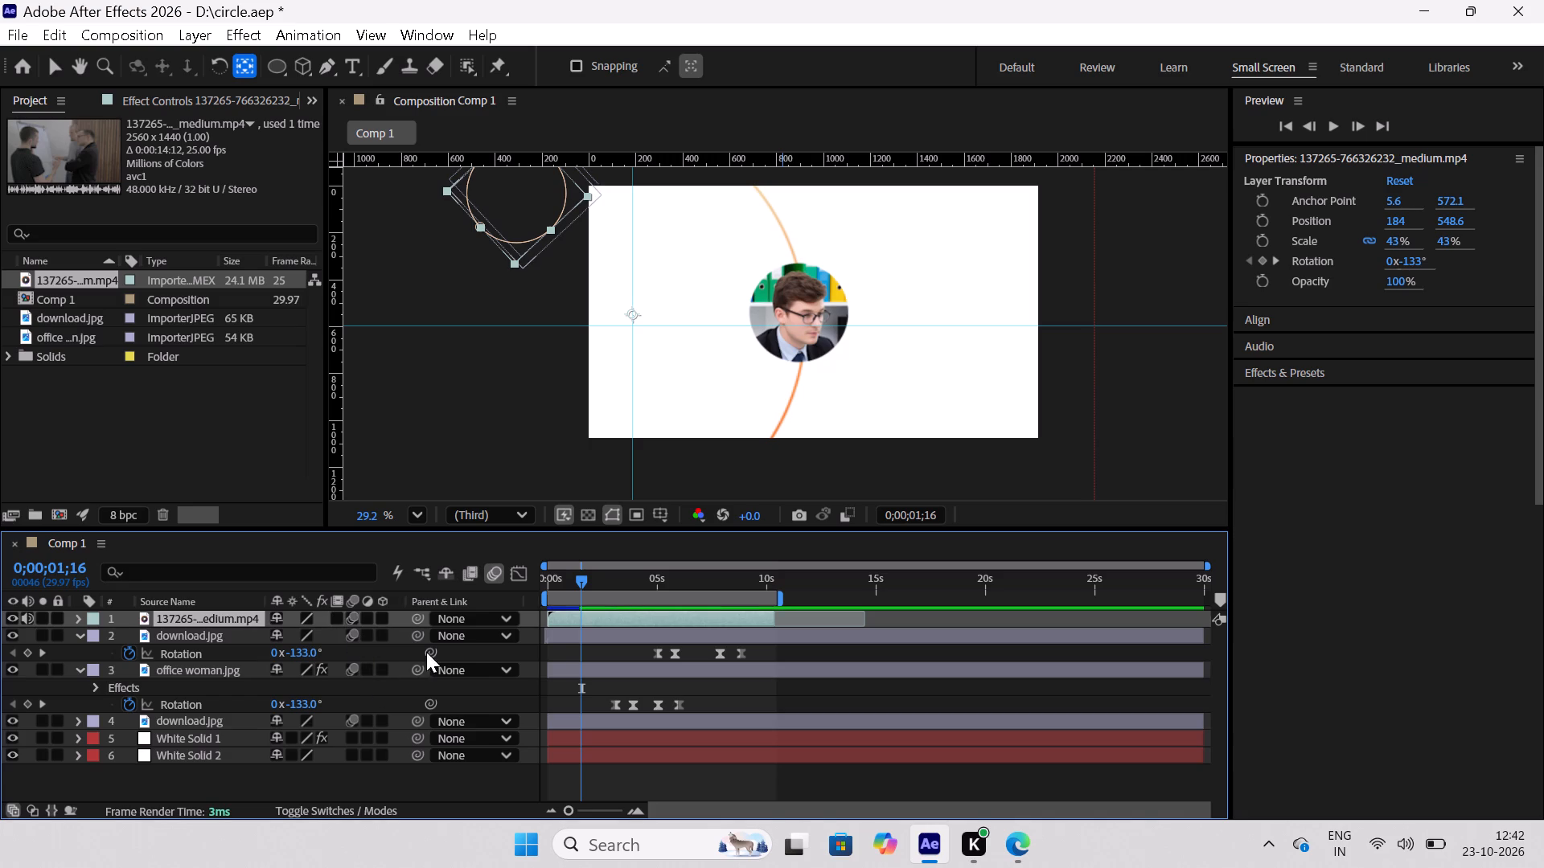
Preview the animation from the start and examine the first photo's rotation and the handover to the woman photo between about 3 and 5 seconds.
left_click_drag(577, 580, 525, 580)
key("space")
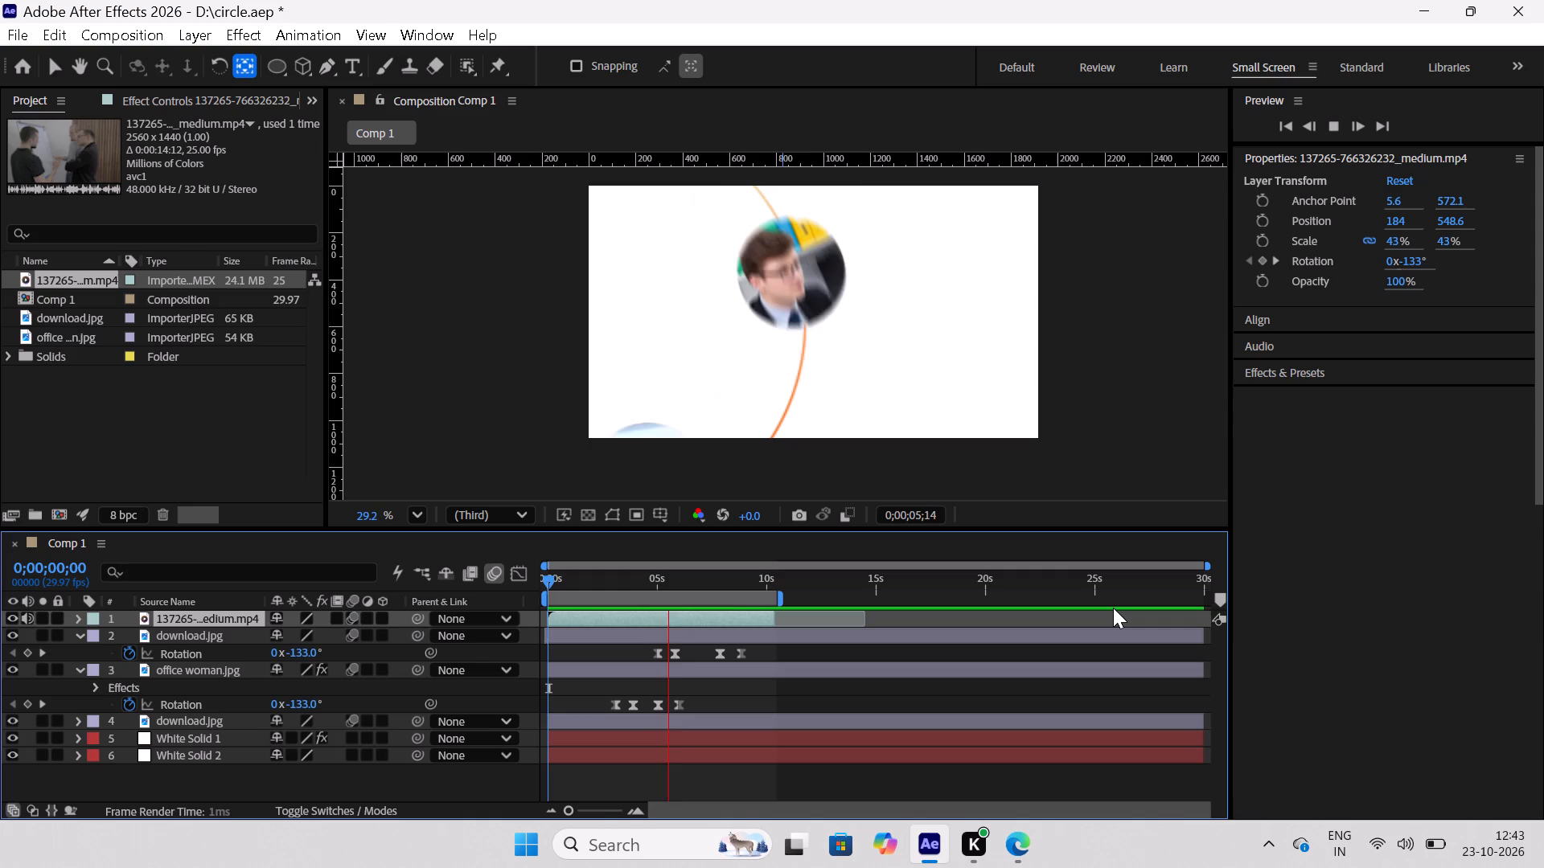
key("space")
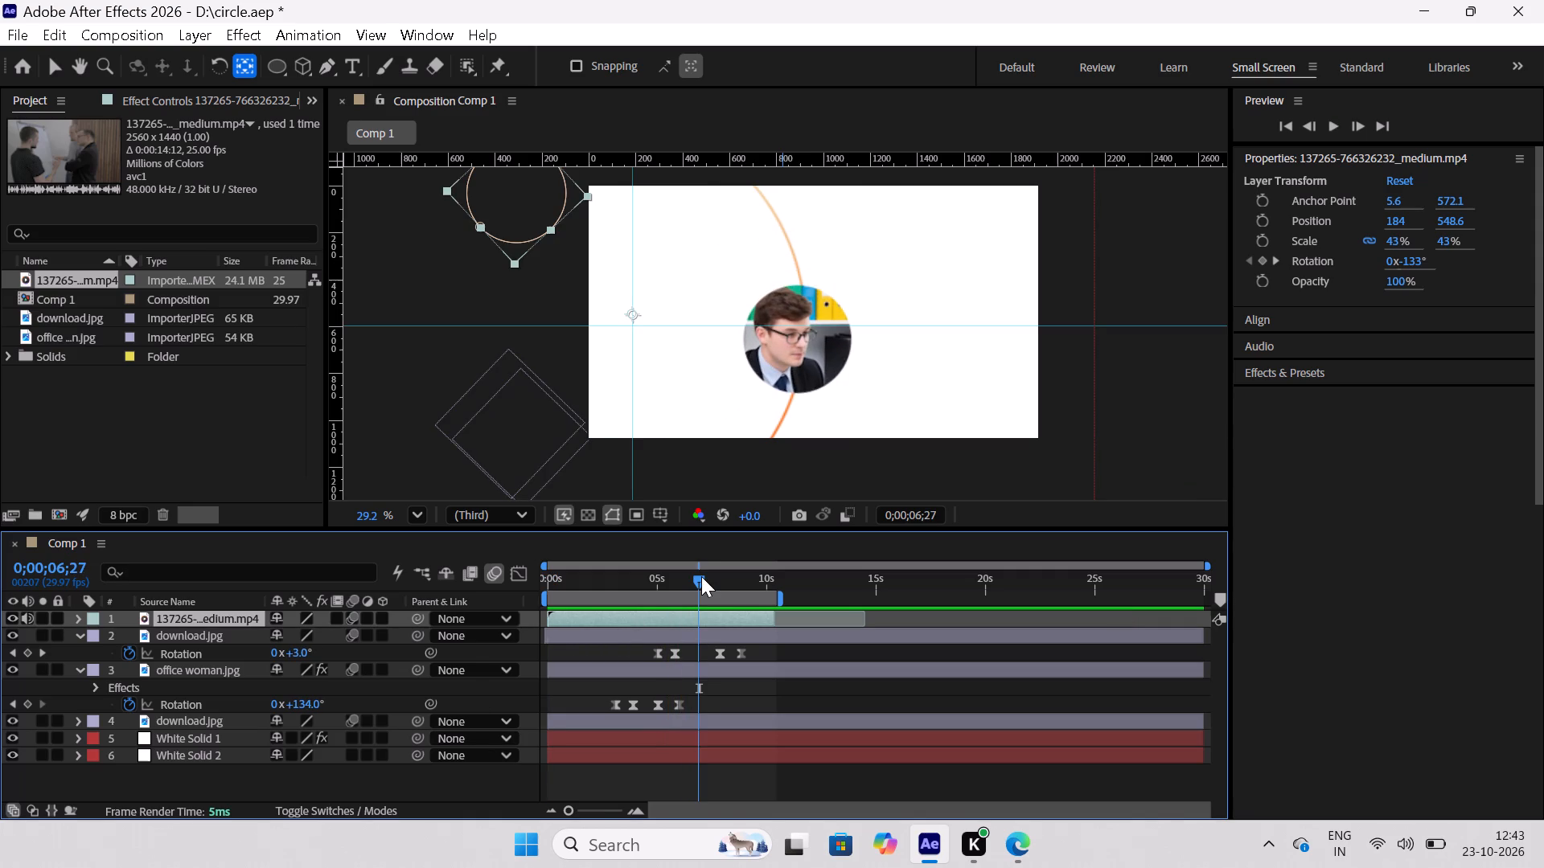
left_click_drag(701, 576, 606, 620)
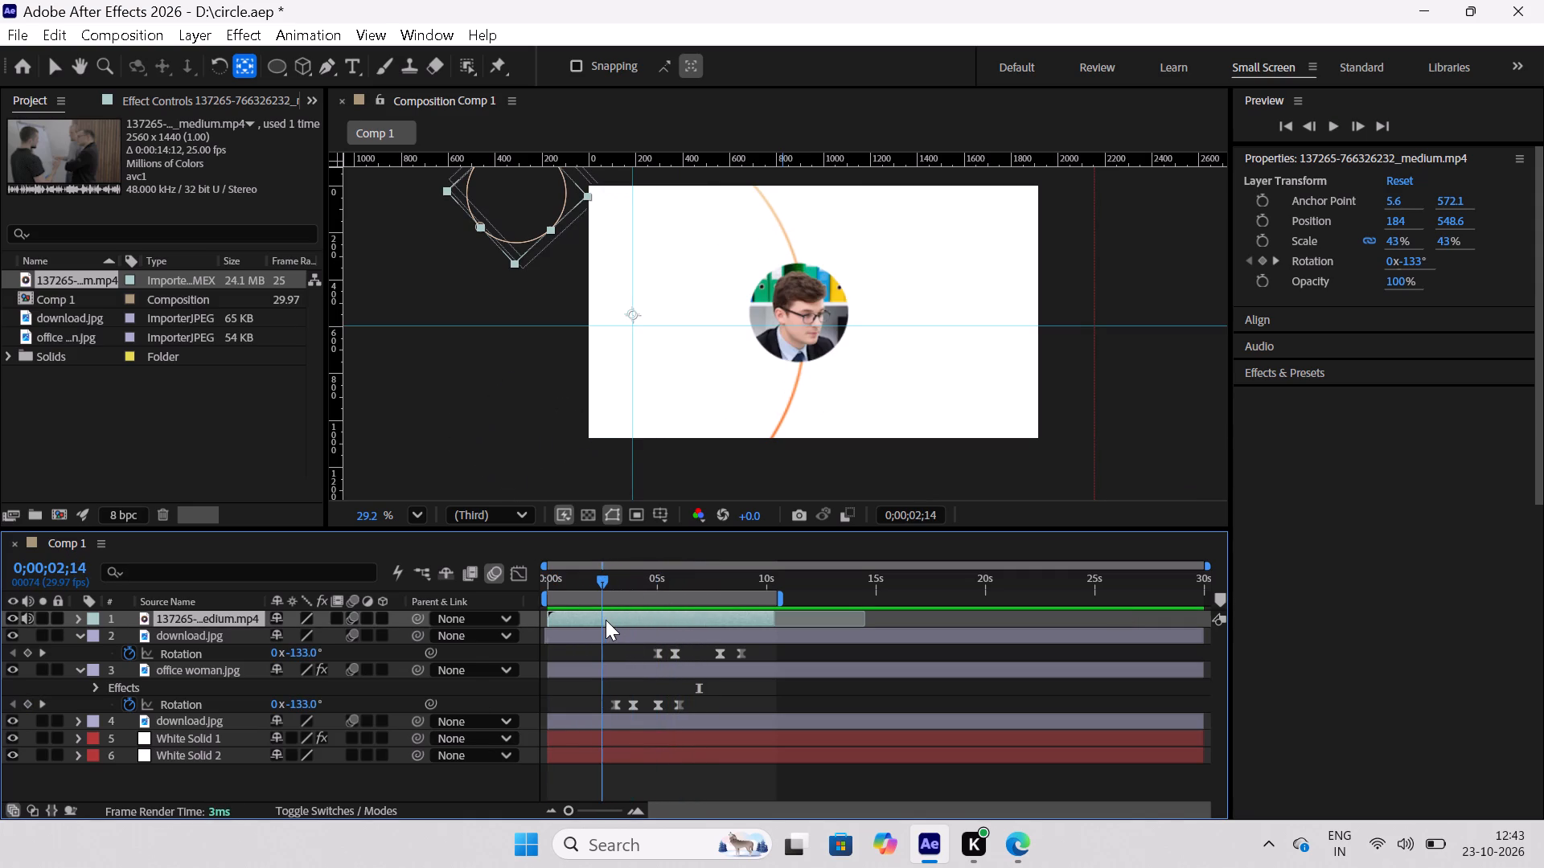
left_click_drag(606, 620, 626, 633)
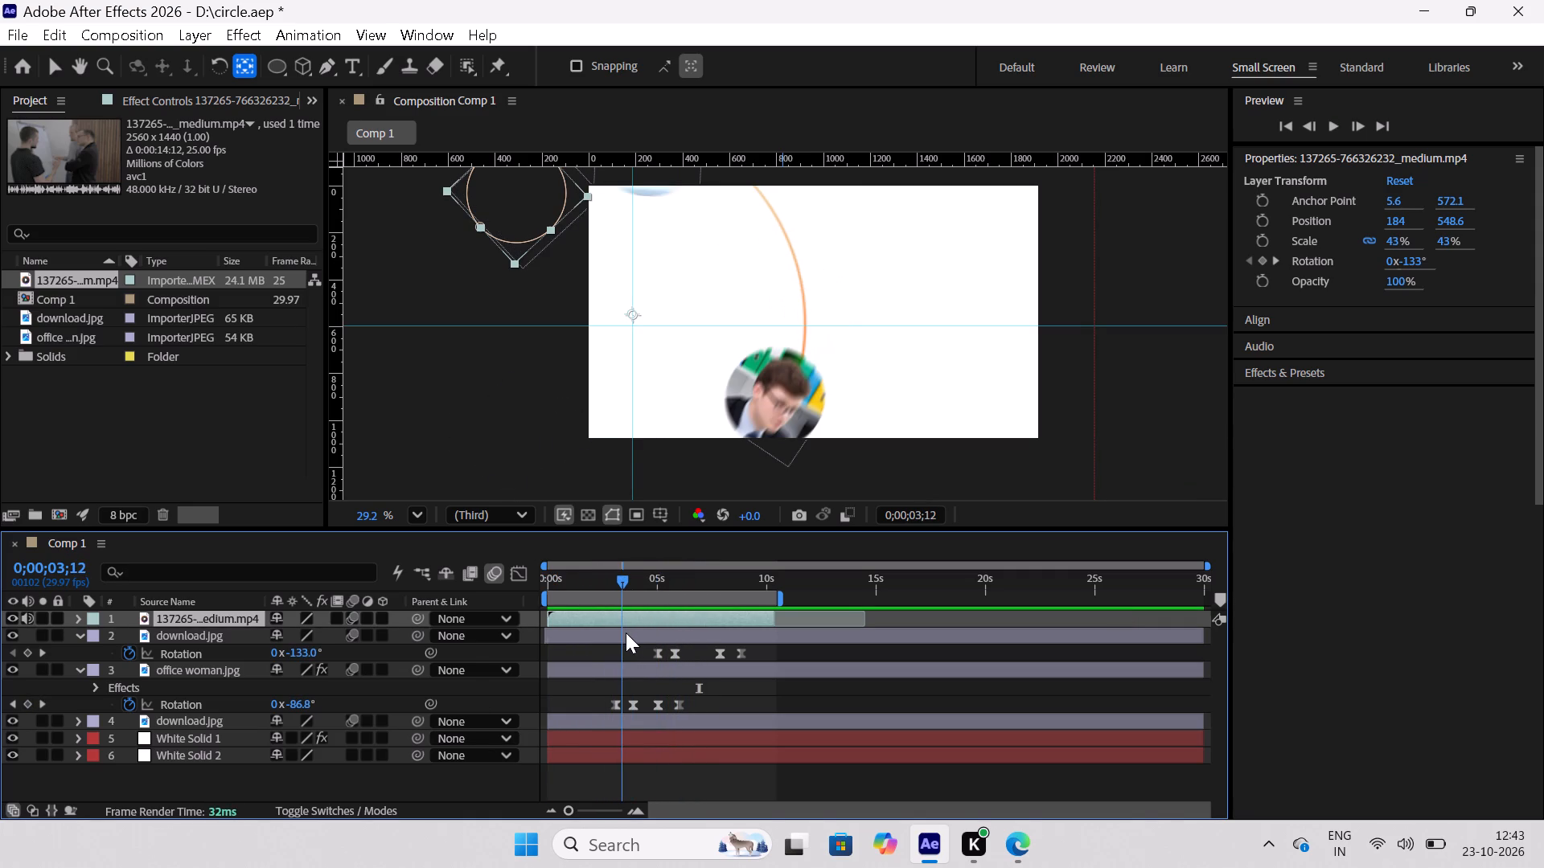
left_click_drag(626, 633, 622, 643)
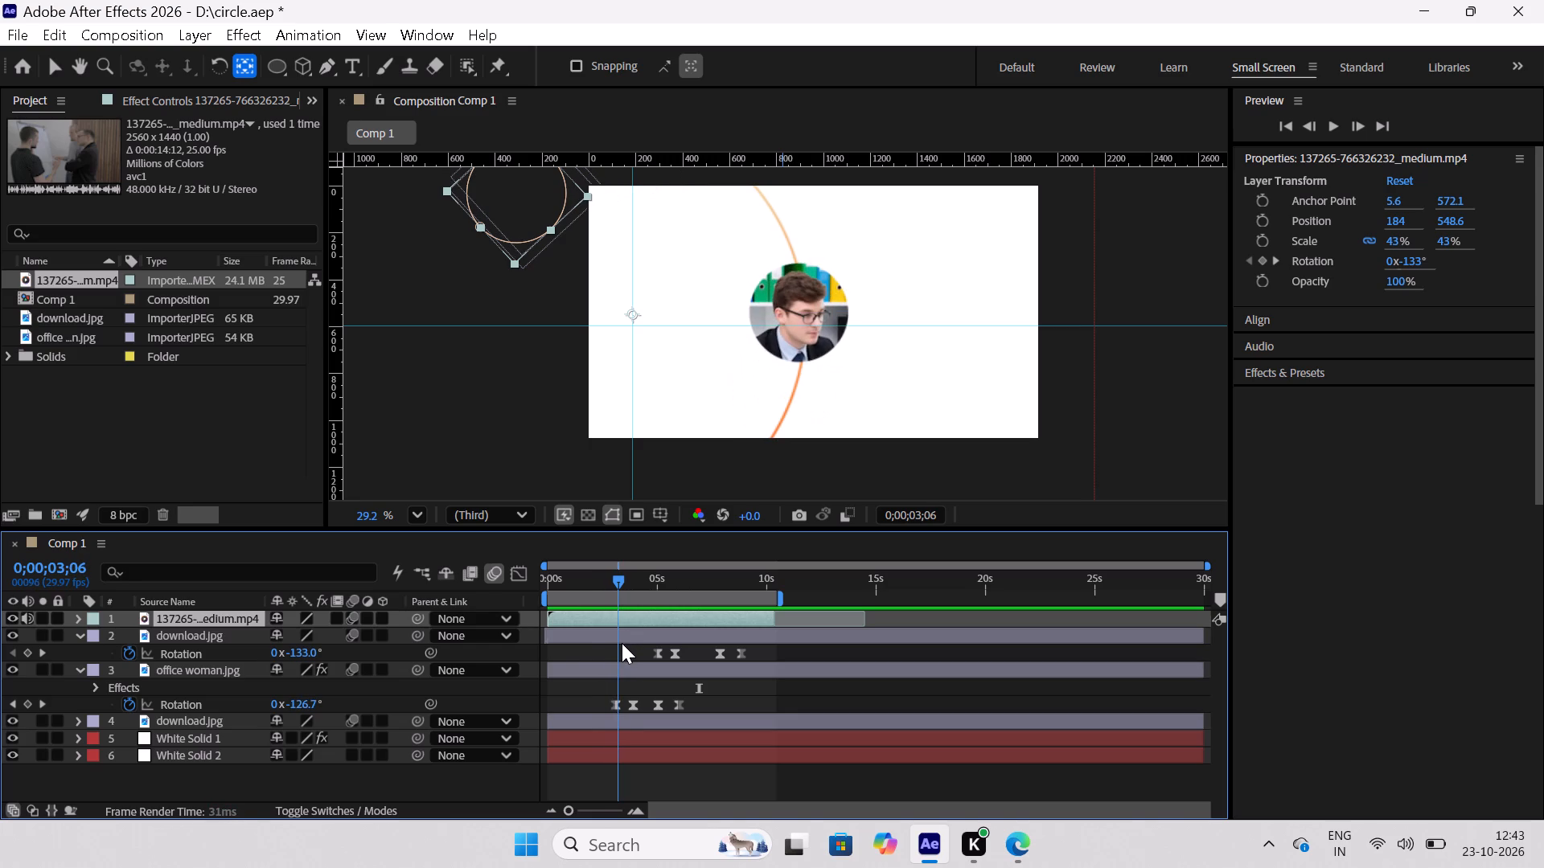
left_click_drag(622, 643, 619, 646)
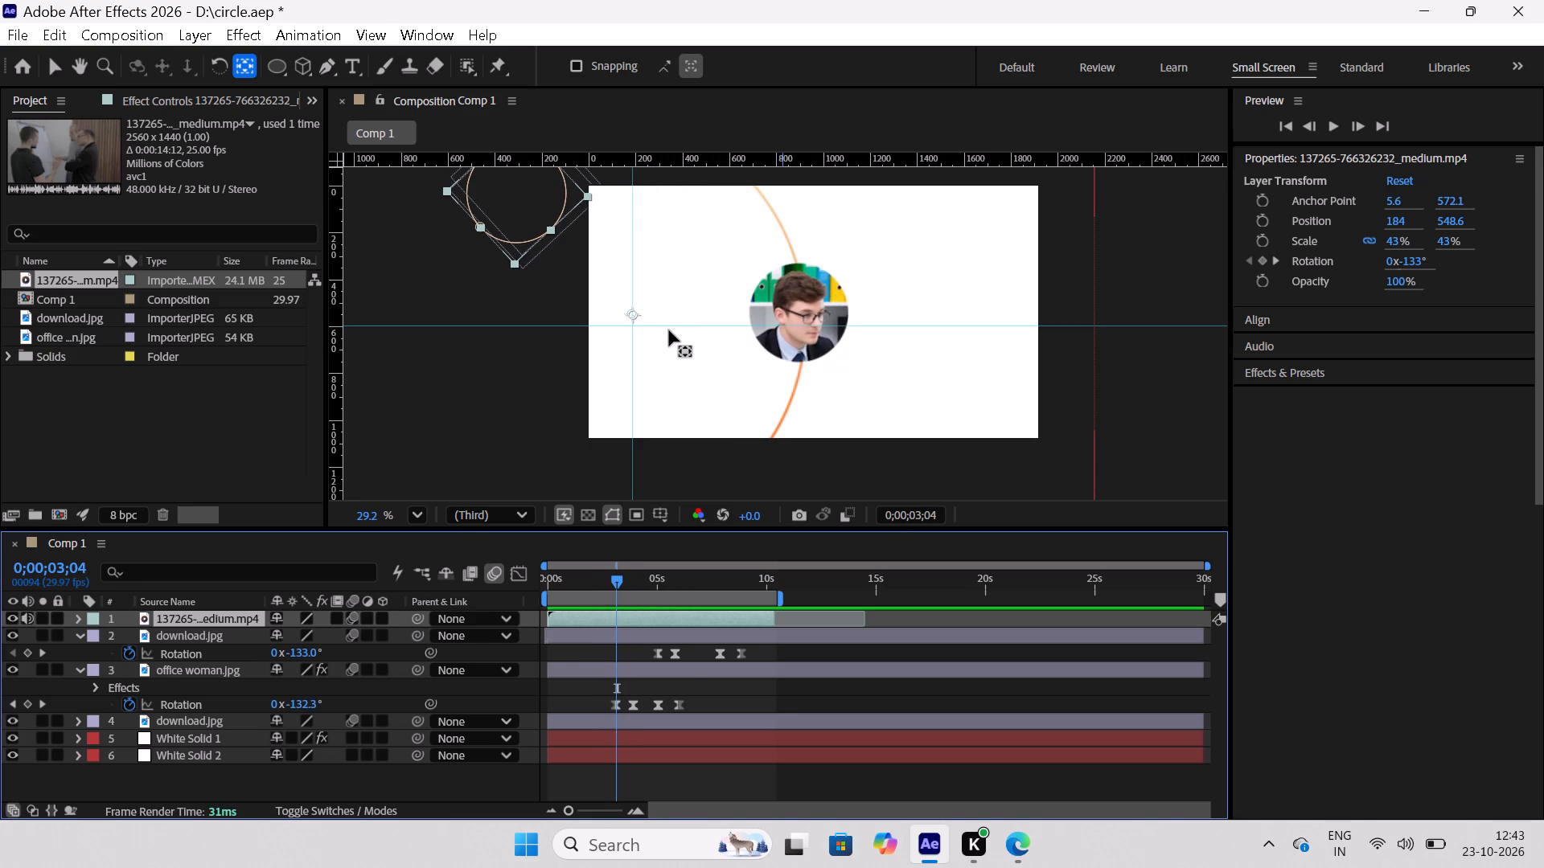
left_click_drag(614, 580, 628, 598)
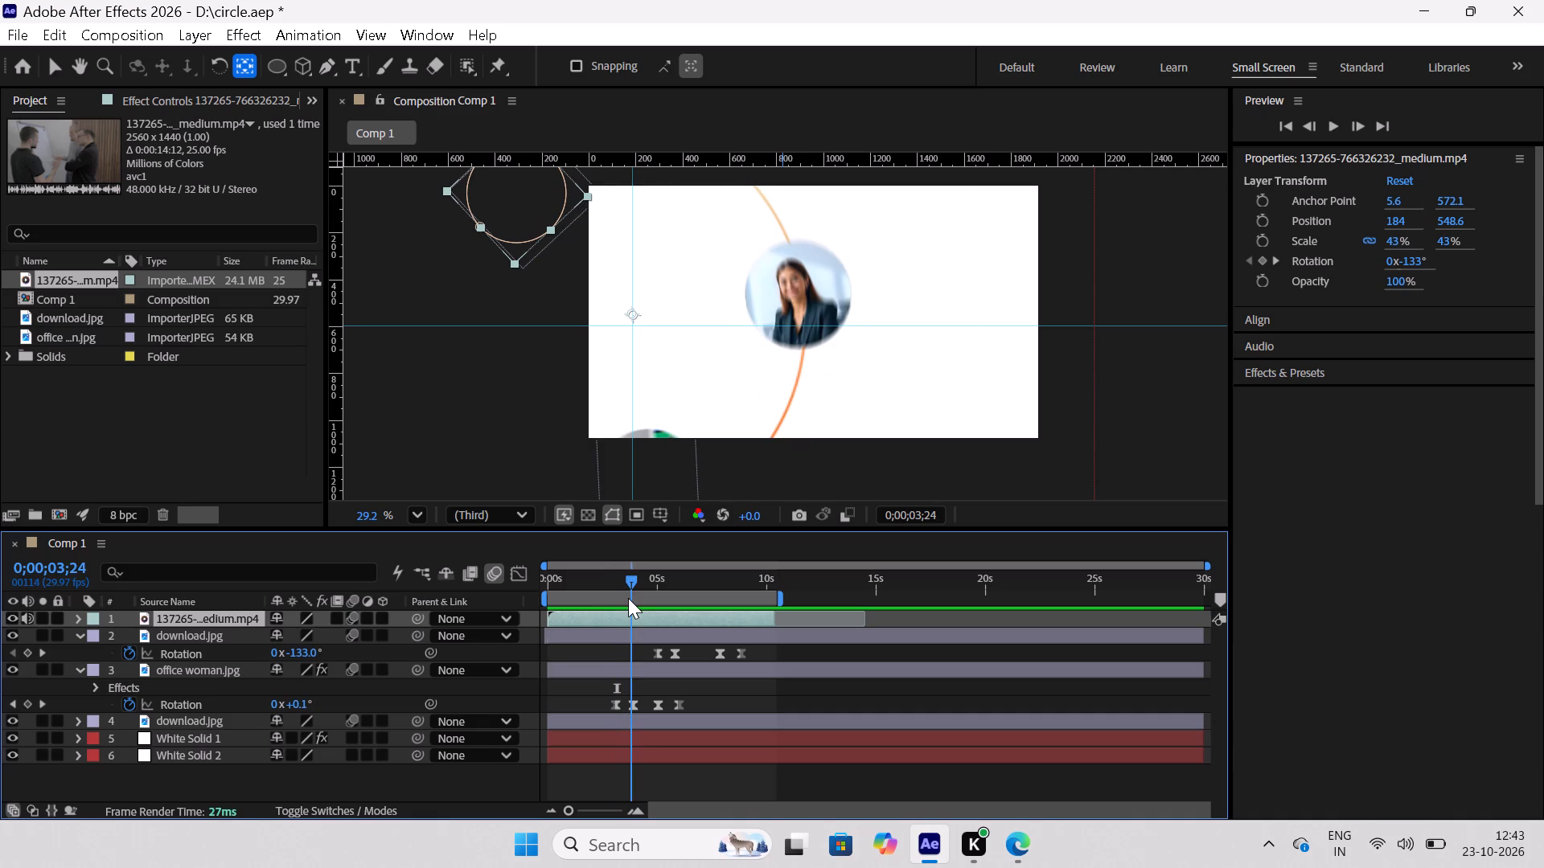
left_click_drag(628, 598, 652, 621)
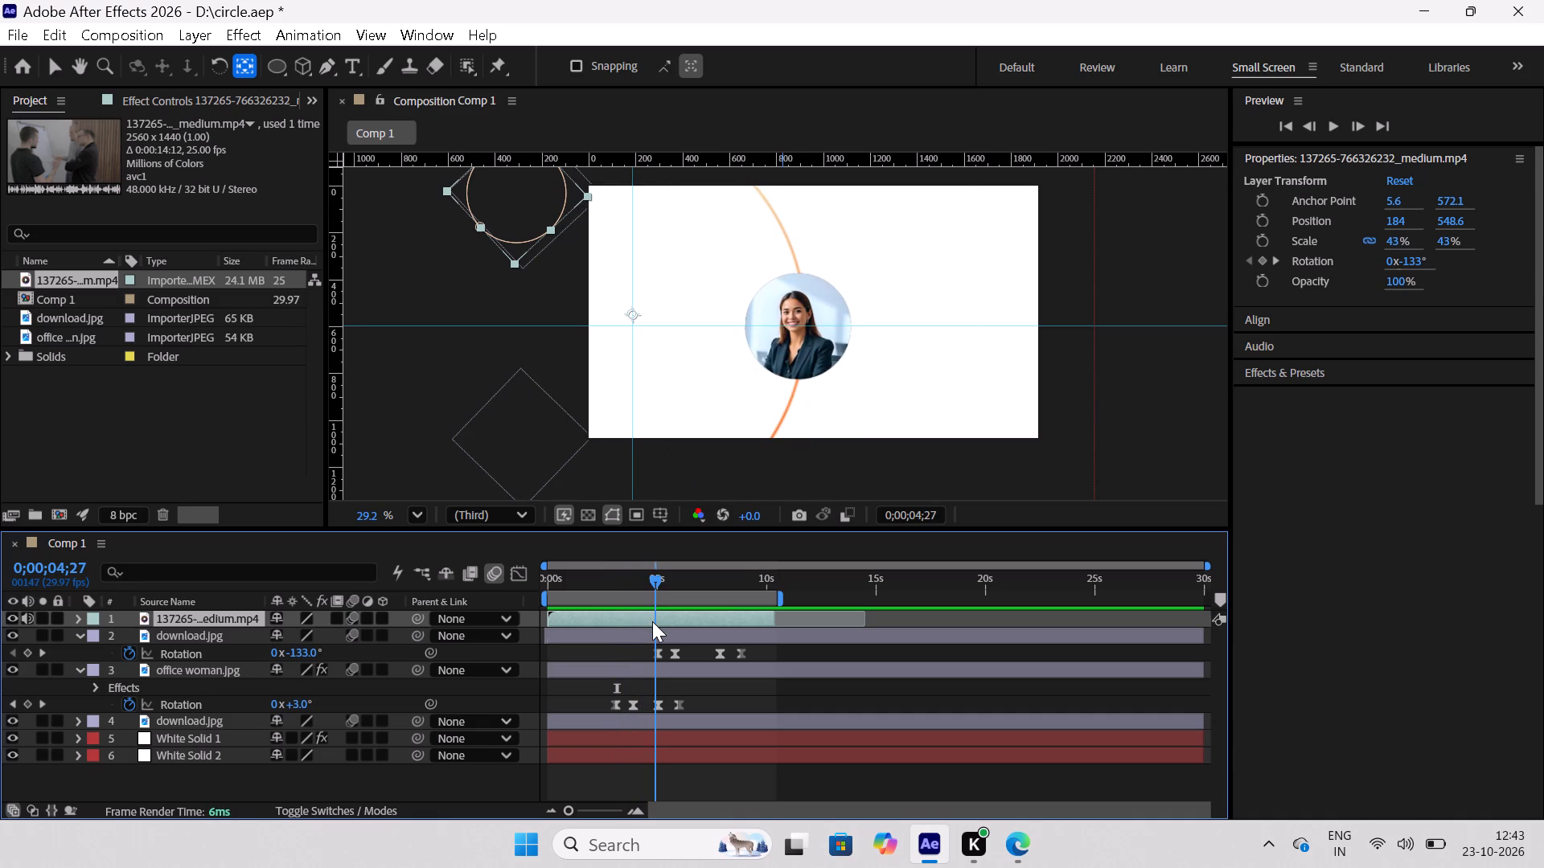
left_click_drag(652, 621, 645, 625)
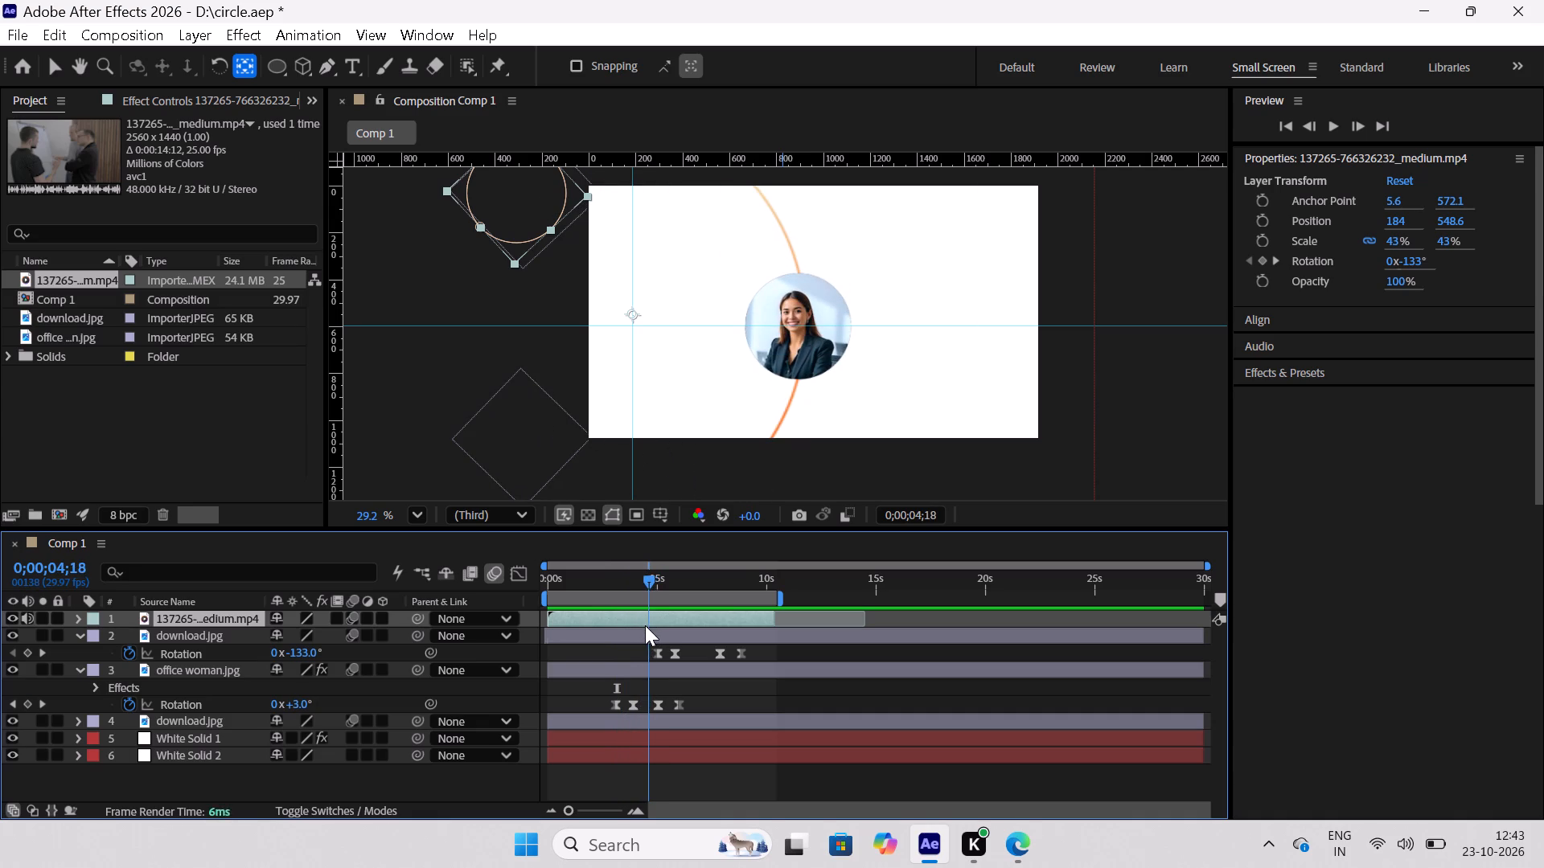
left_click_drag(645, 625, 612, 624)
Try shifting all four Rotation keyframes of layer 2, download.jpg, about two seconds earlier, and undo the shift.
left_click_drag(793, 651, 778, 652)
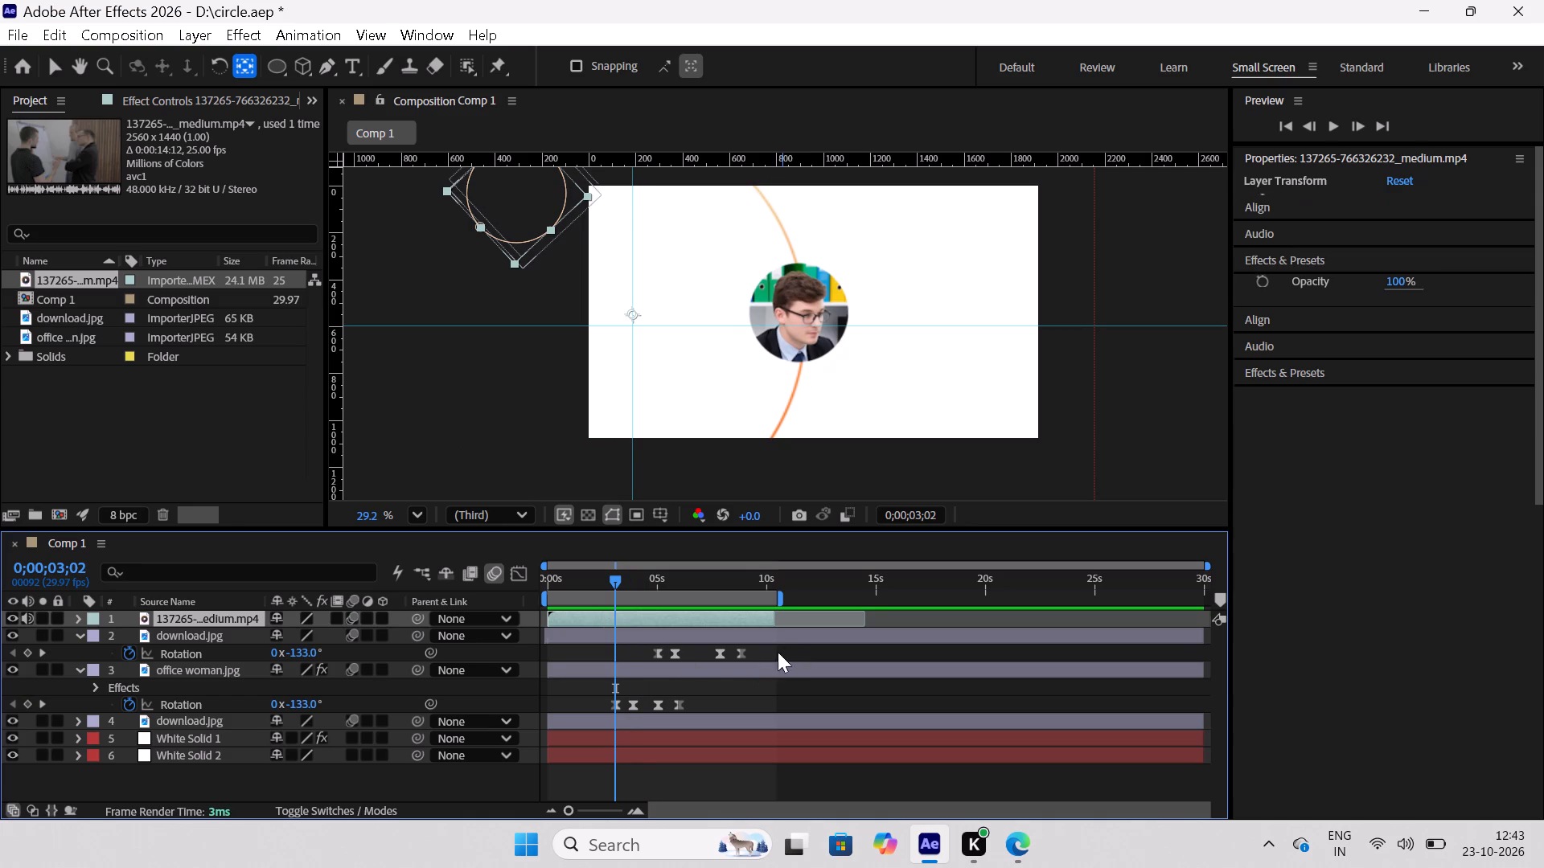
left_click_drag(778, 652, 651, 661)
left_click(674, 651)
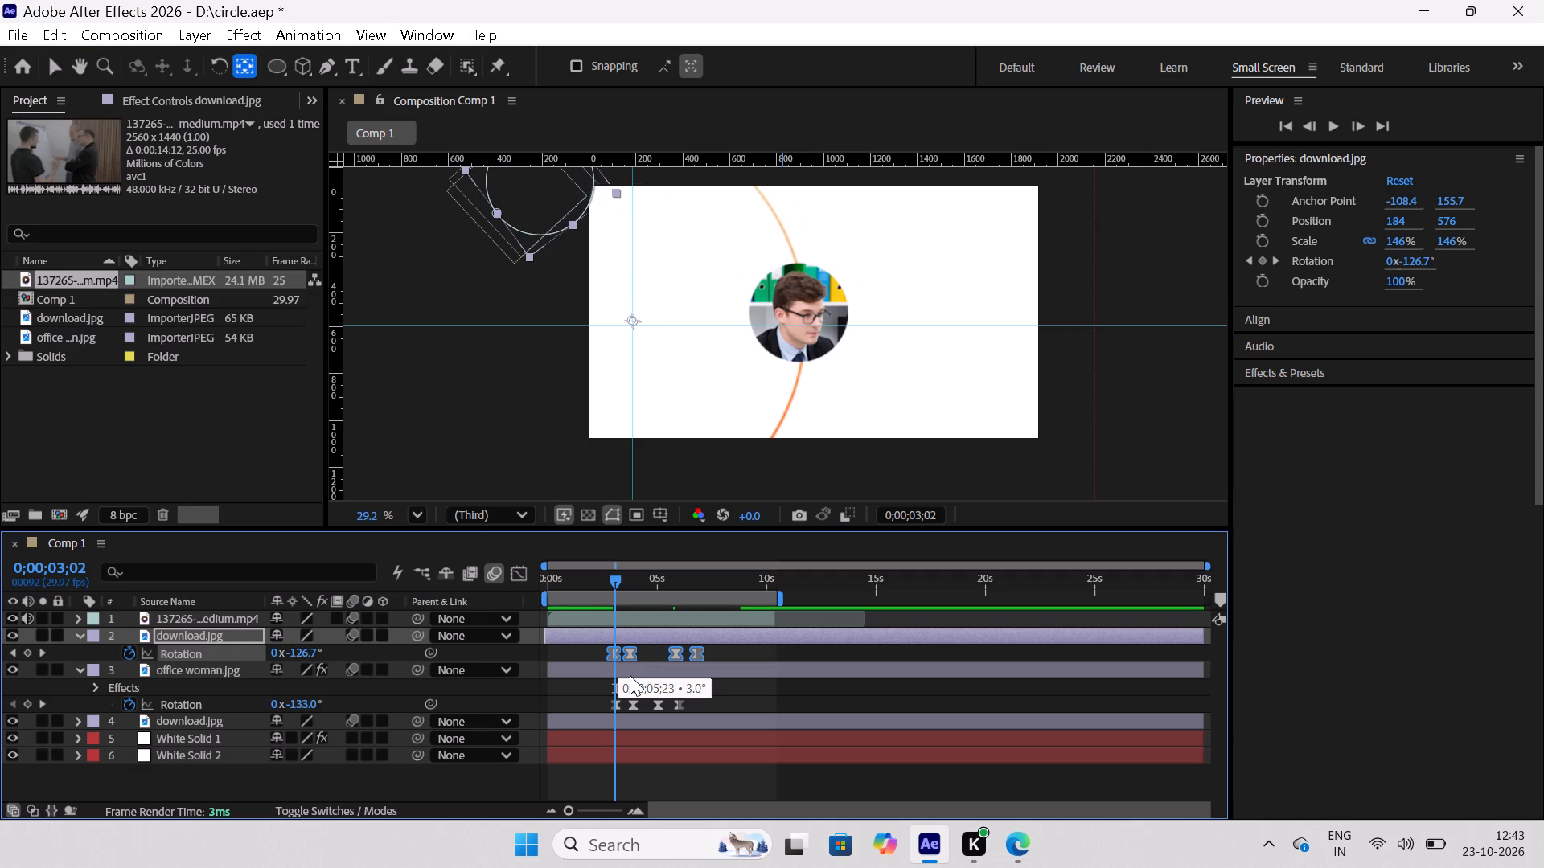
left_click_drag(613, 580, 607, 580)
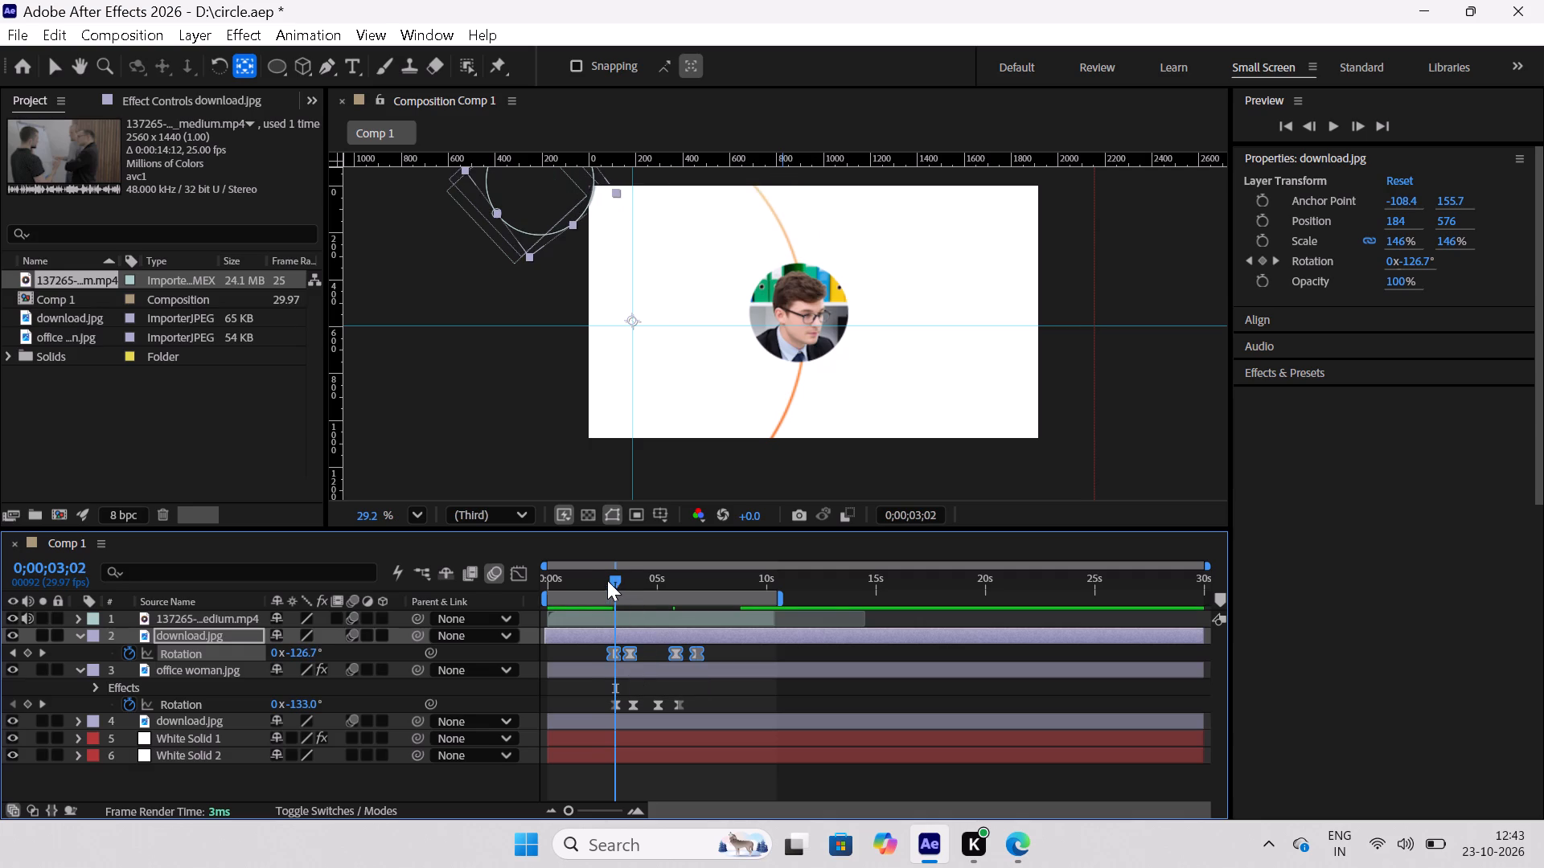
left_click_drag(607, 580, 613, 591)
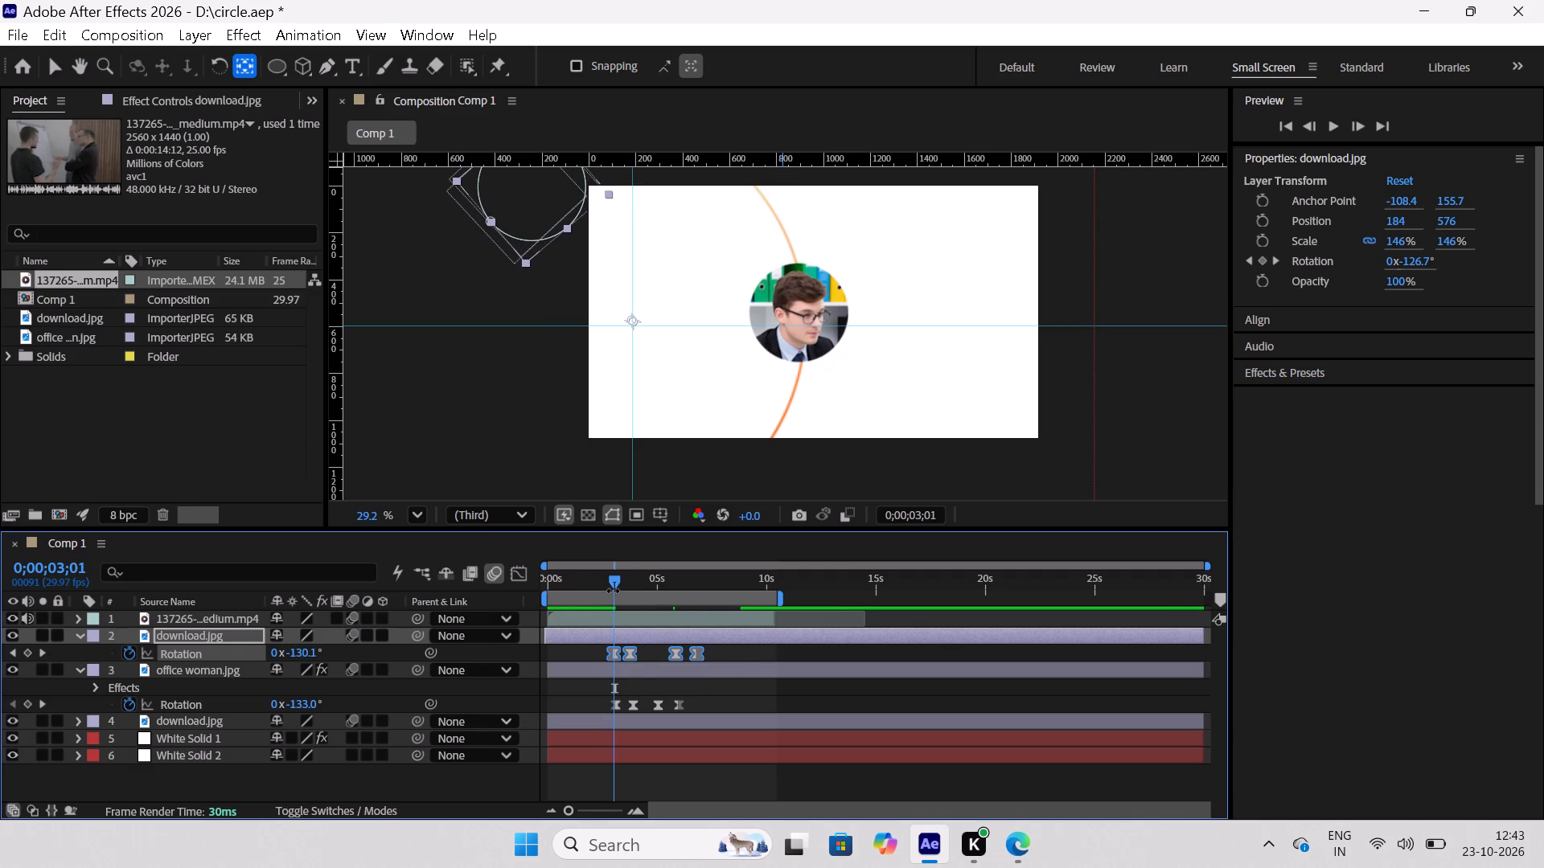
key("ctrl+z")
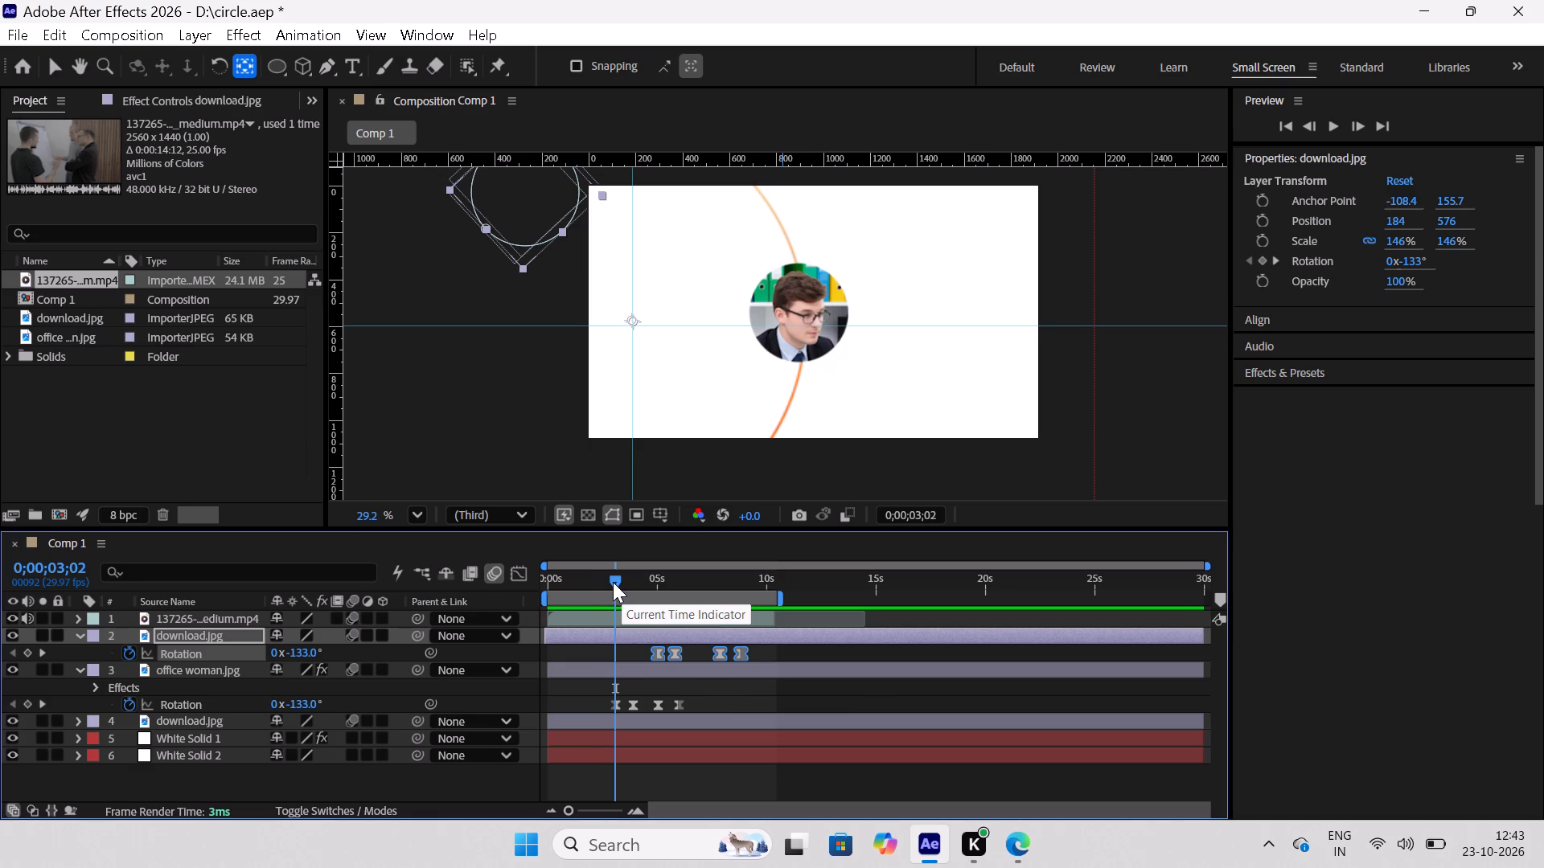
At 0;00;04;05, move the office woman.jpg photo up along the ring to Position 184, 414.9.
left_click_drag(613, 582, 638, 598)
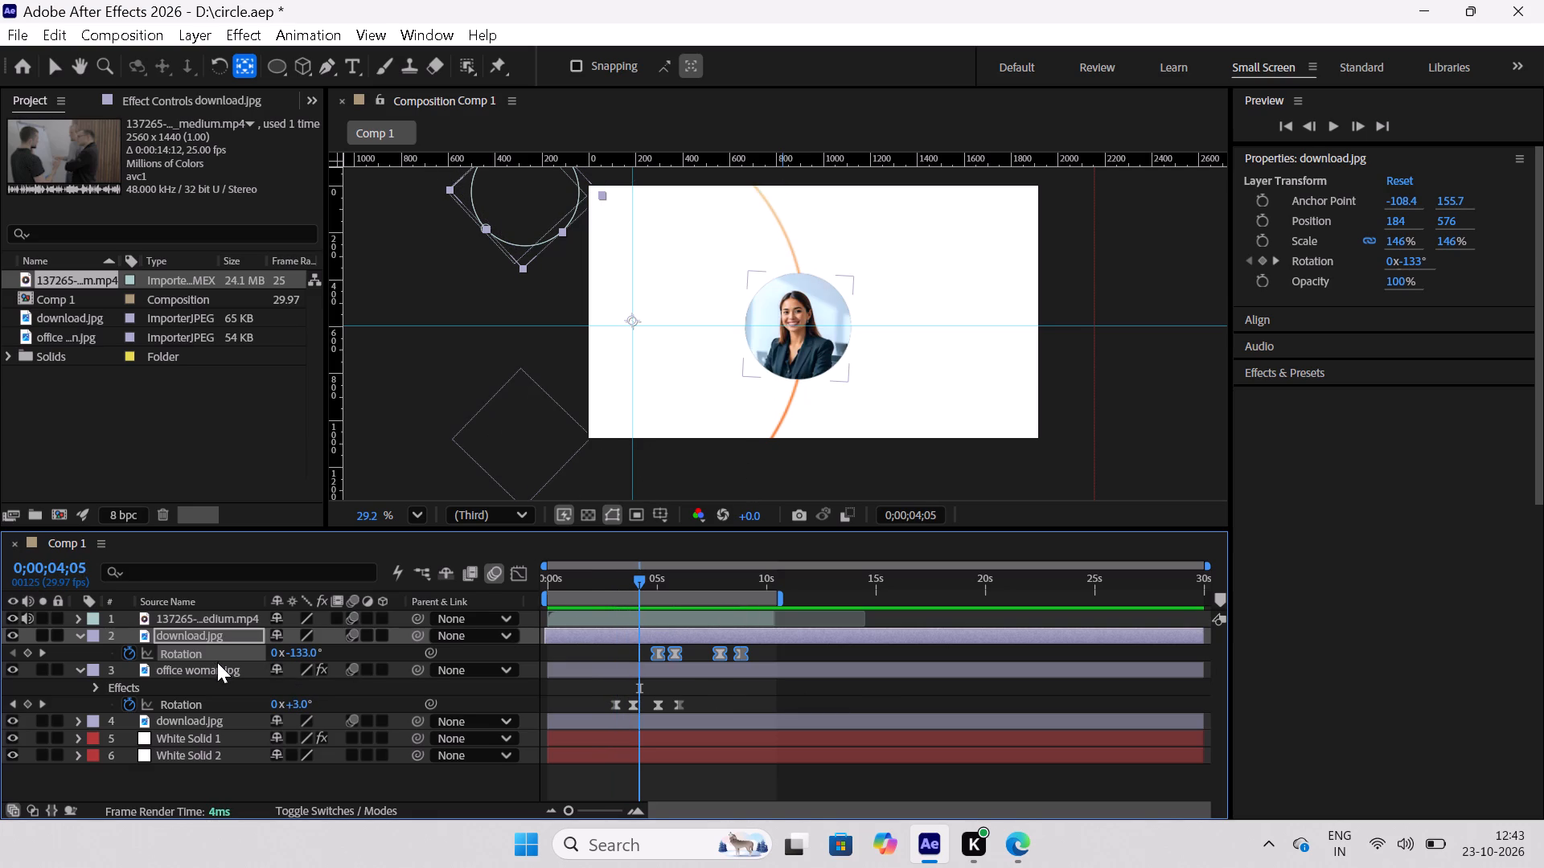
left_click(217, 662)
left_click_drag(815, 360, 816, 346)
left_click(52, 70)
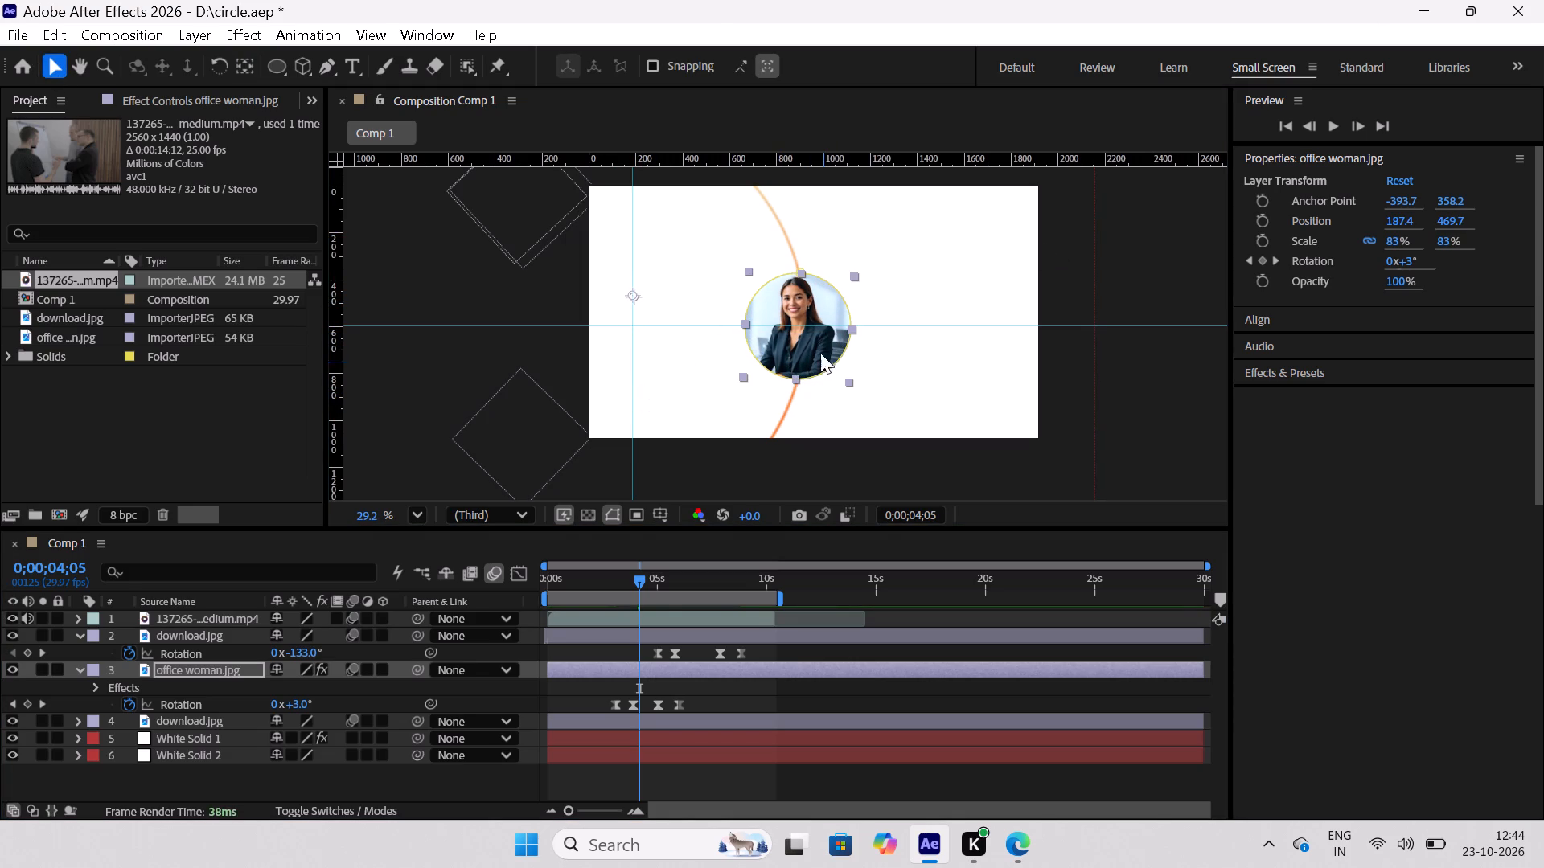
left_click_drag(817, 350, 819, 330)
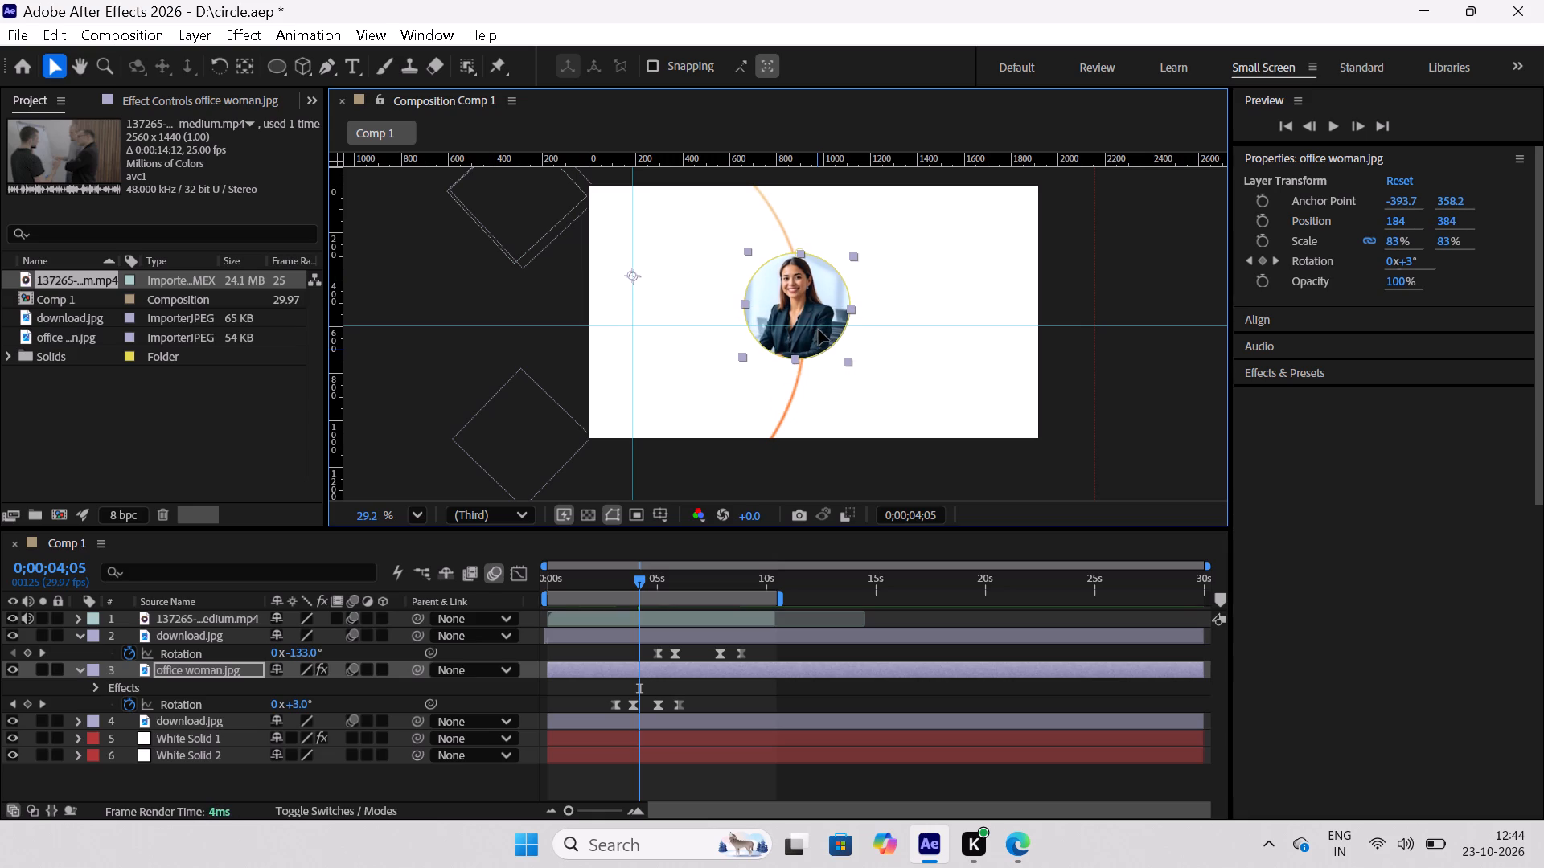
left_click_drag(819, 330, 826, 337)
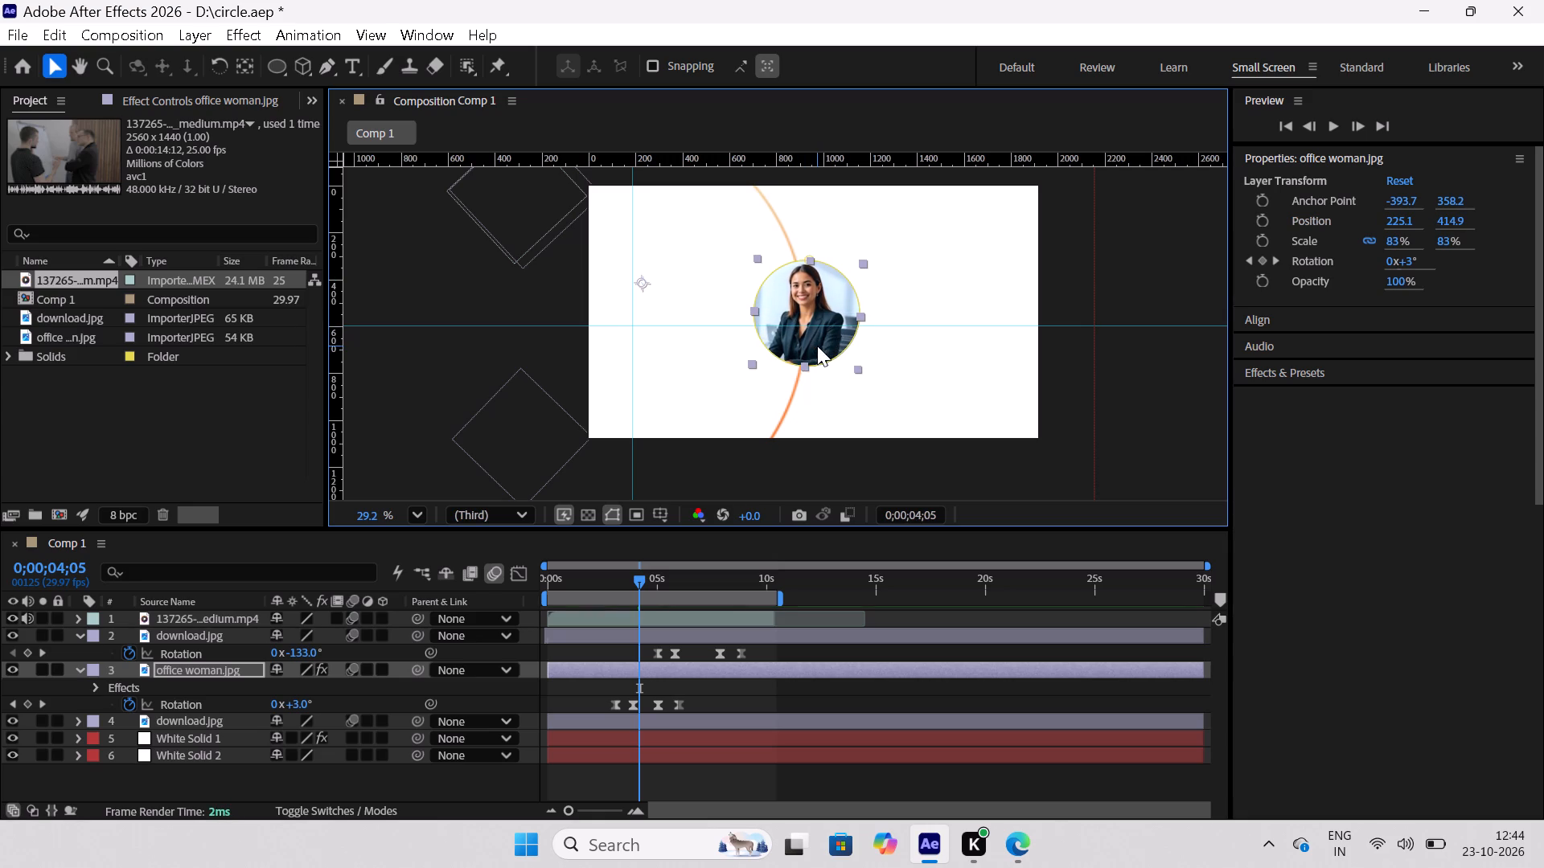
left_click(817, 346)
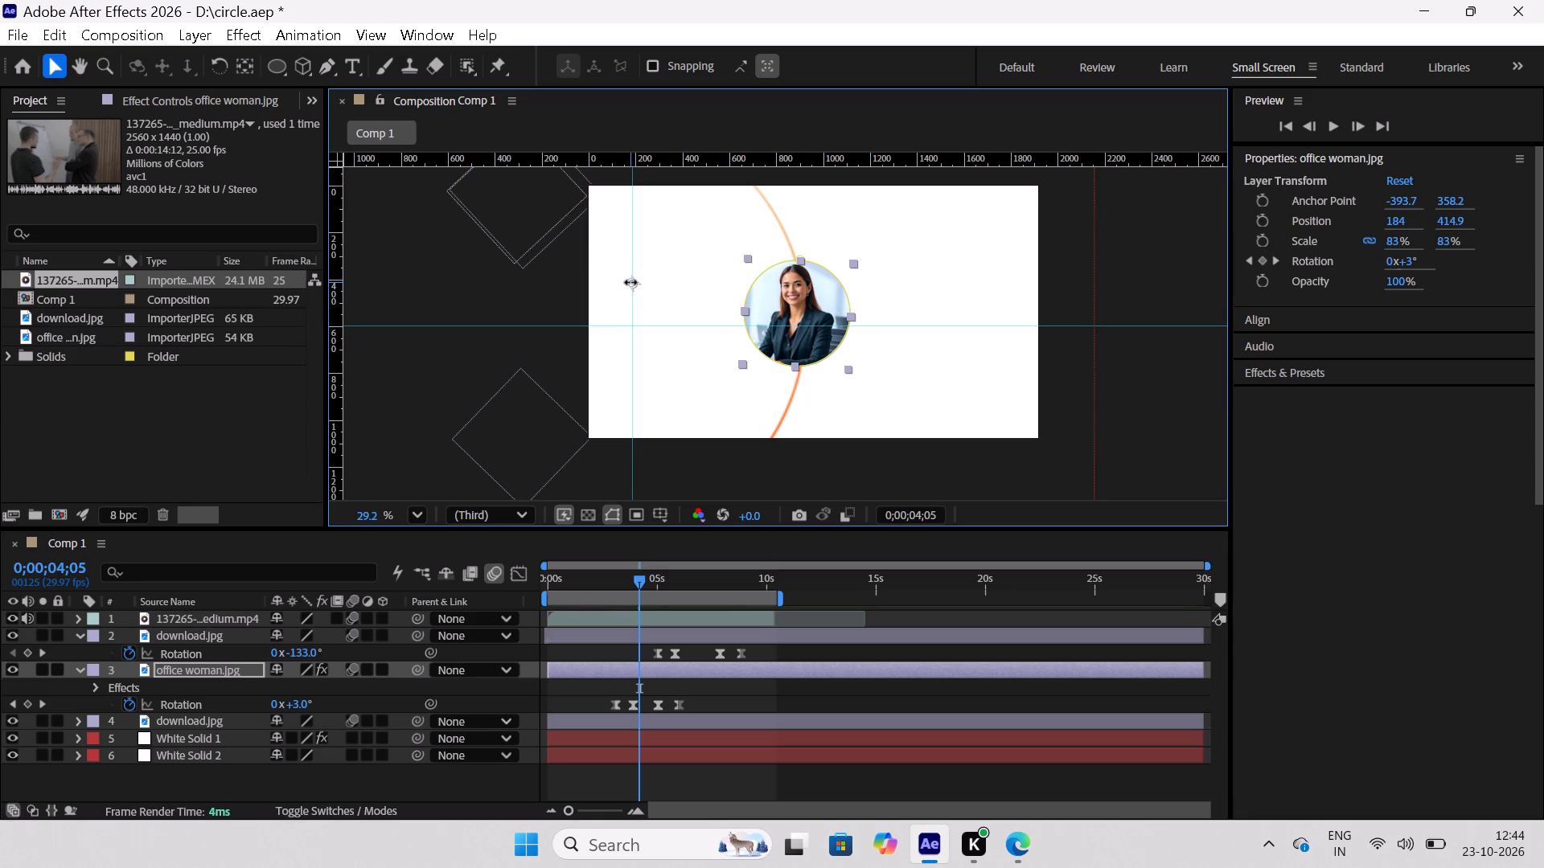
Move the office woman.jpg layer's anchor point down onto the guide intersection, at Position 189, 597, without shifting the photo.
left_click(244, 68)
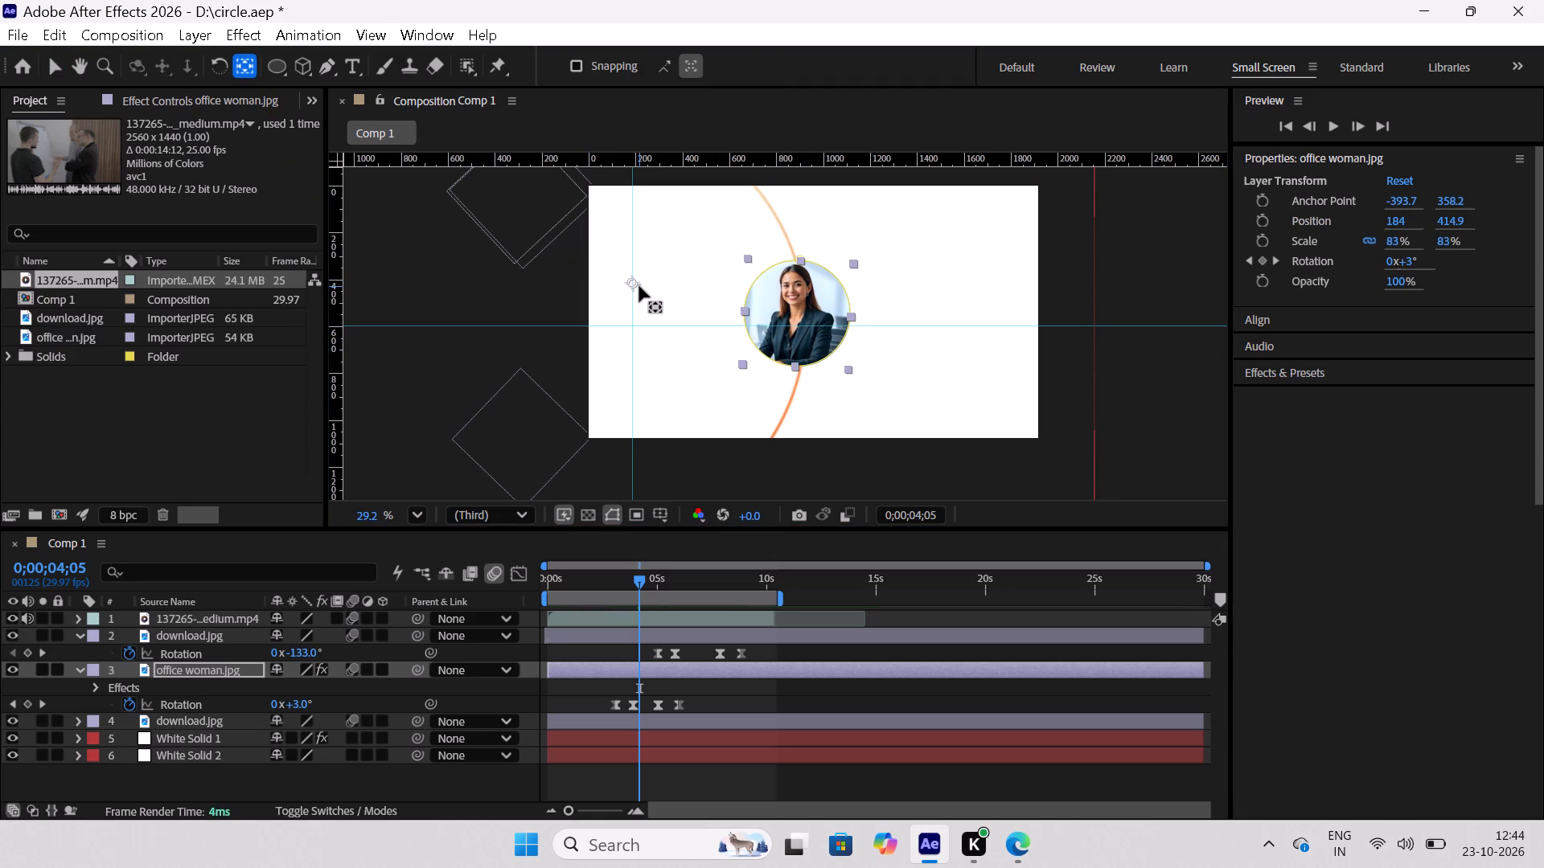
left_click_drag(634, 285, 638, 317)
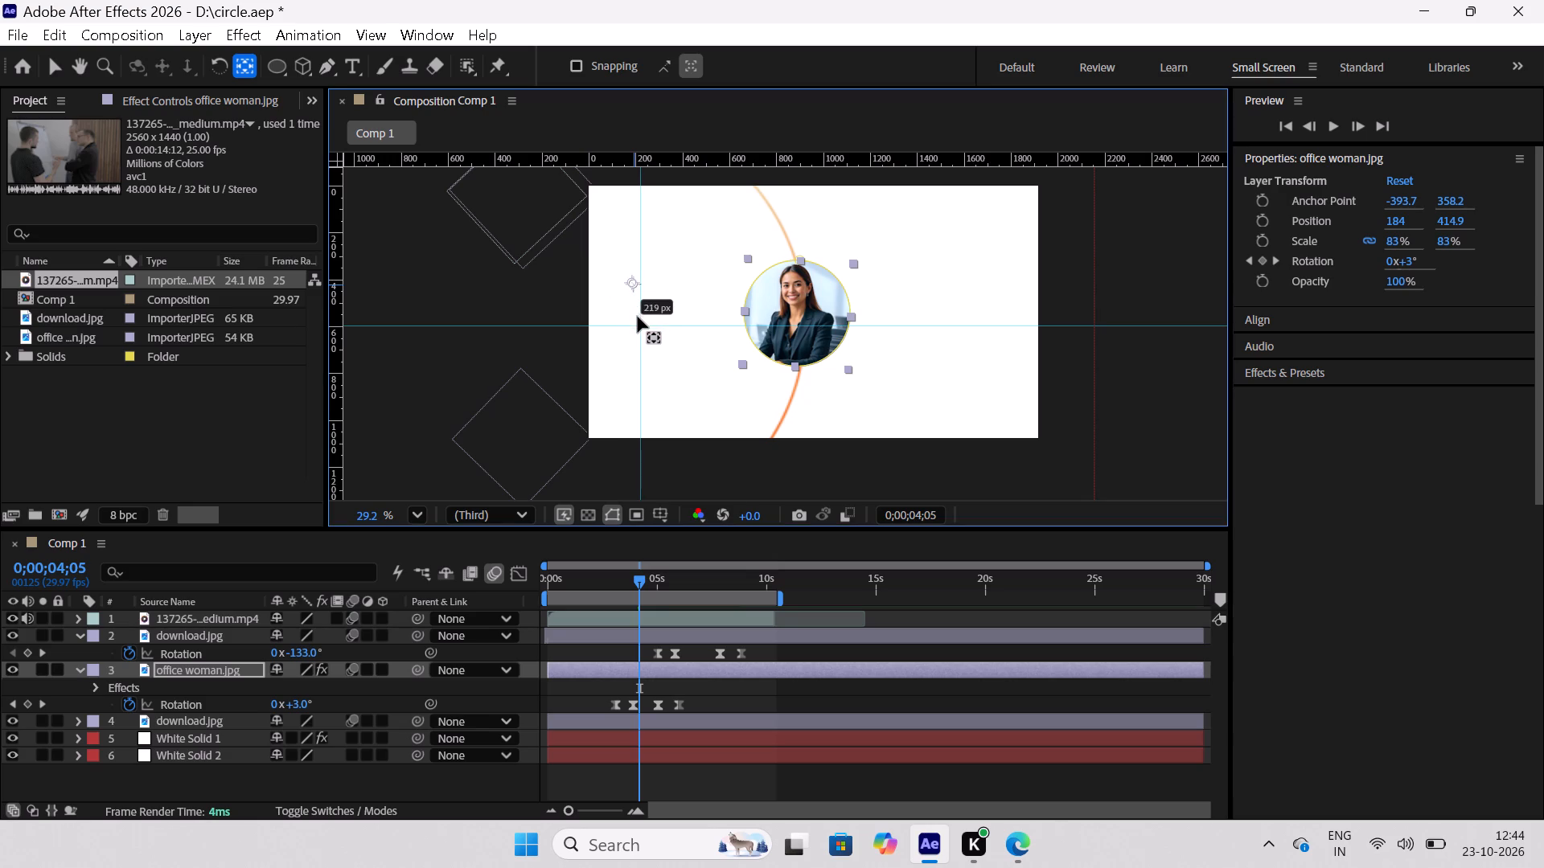
left_click_drag(638, 317, 633, 317)
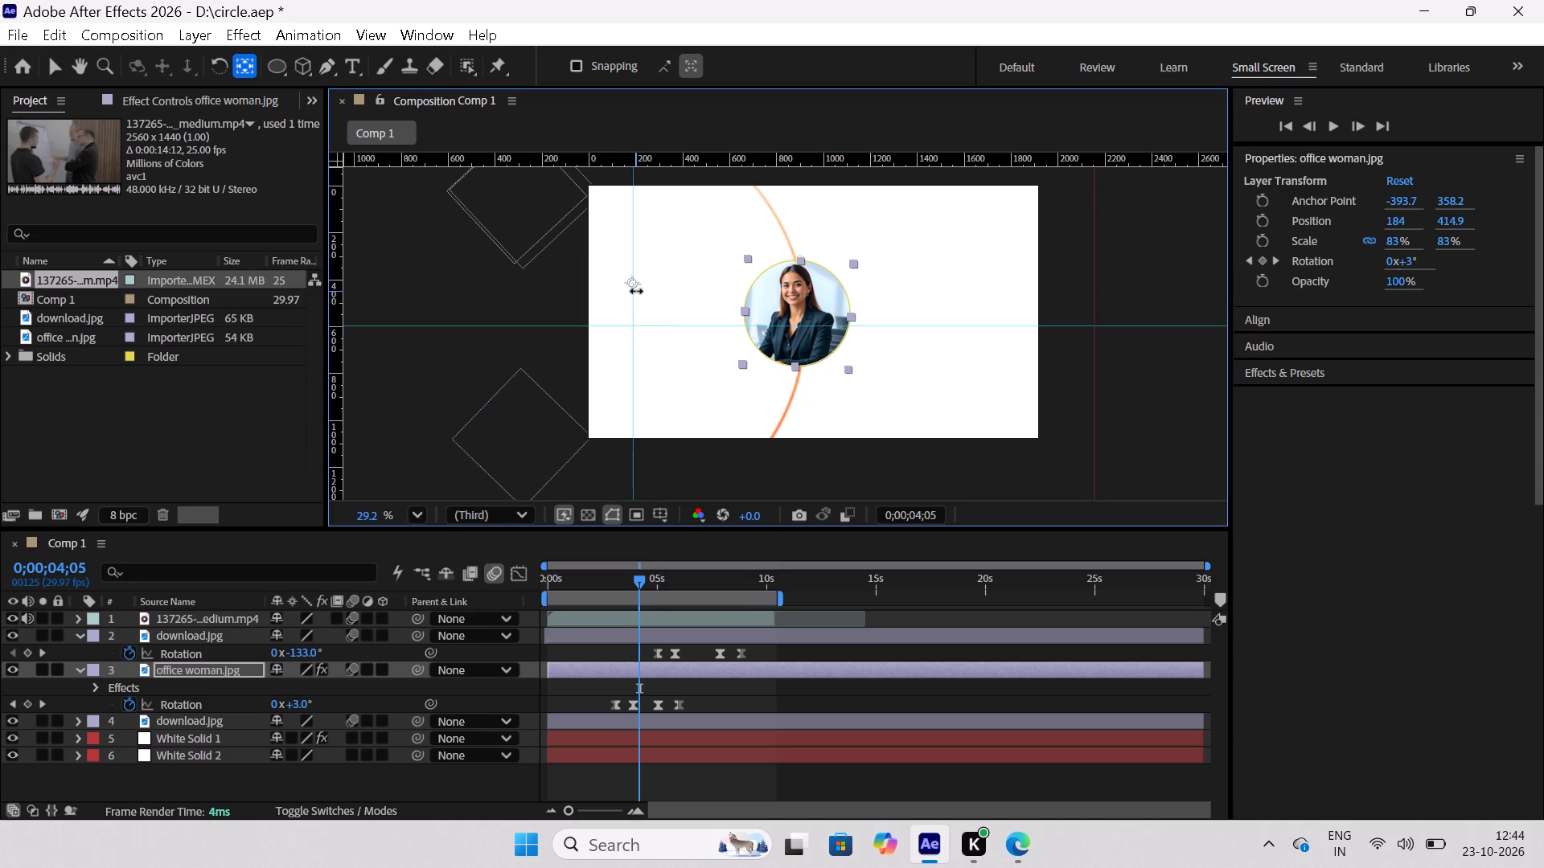
left_click_drag(630, 282, 623, 317)
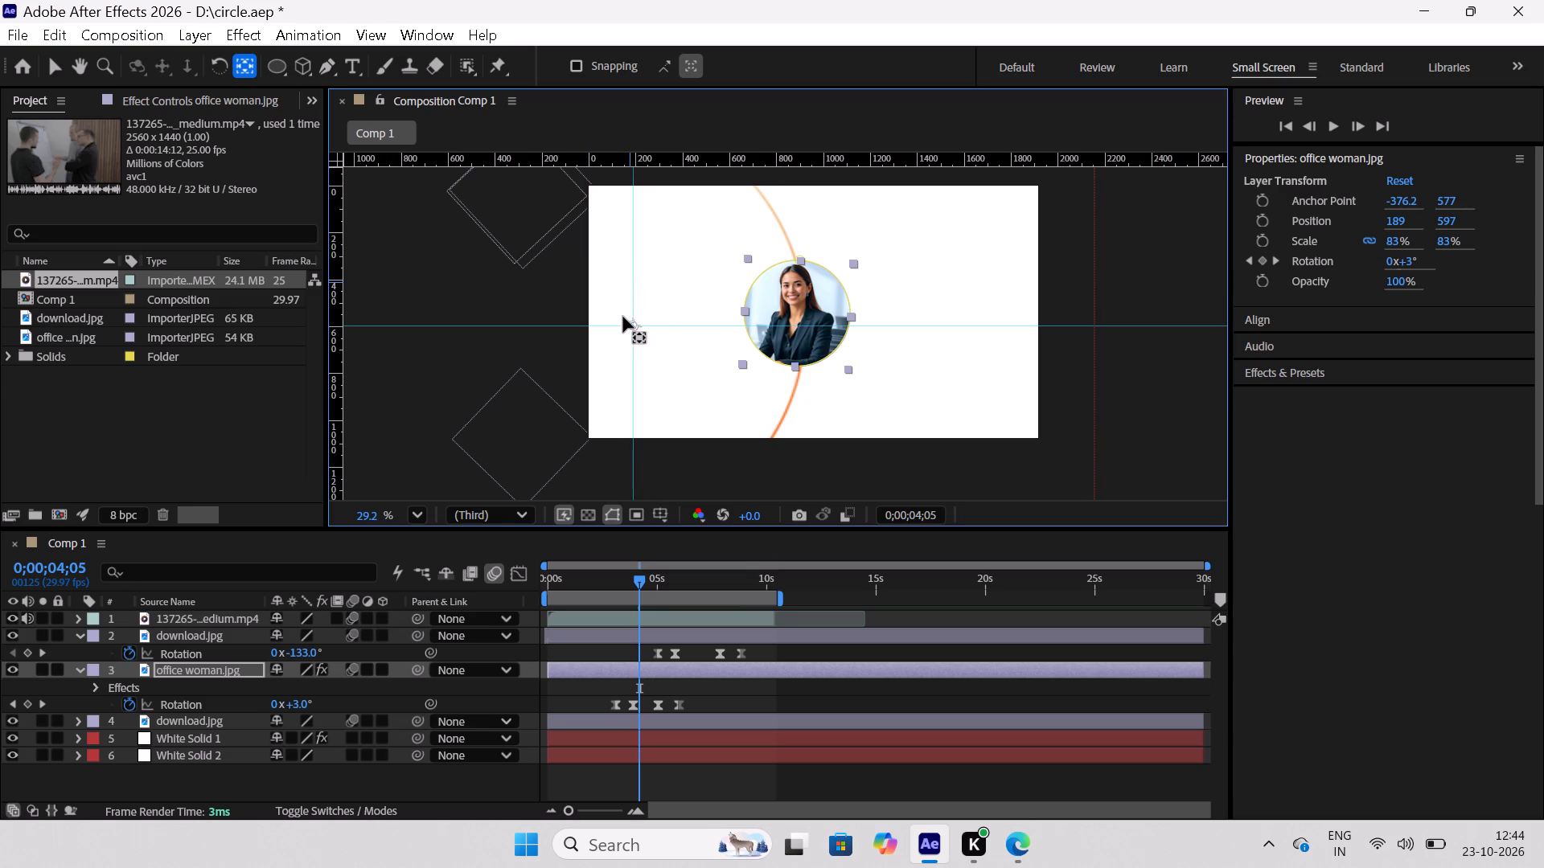
Move the office woman.jpg layer's anchor point up along the vertical guide to Position 189, 548.6, without shifting the photo.
left_click_drag(623, 317, 622, 313)
At 0;00;05;26, move the download.jpg photo of layer 2 up along the ring to Position 242.3, 449.1.
left_click_drag(637, 579, 659, 600)
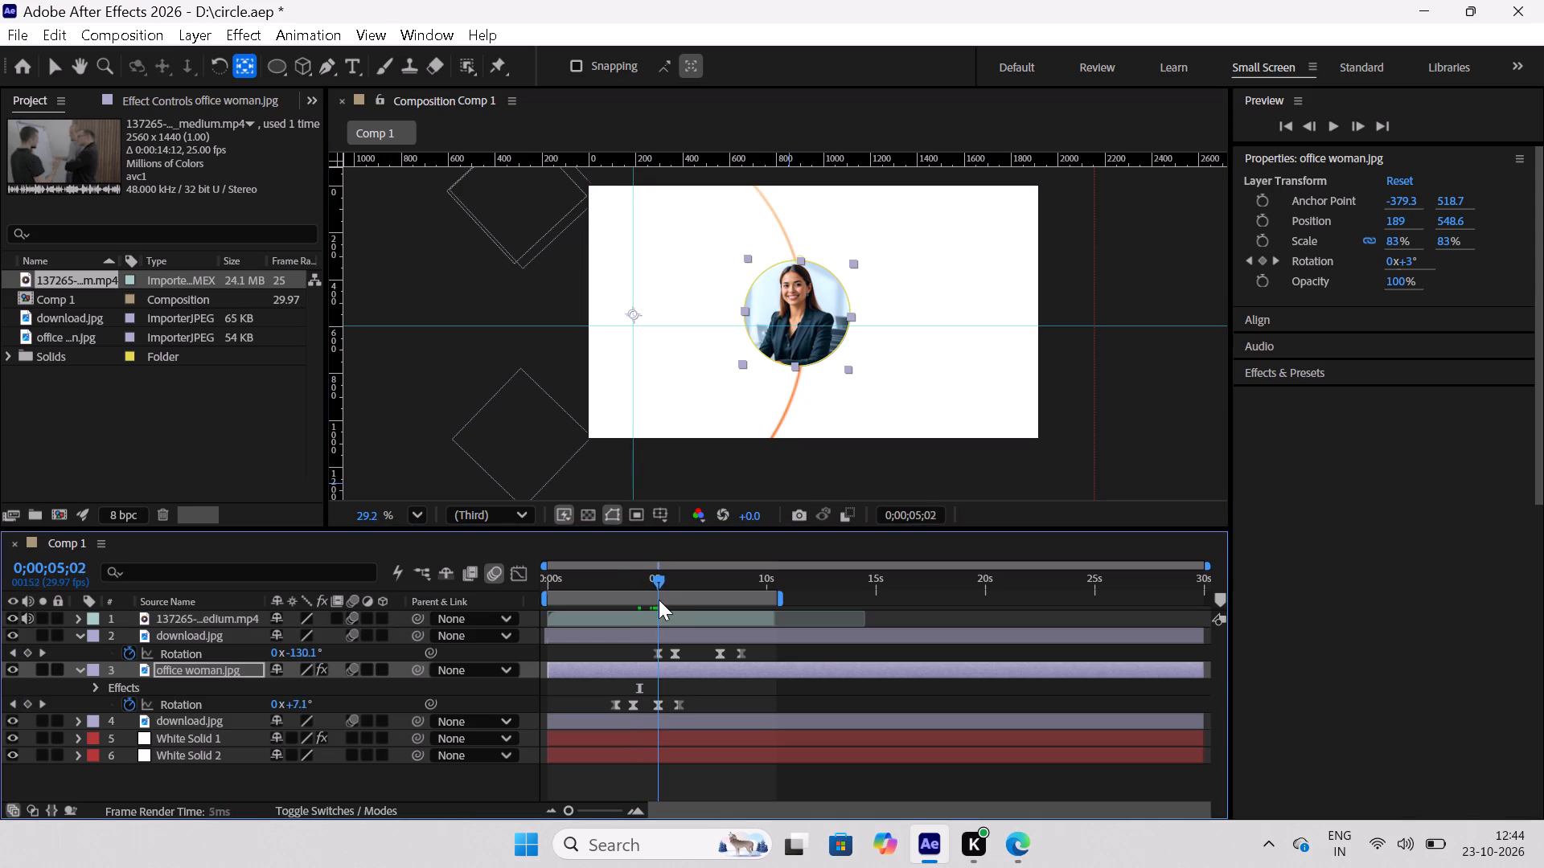
left_click_drag(659, 600, 658, 608)
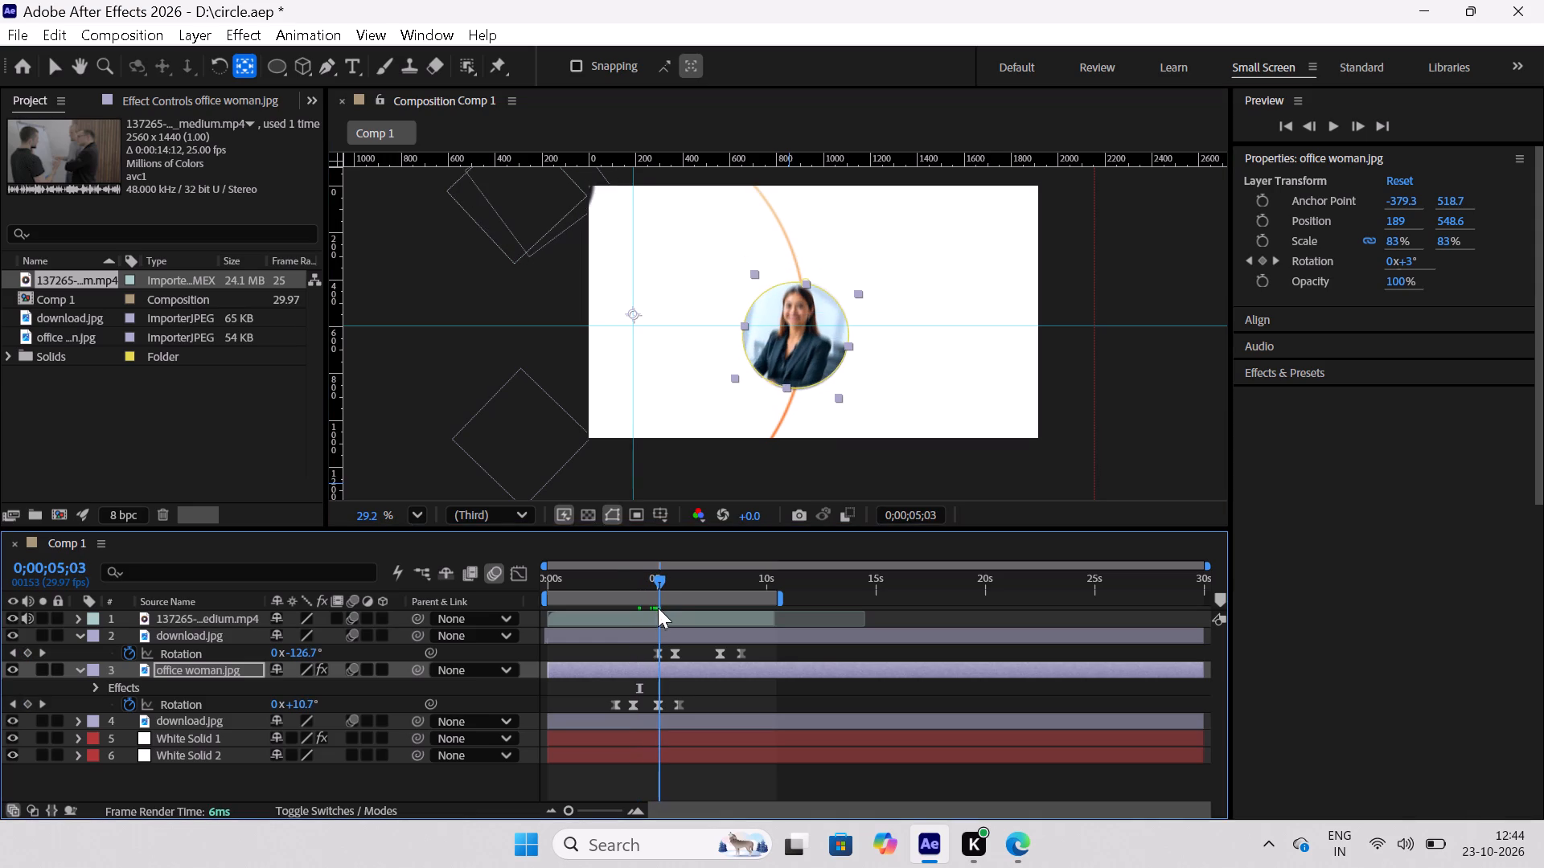
left_click_drag(658, 608, 675, 620)
left_click(826, 357)
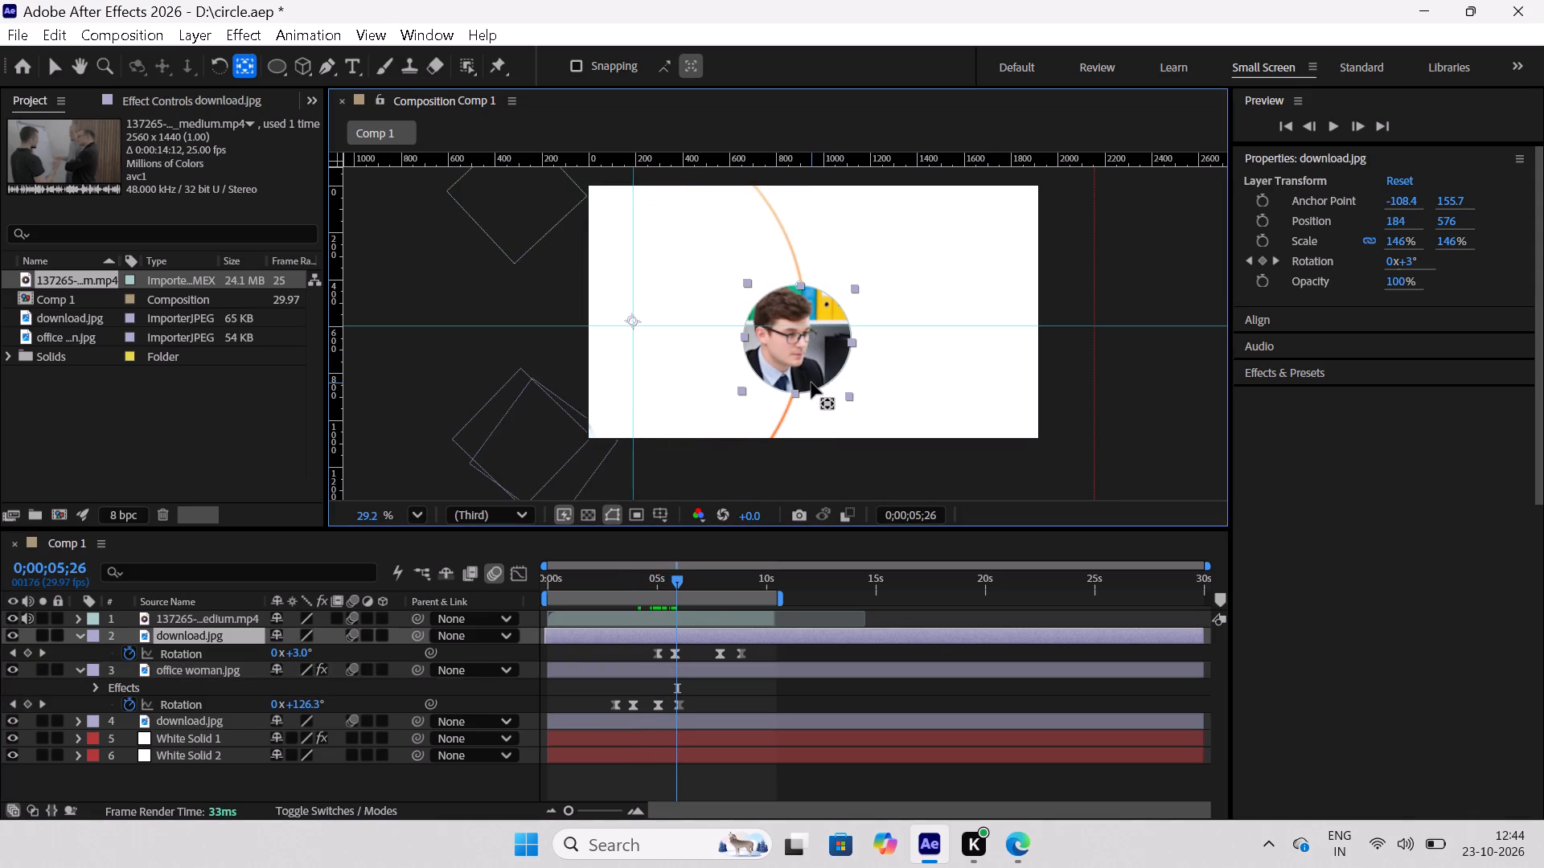
left_click(811, 383)
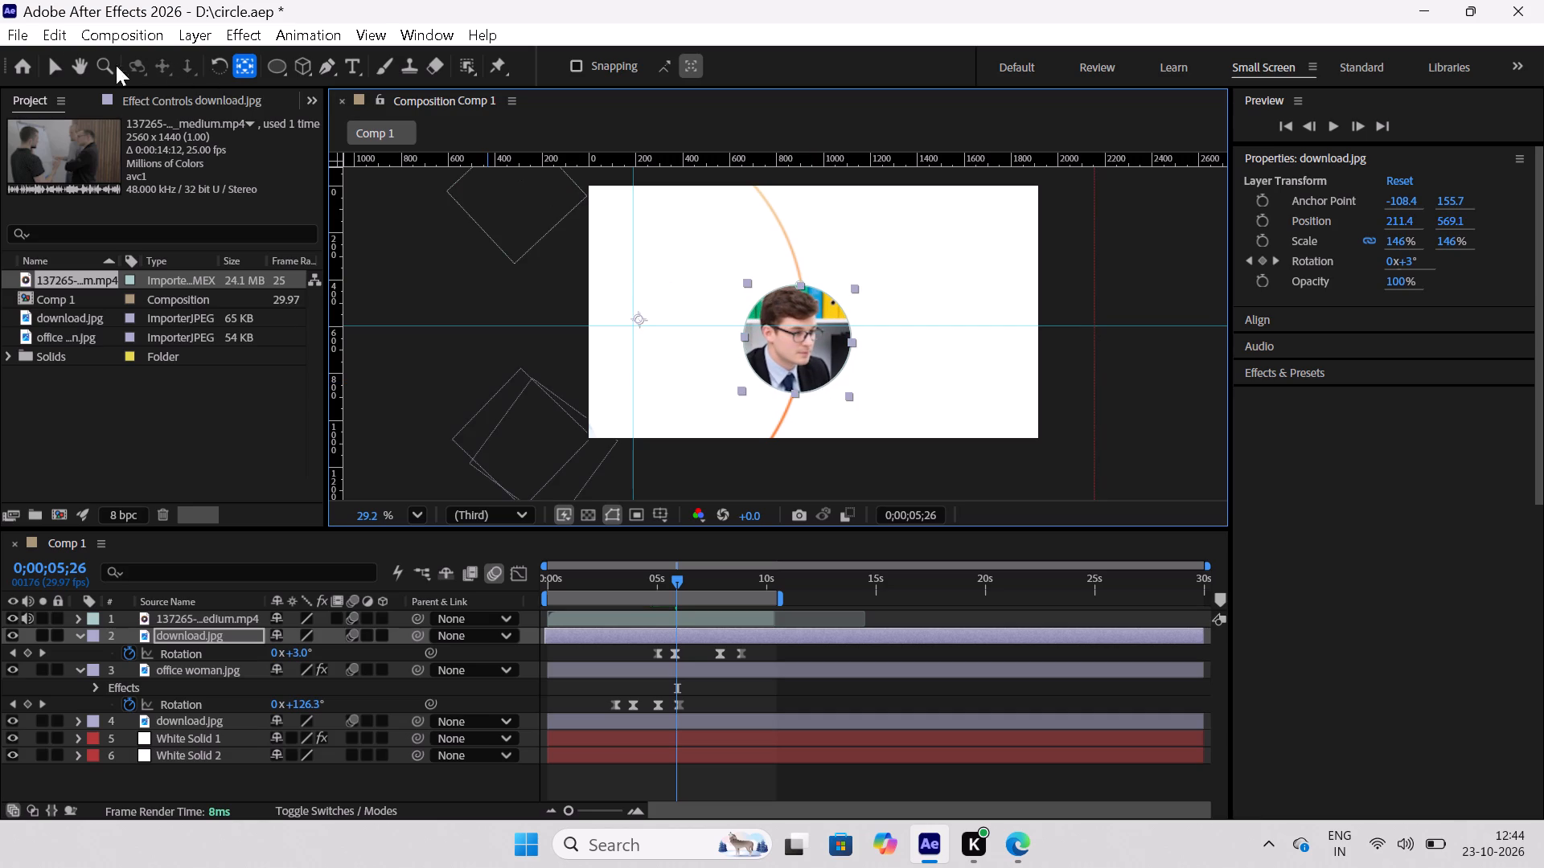
left_click(41, 65)
left_click(58, 78)
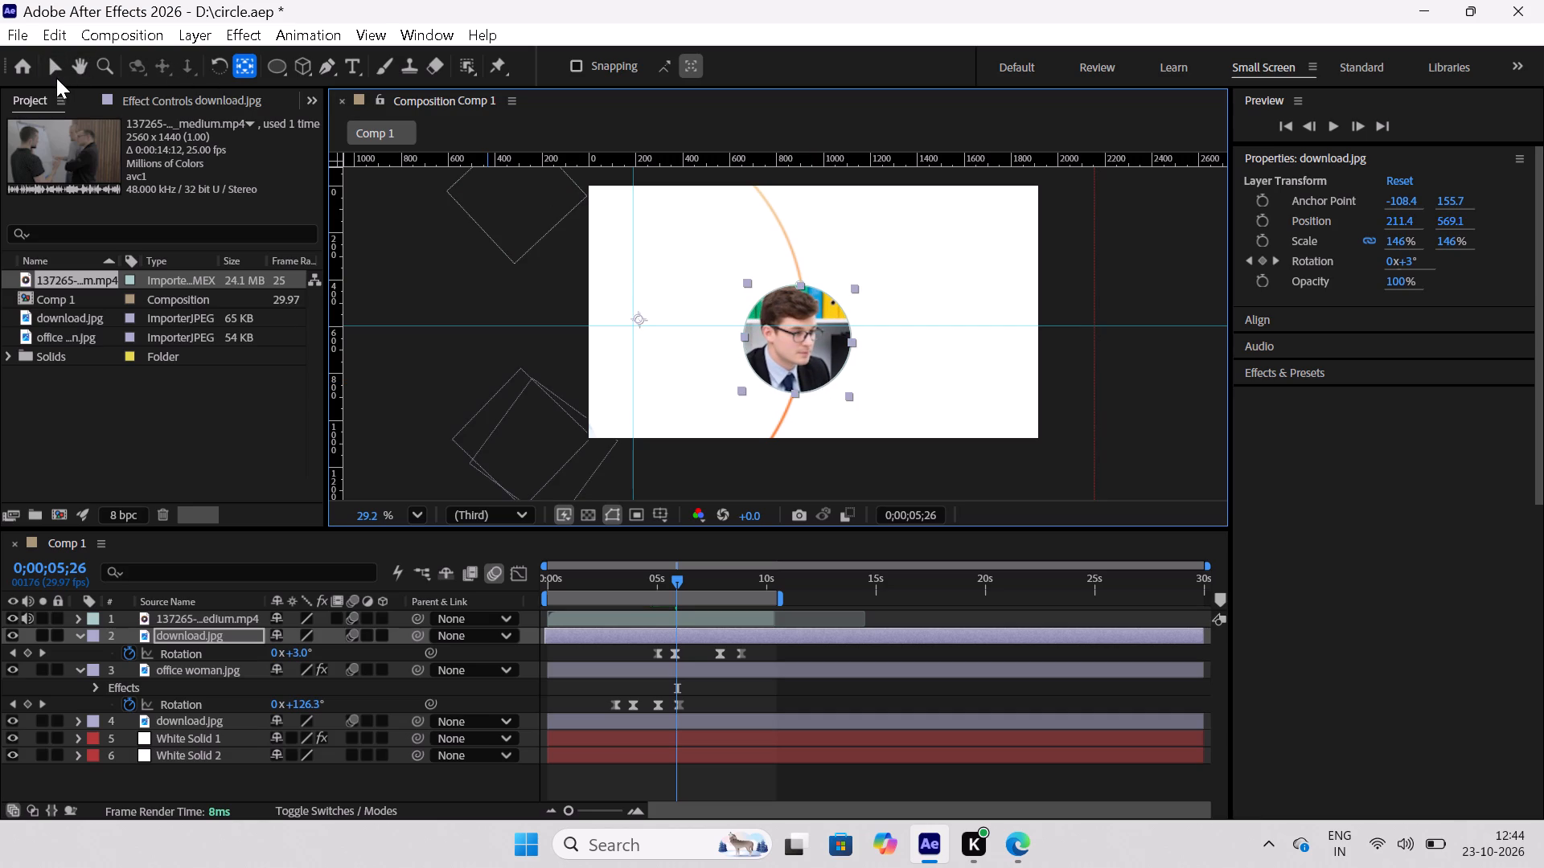
left_click(50, 70)
left_click_drag(816, 358, 823, 313)
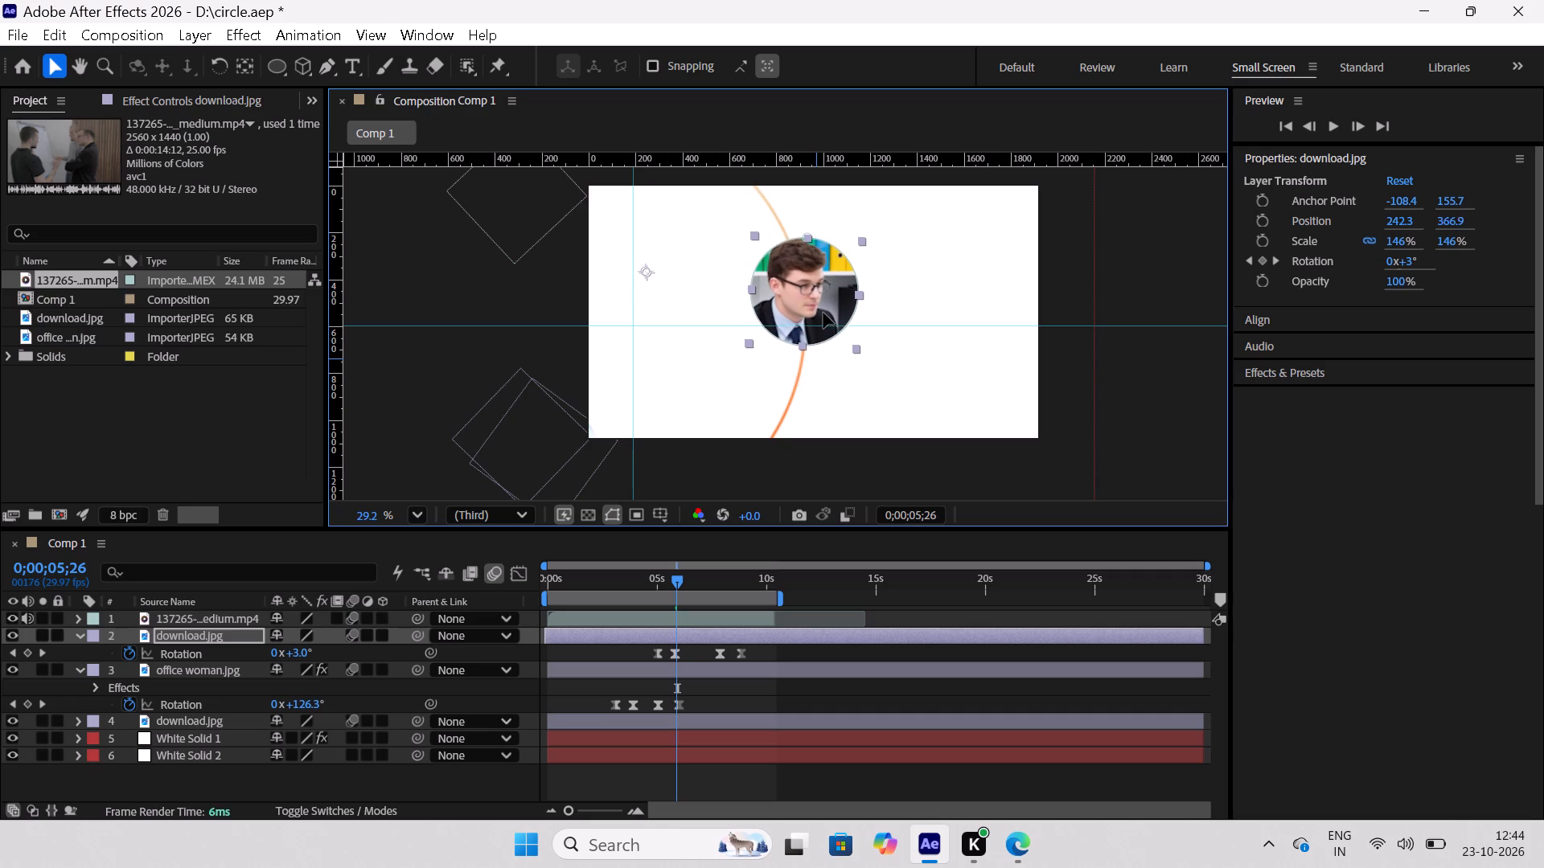
left_click_drag(823, 313, 823, 330)
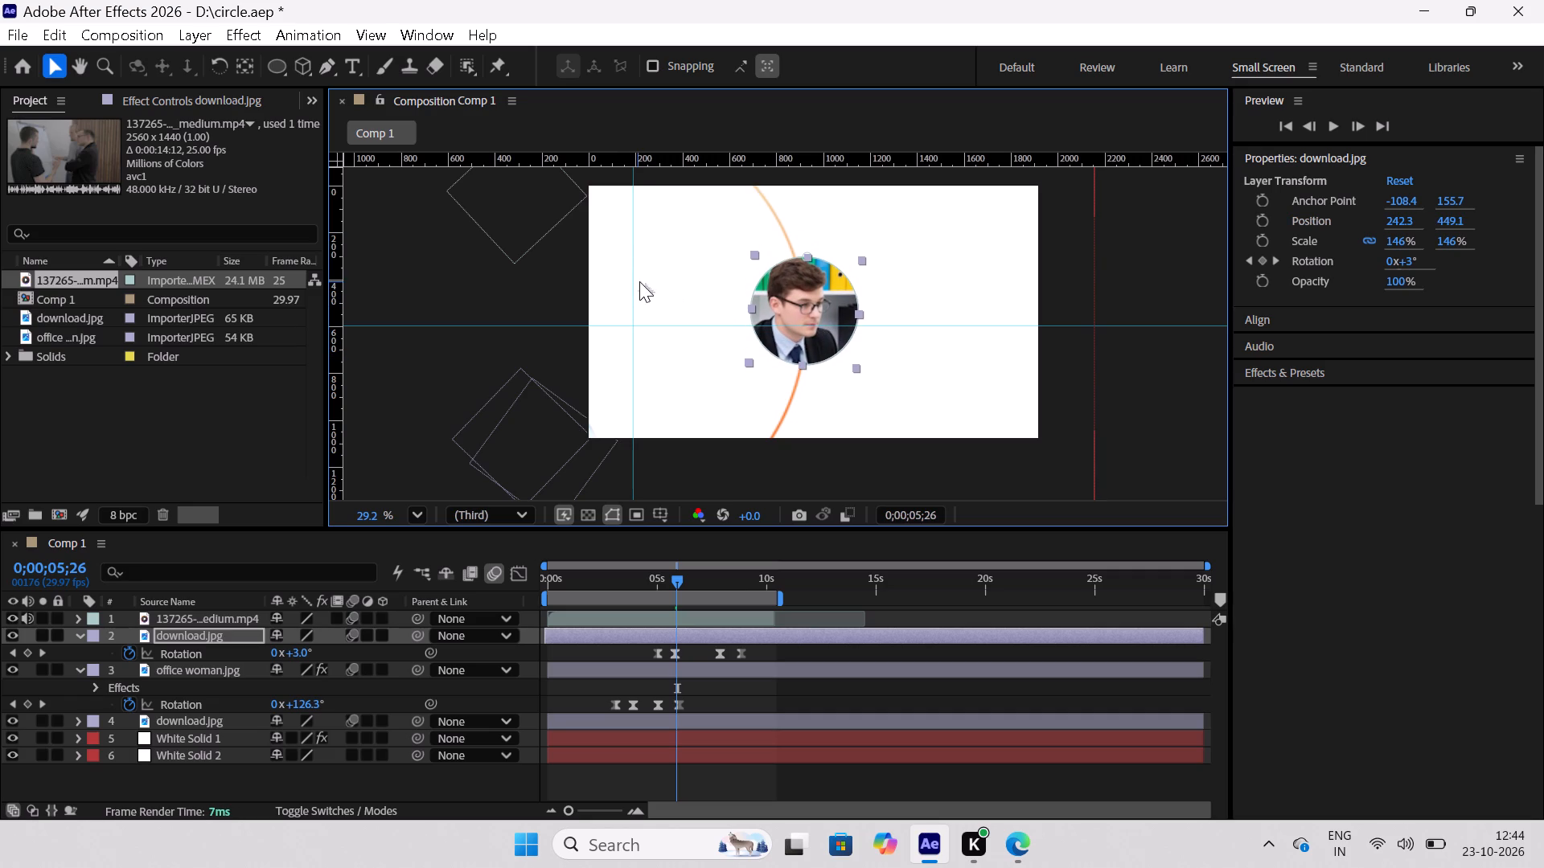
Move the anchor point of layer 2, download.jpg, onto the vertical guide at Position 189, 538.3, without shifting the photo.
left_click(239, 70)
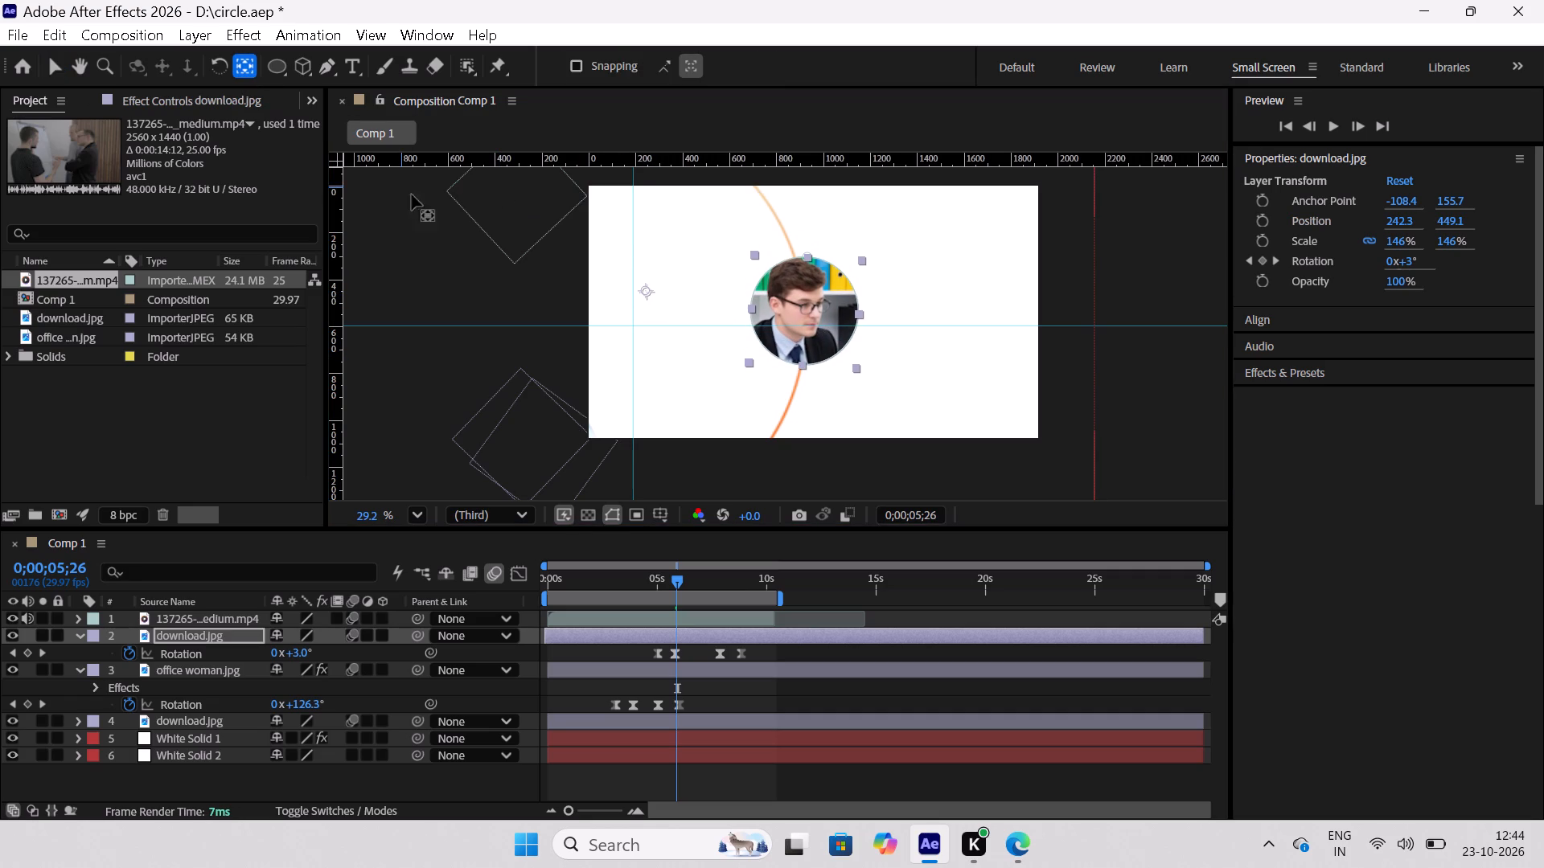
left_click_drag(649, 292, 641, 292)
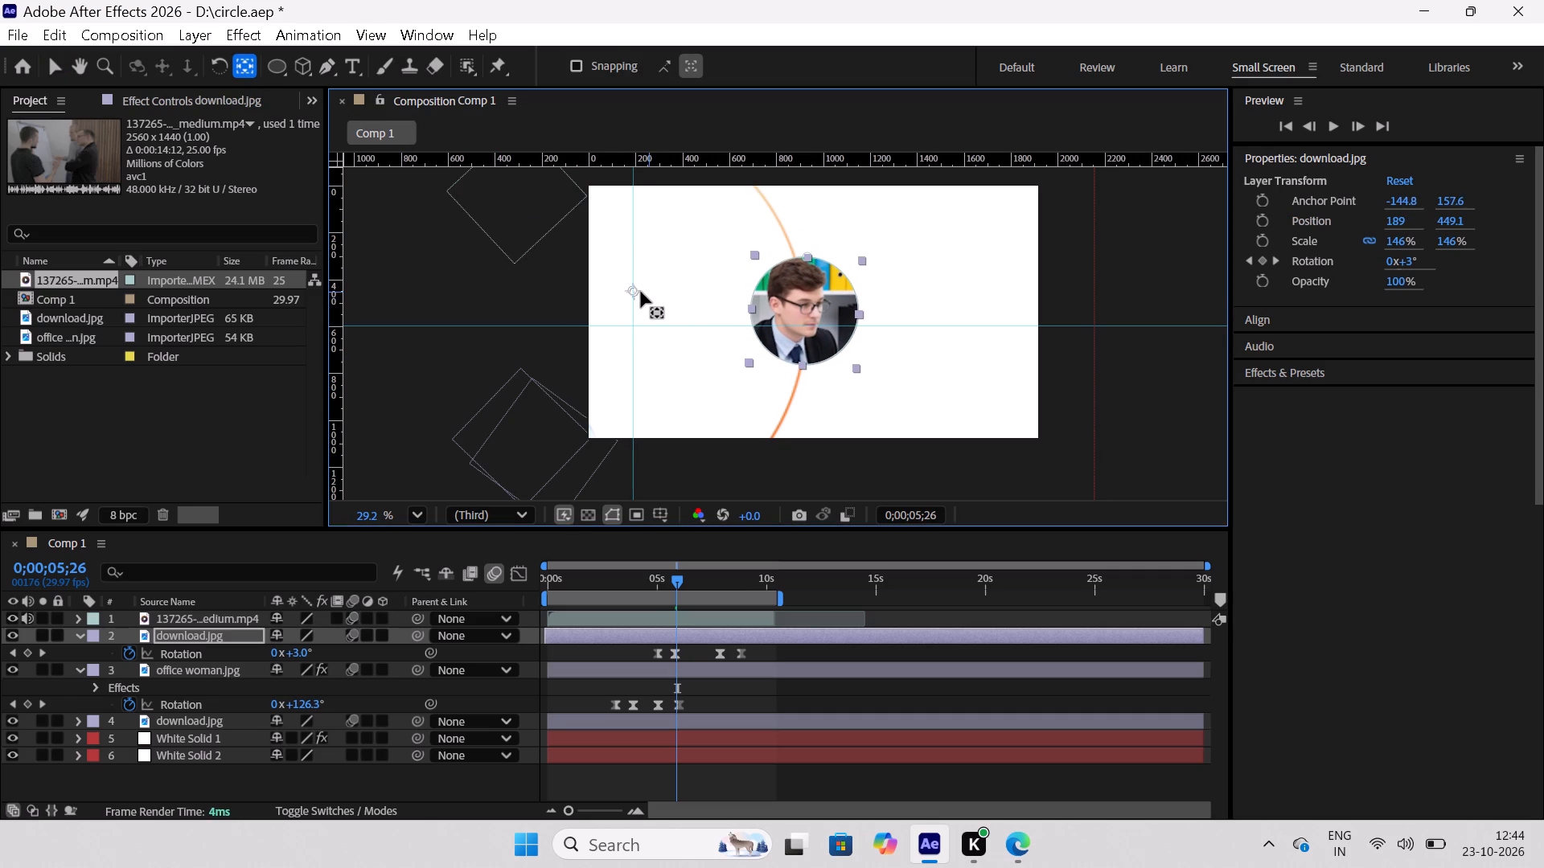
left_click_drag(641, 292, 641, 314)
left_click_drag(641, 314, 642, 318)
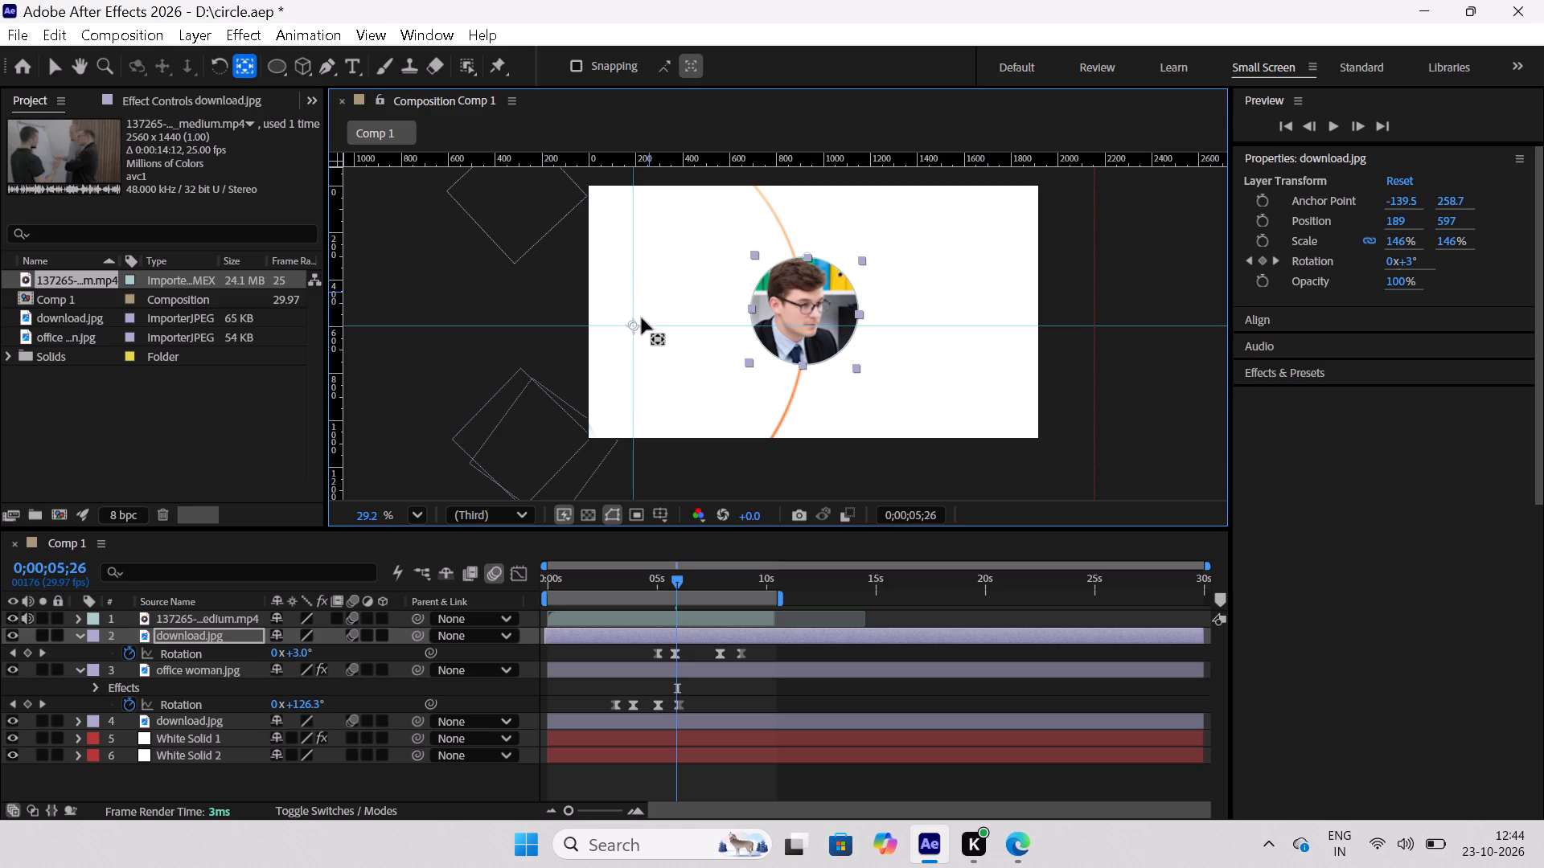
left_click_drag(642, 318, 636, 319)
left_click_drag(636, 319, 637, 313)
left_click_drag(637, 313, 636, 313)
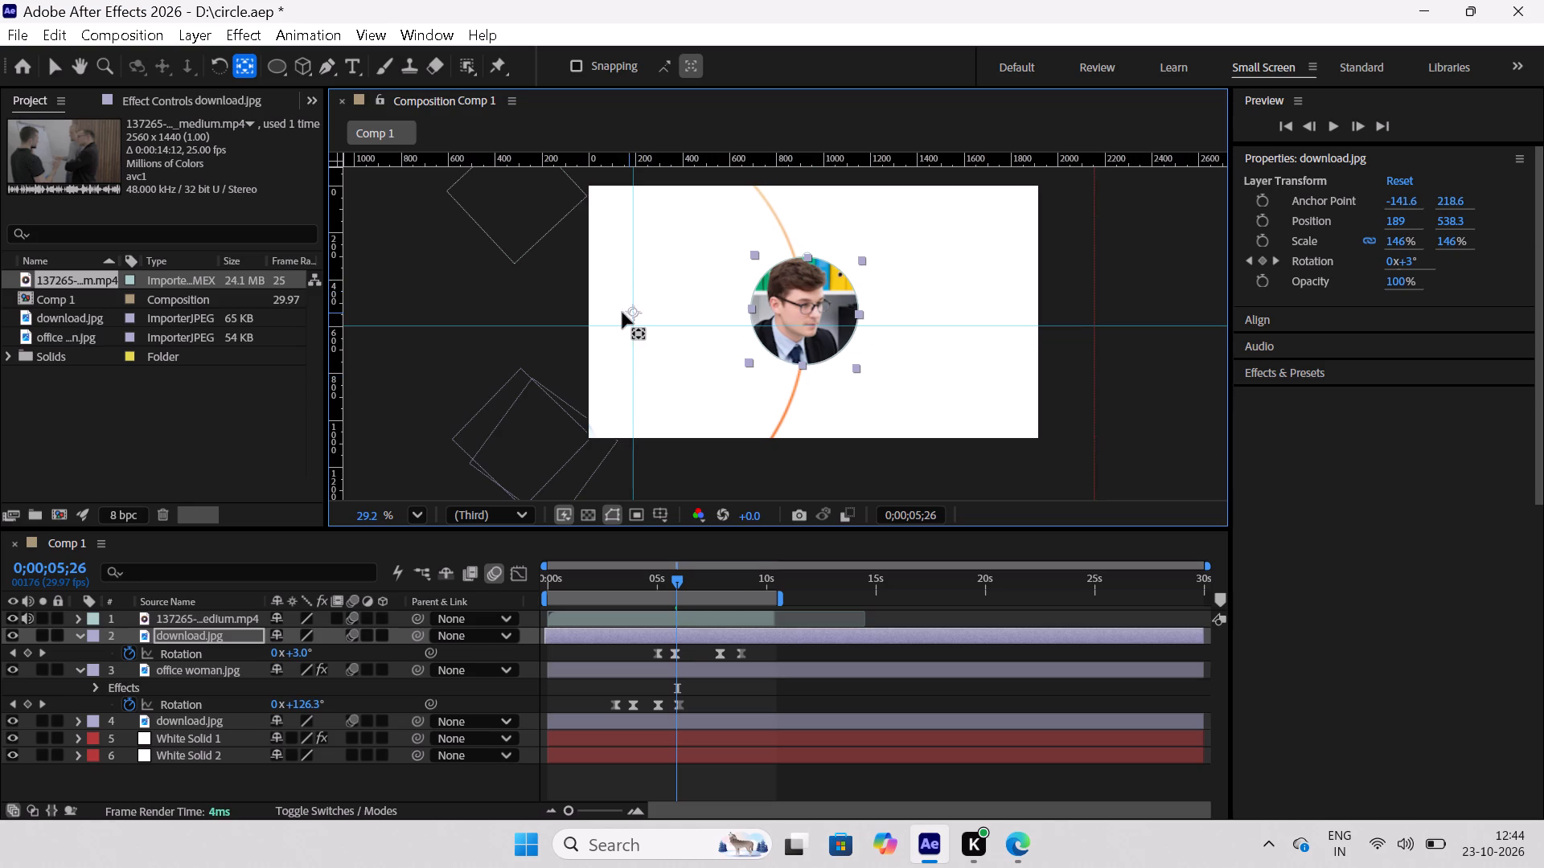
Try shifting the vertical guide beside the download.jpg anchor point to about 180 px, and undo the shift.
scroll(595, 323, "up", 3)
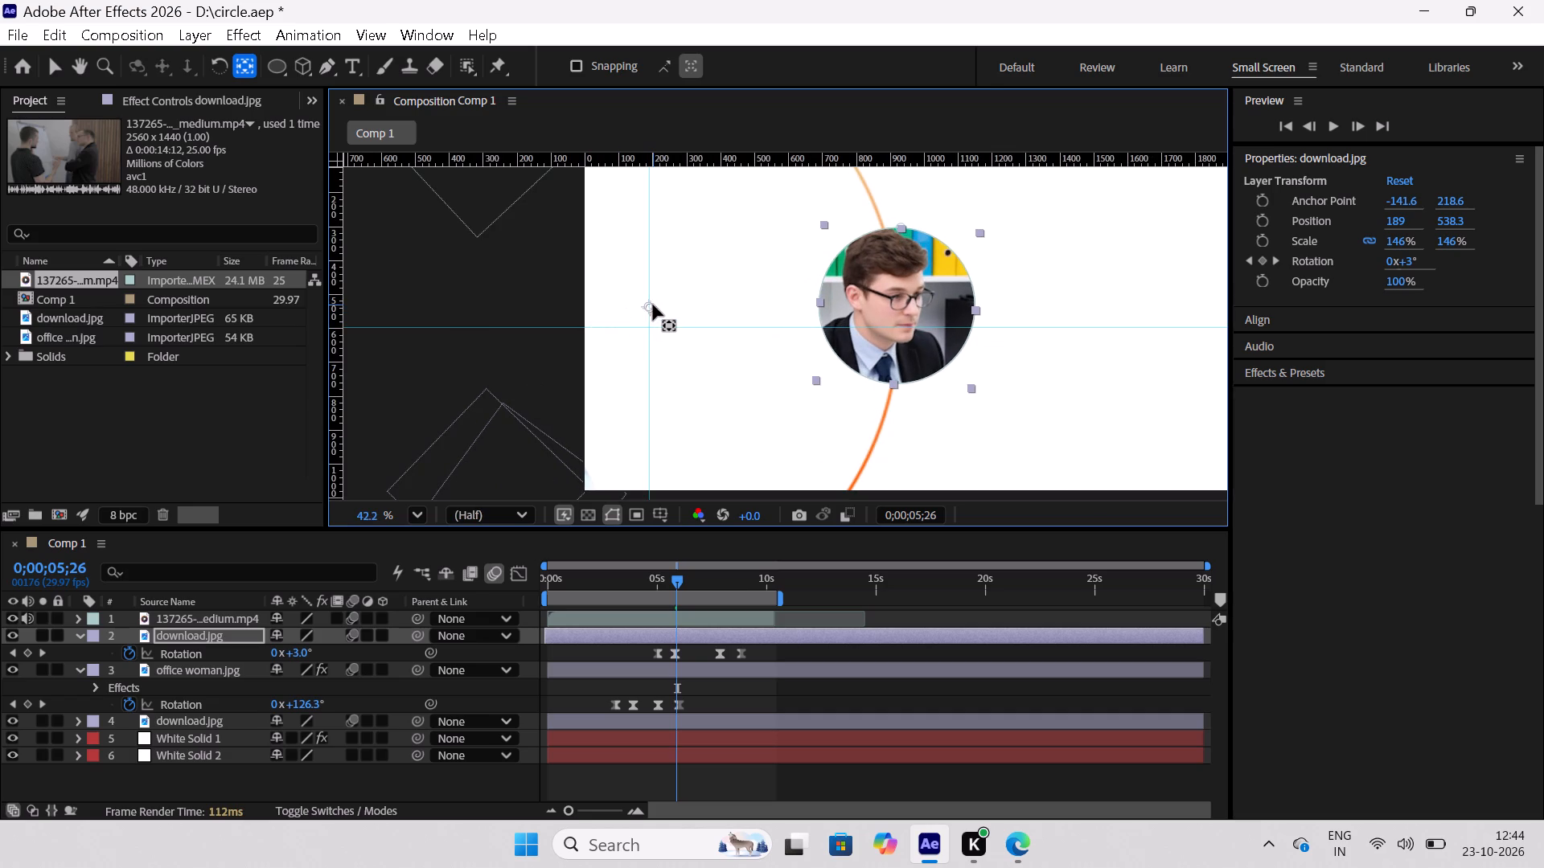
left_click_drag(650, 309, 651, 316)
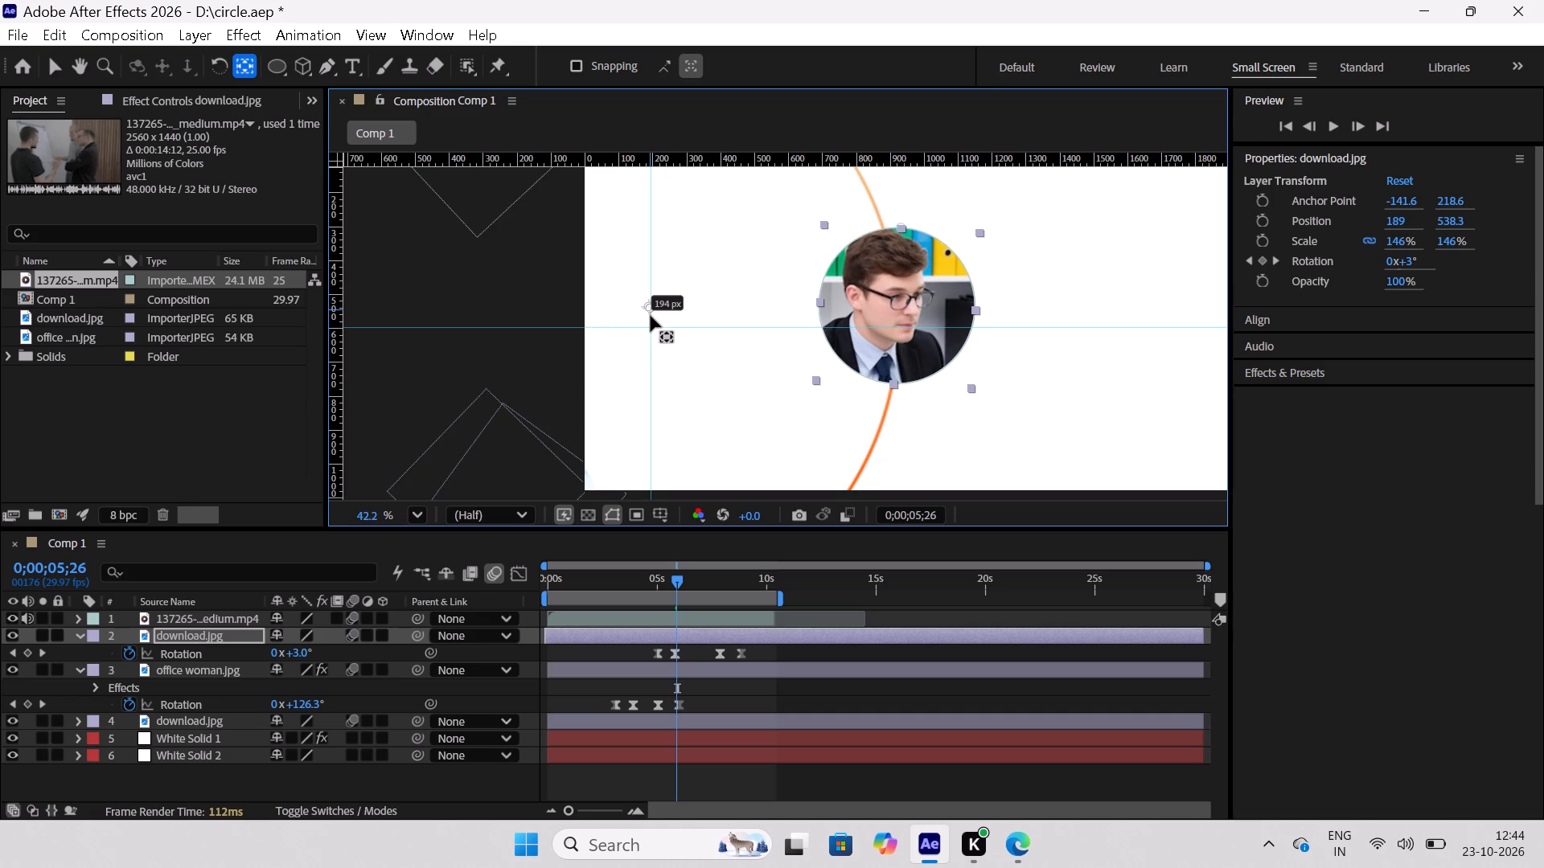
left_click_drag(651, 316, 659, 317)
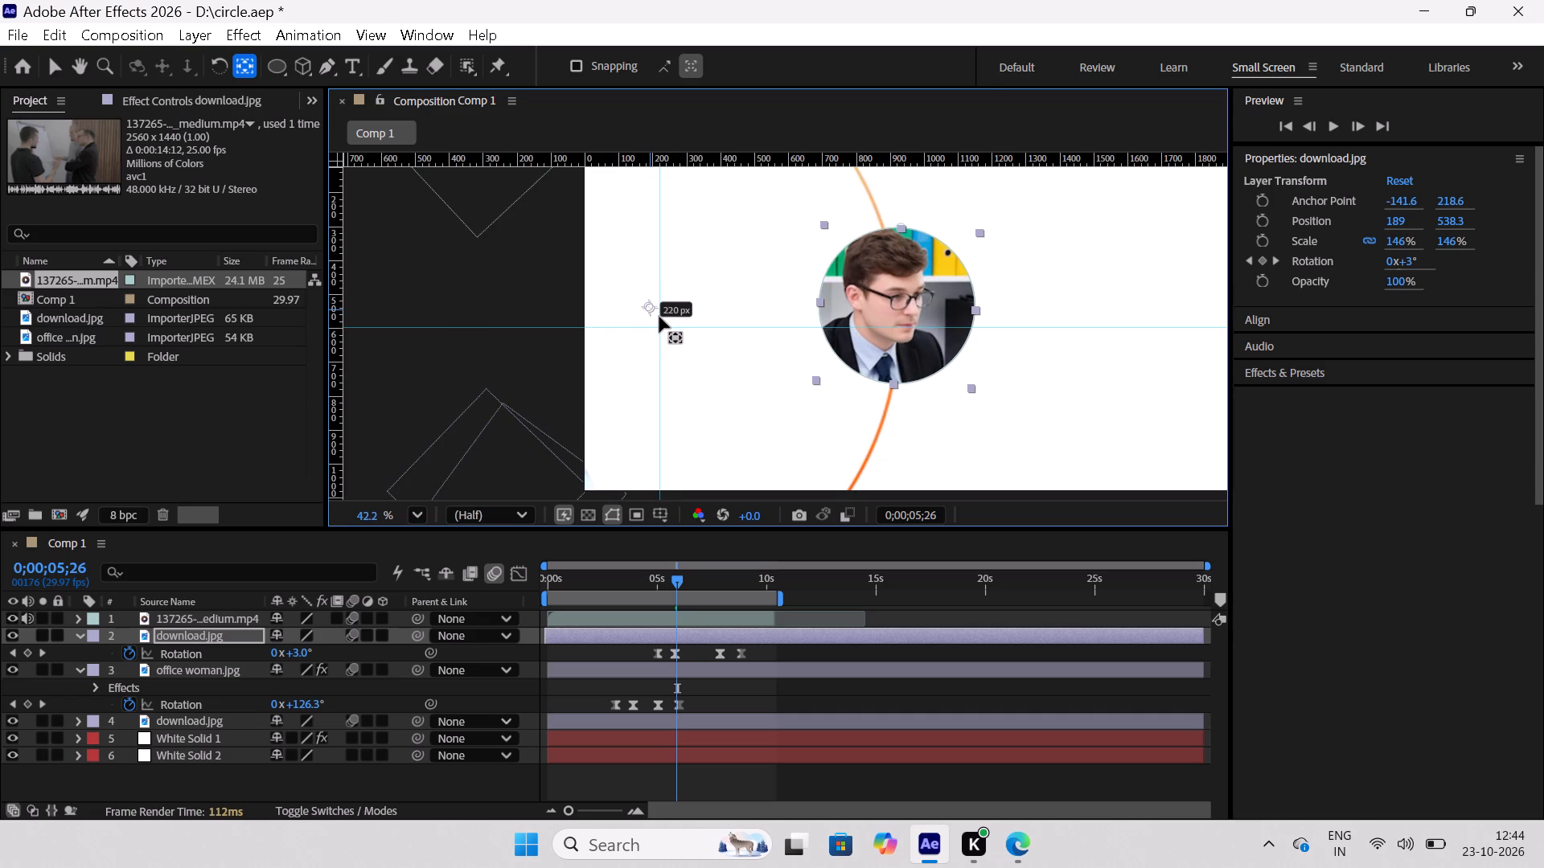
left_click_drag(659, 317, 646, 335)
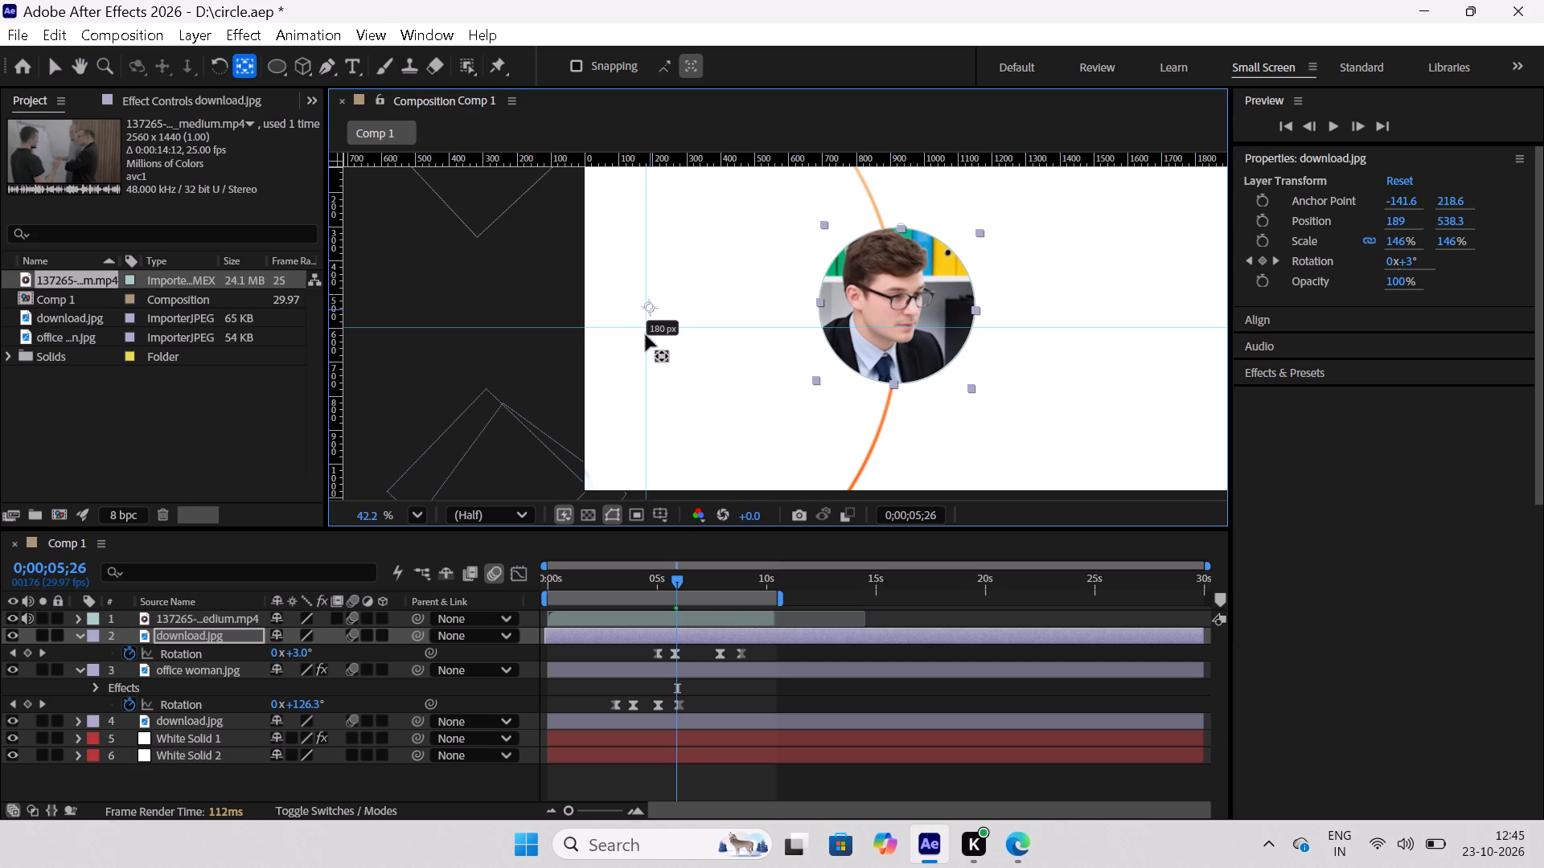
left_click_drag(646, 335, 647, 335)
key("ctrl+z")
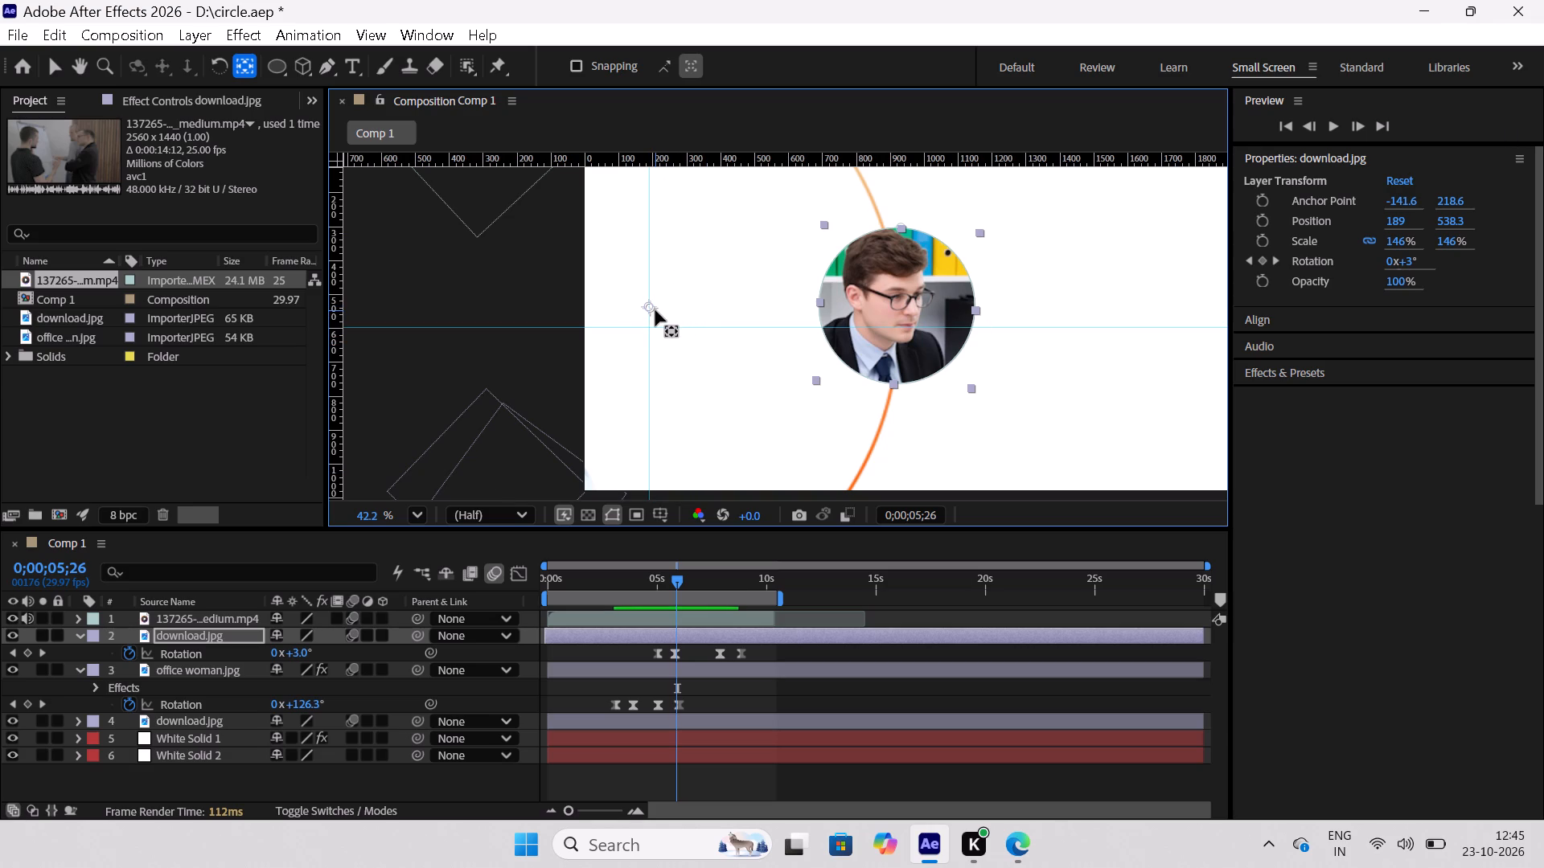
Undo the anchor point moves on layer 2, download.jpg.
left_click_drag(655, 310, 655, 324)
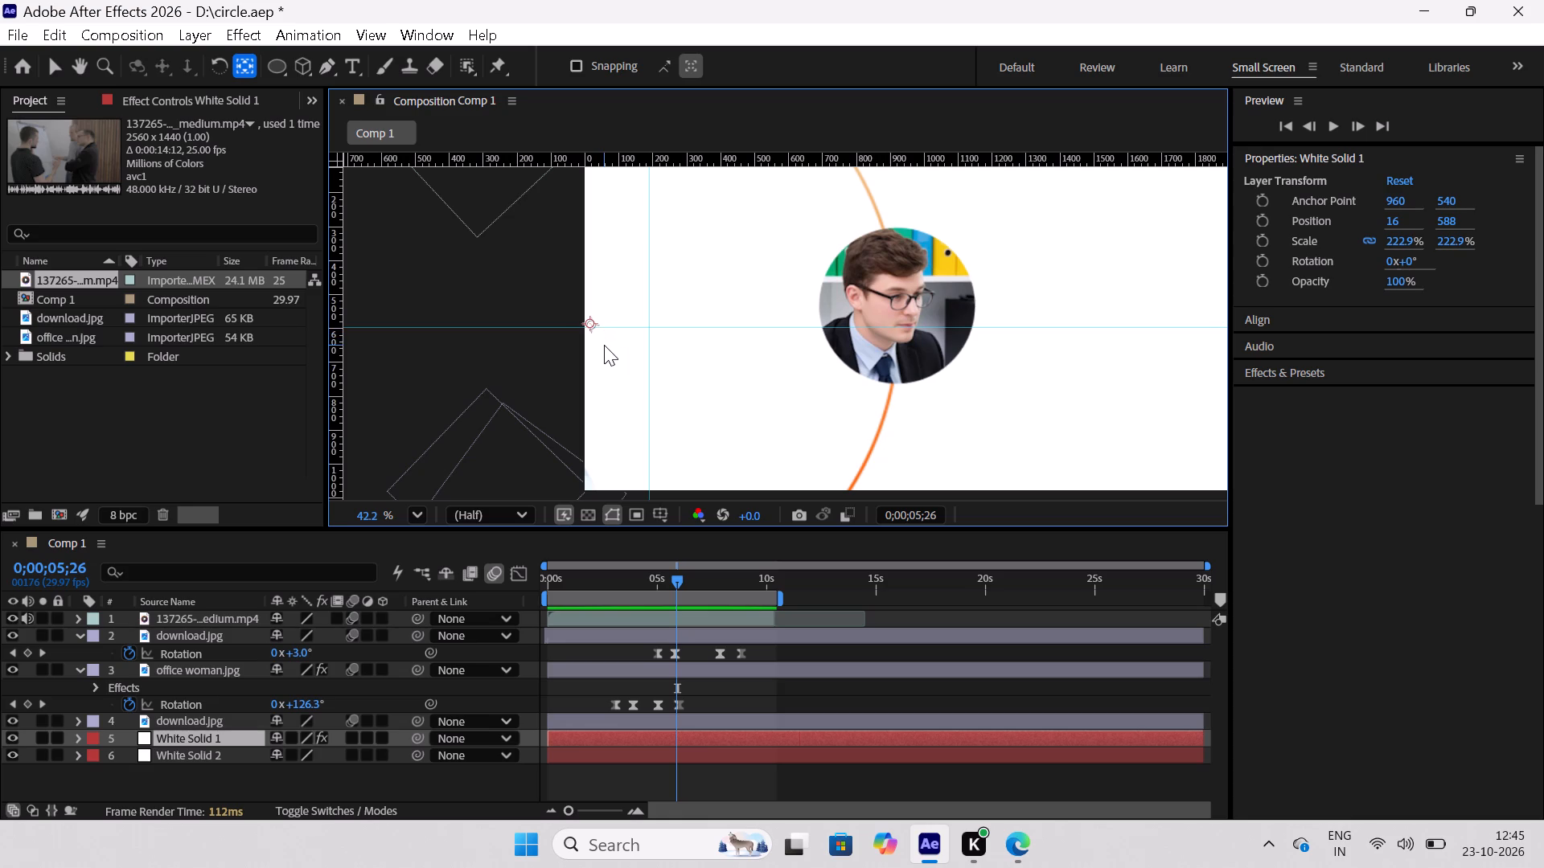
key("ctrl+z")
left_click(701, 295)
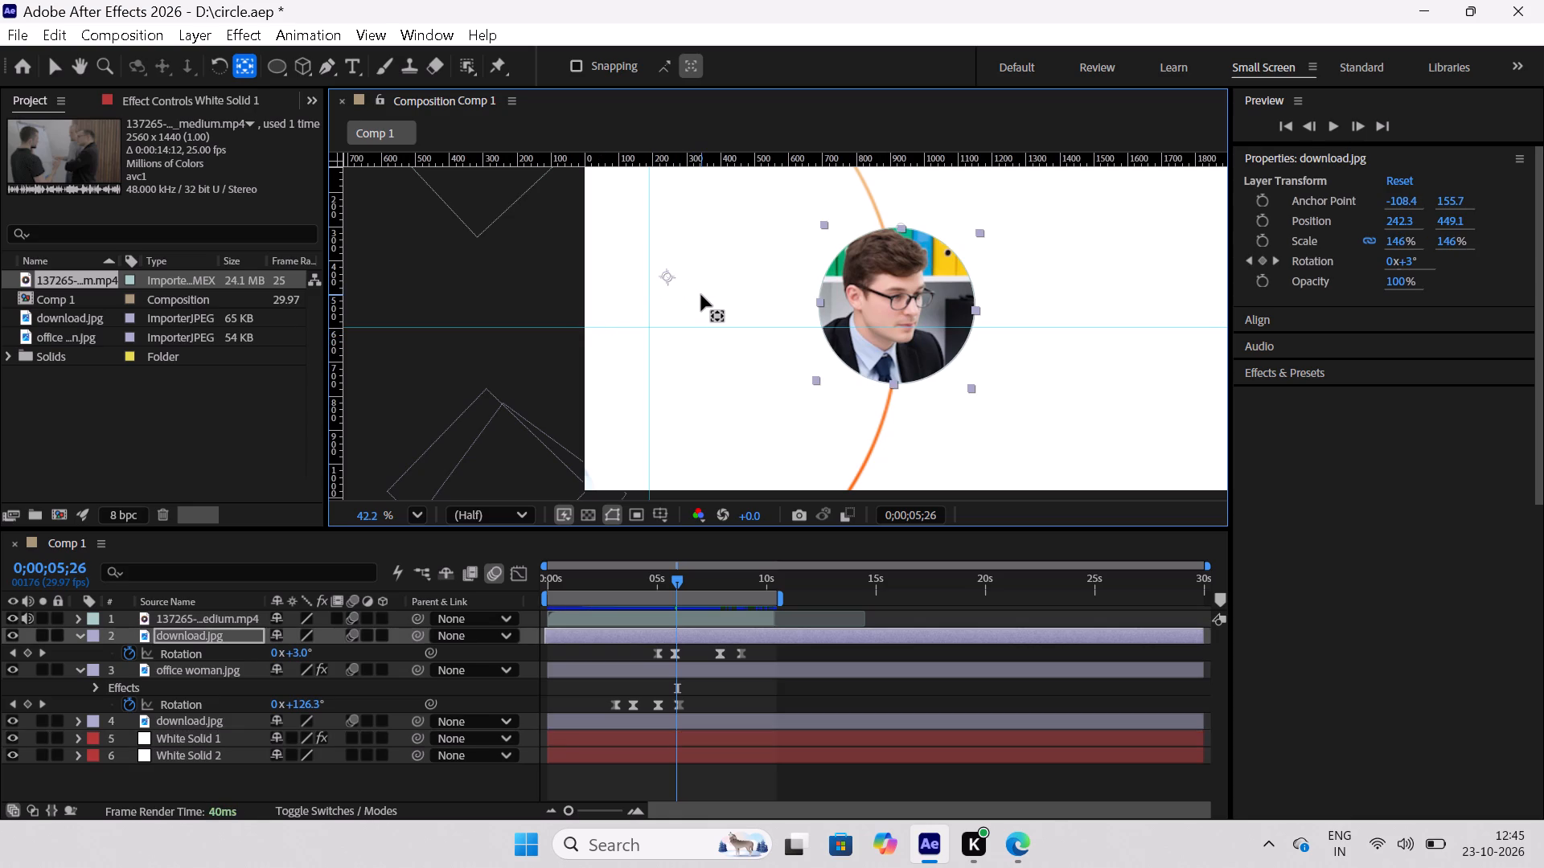
Move White Solid 1's anchor point onto the vertical guide, at Position 189, 566.7, without shifting the ring.
left_click_drag(589, 325, 605, 324)
key("ctrl+z")
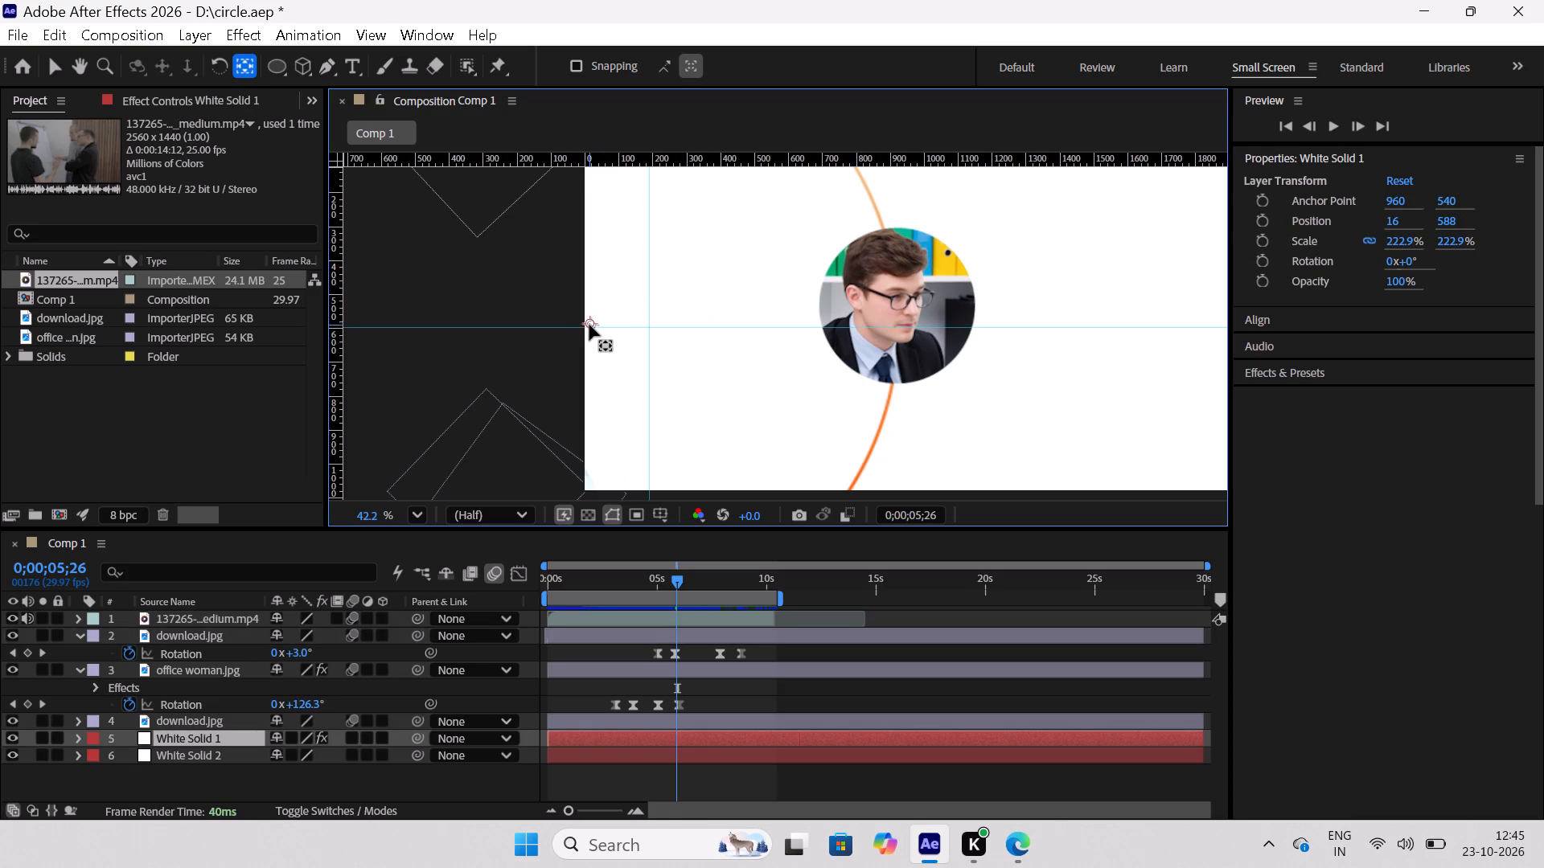
left_click_drag(590, 317, 642, 309)
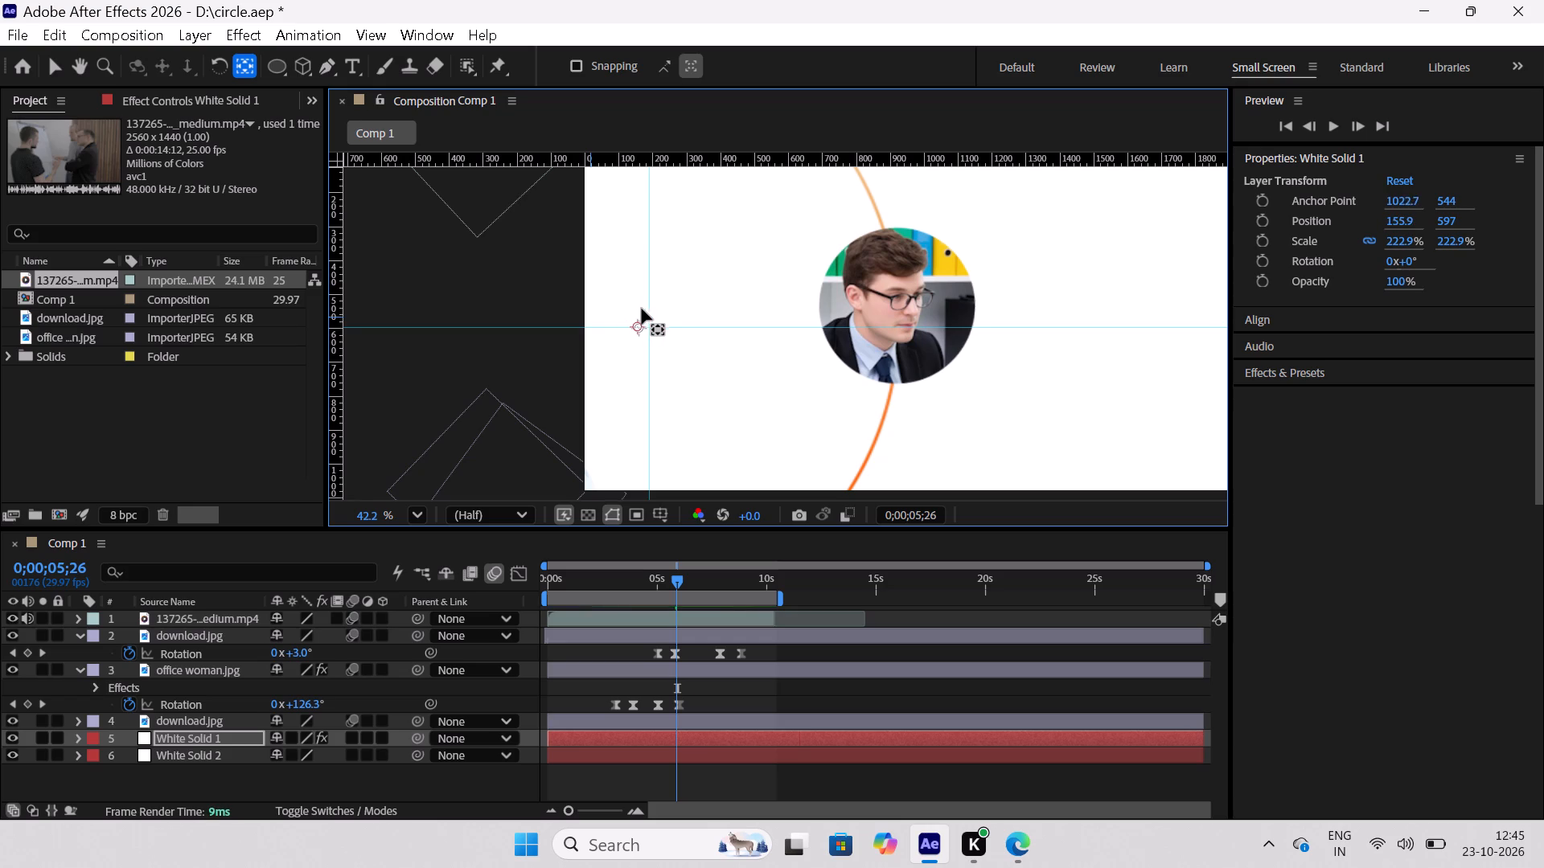
left_click_drag(642, 309, 658, 309)
Examine the handover from the man photo to the video between about 6 and 9 seconds, and preview the animation from the start.
scroll(1014, 381, "up", 1)
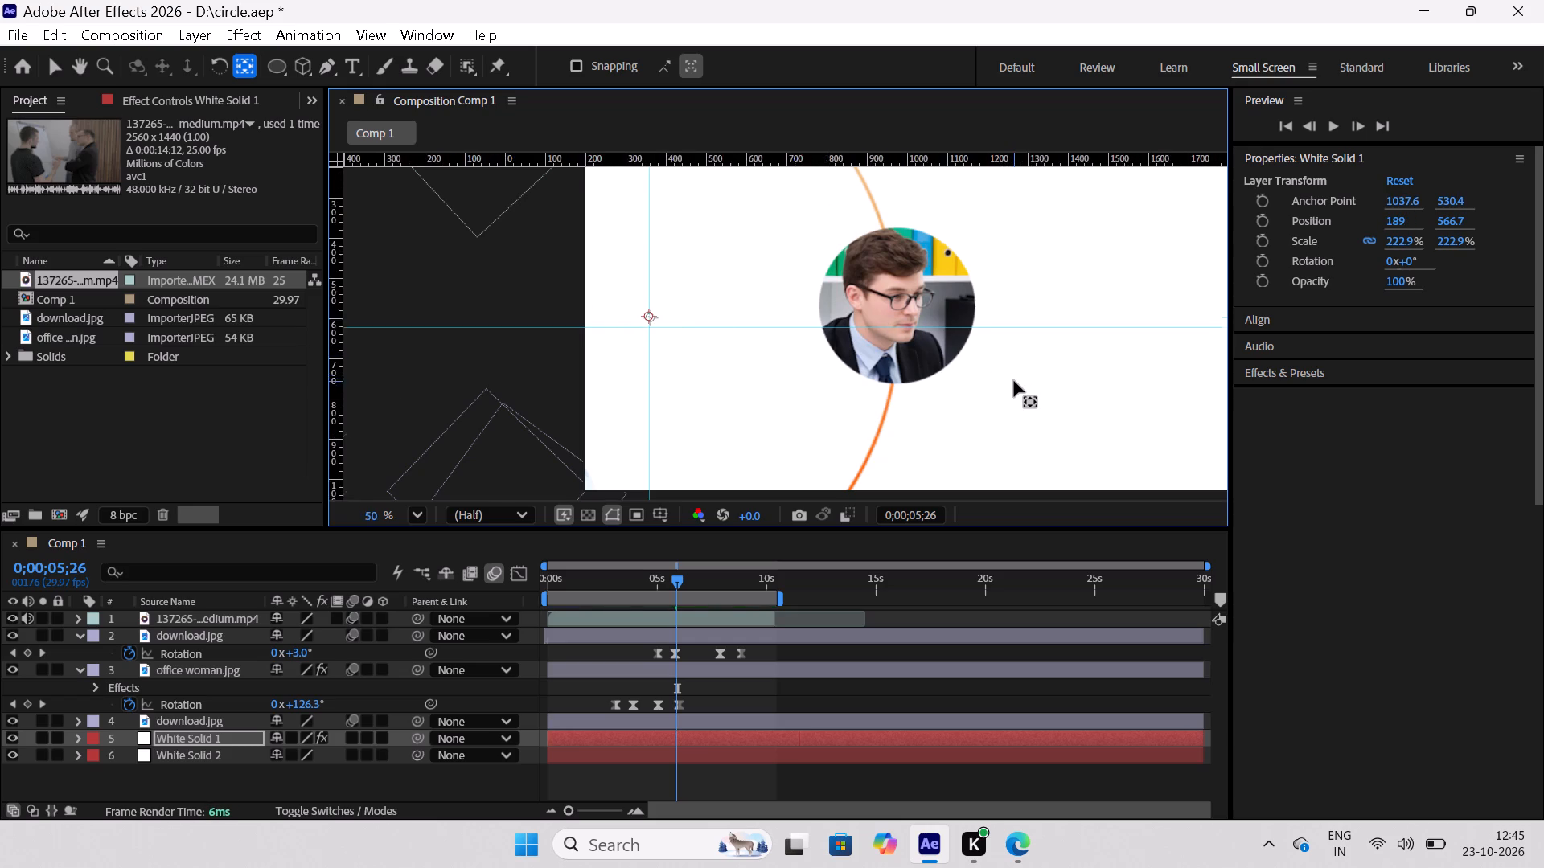
scroll(1014, 381, "down", 8)
scroll(1210, 399, "up", 3)
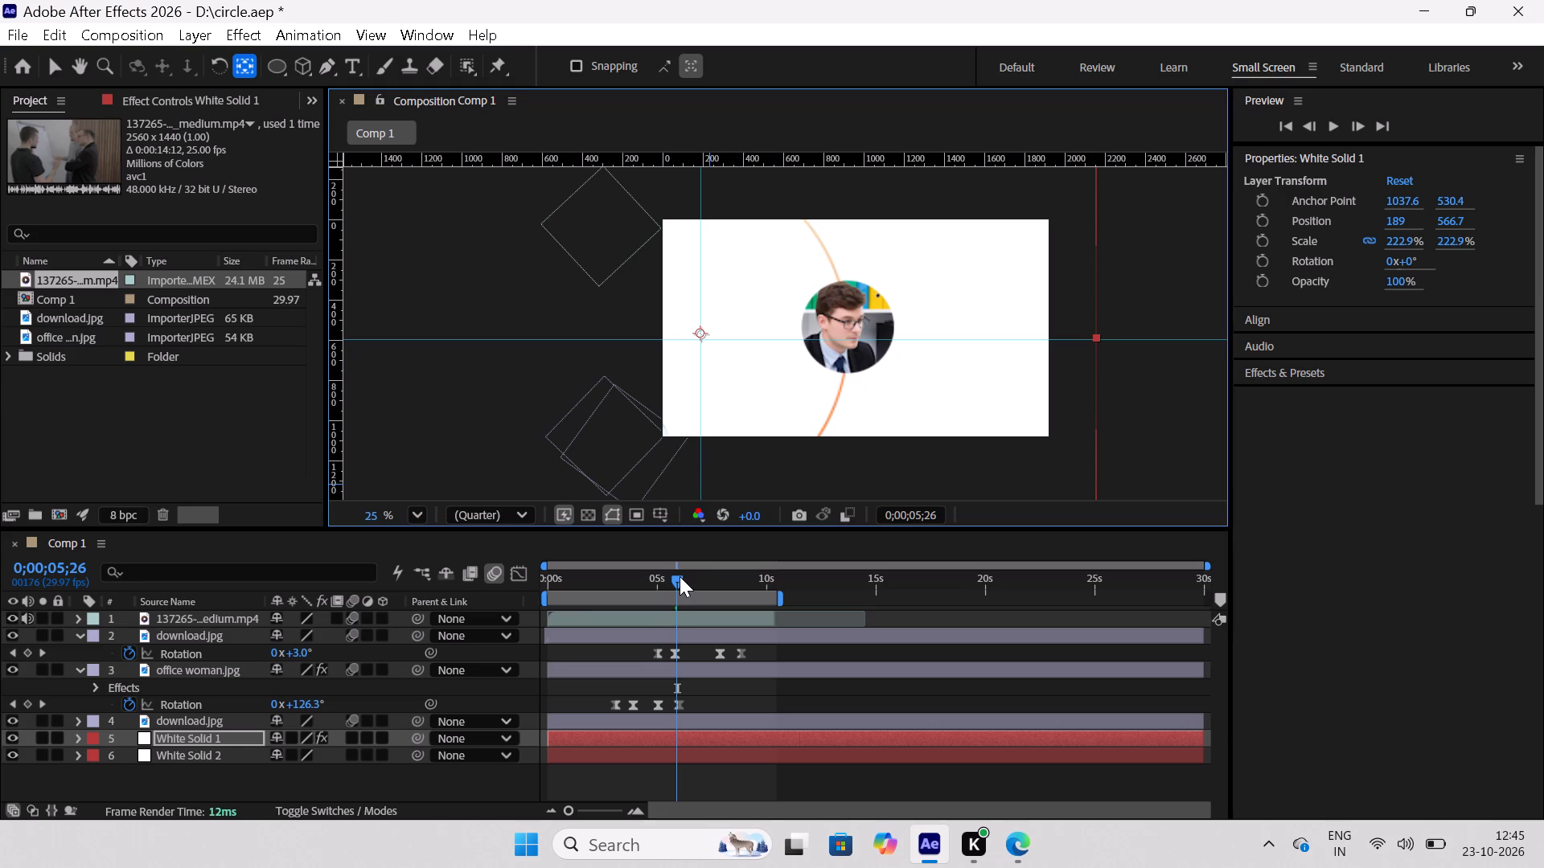
left_click_drag(680, 576, 747, 612)
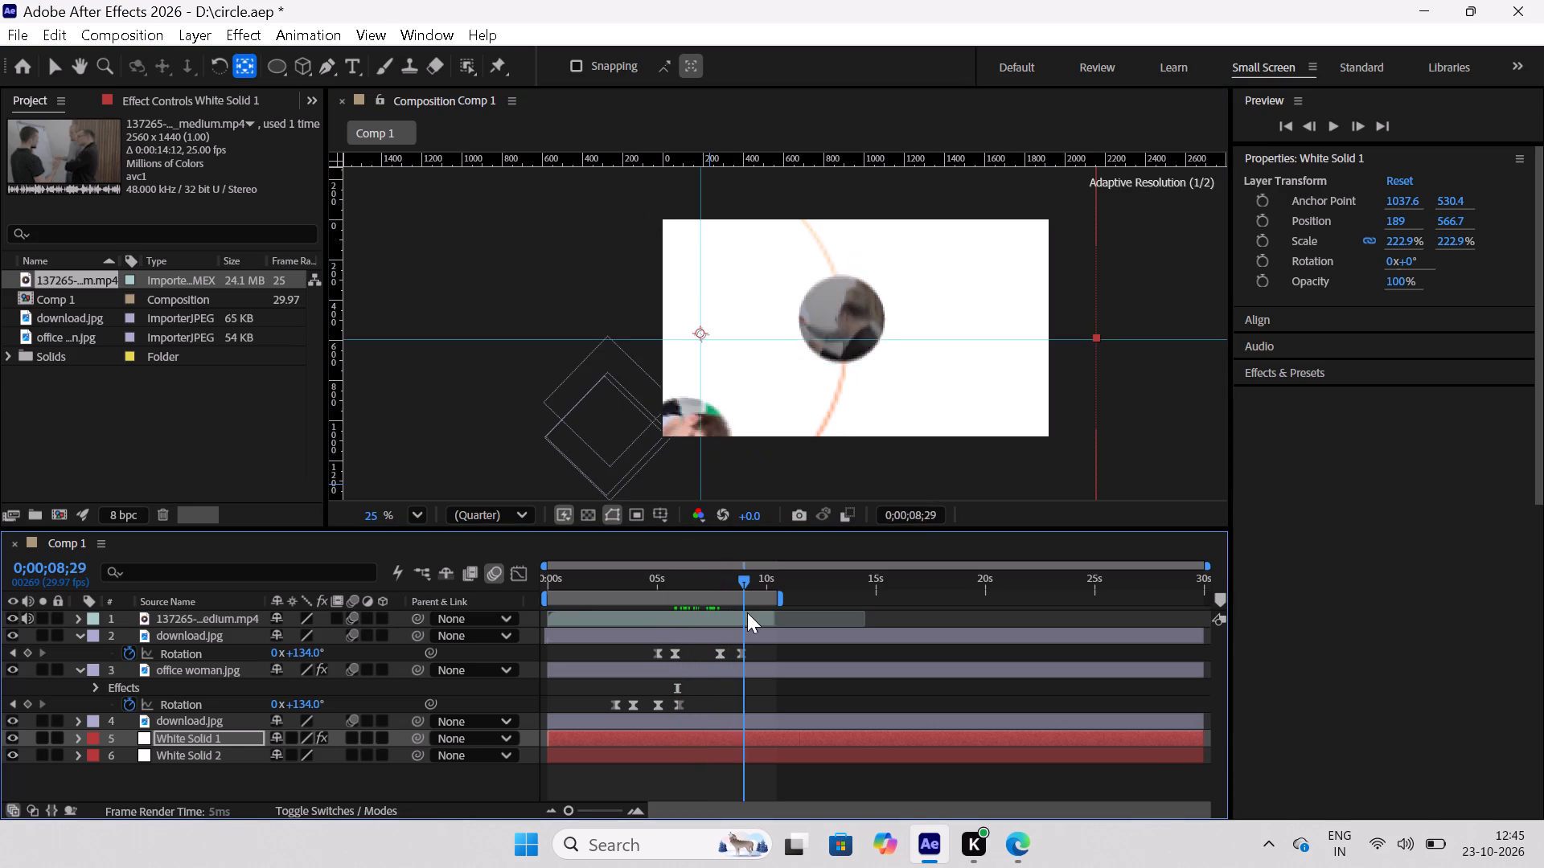
left_click_drag(747, 612, 749, 620)
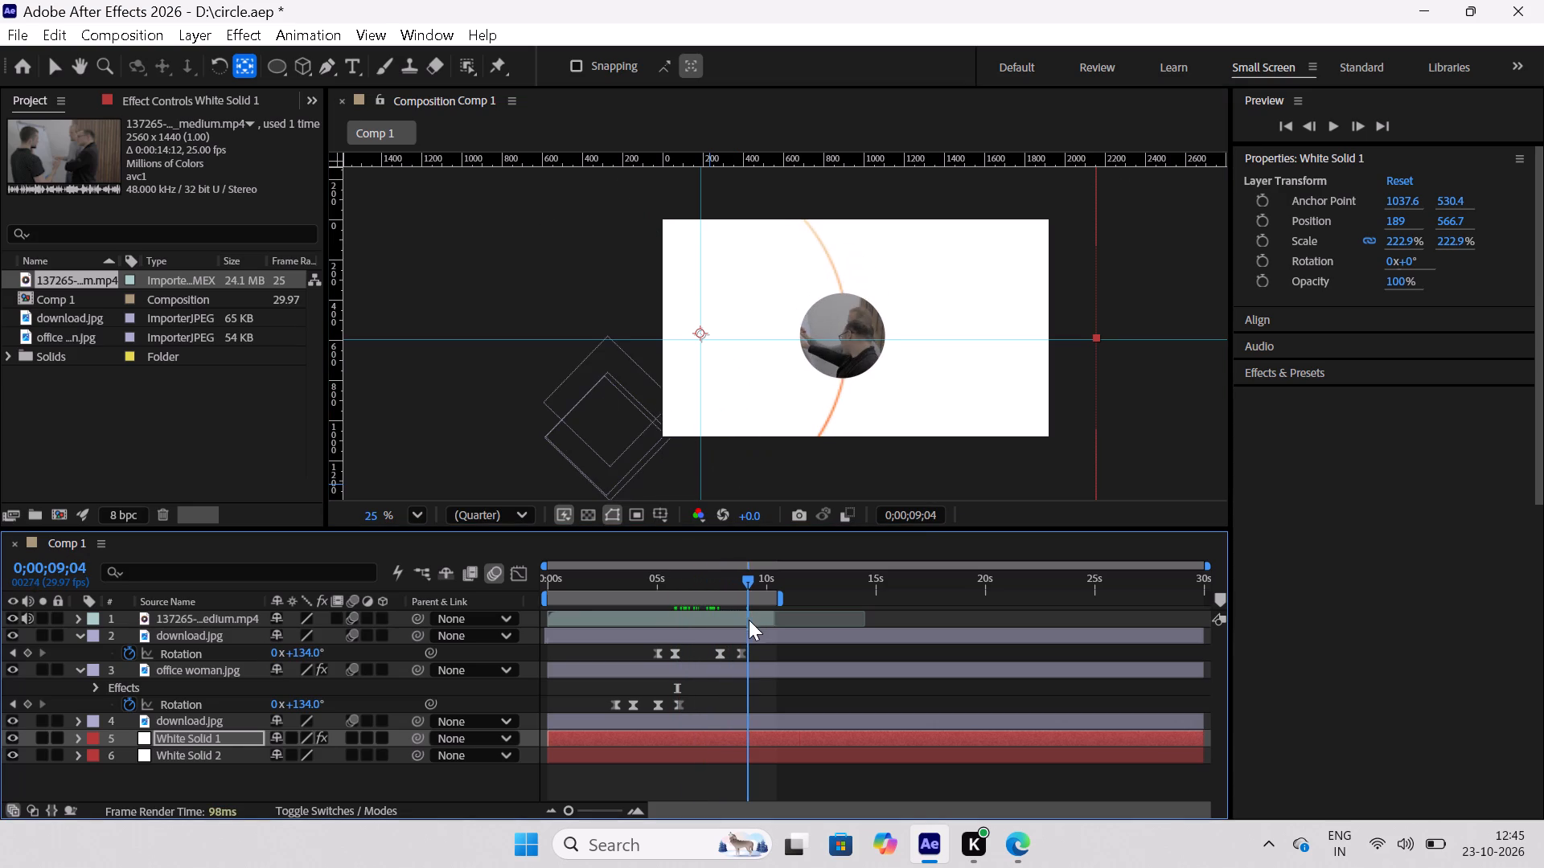
left_click_drag(749, 620, 722, 641)
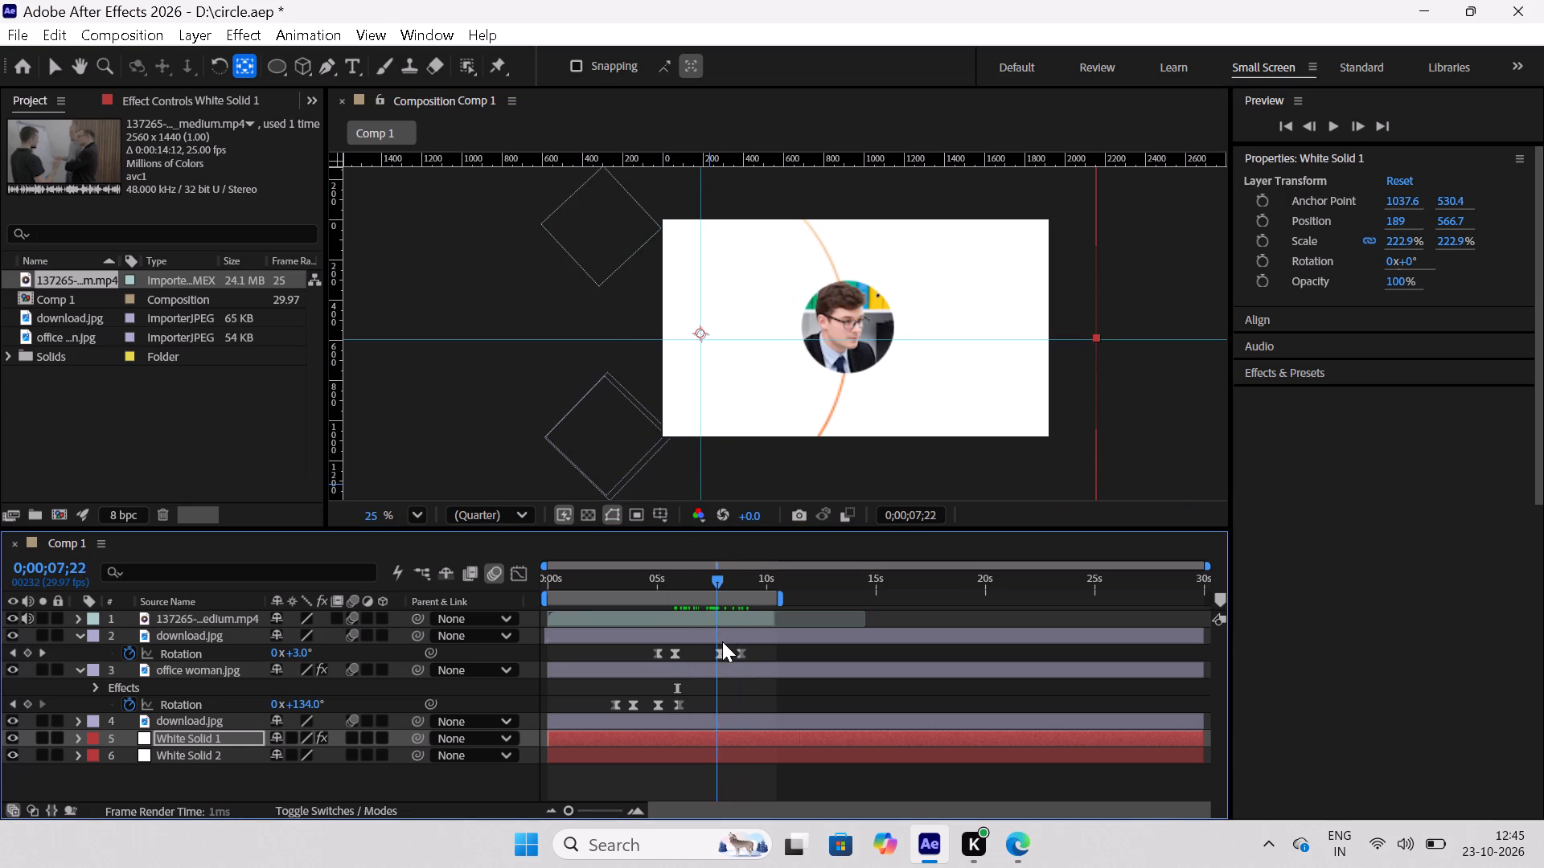
left_click_drag(722, 641, 741, 647)
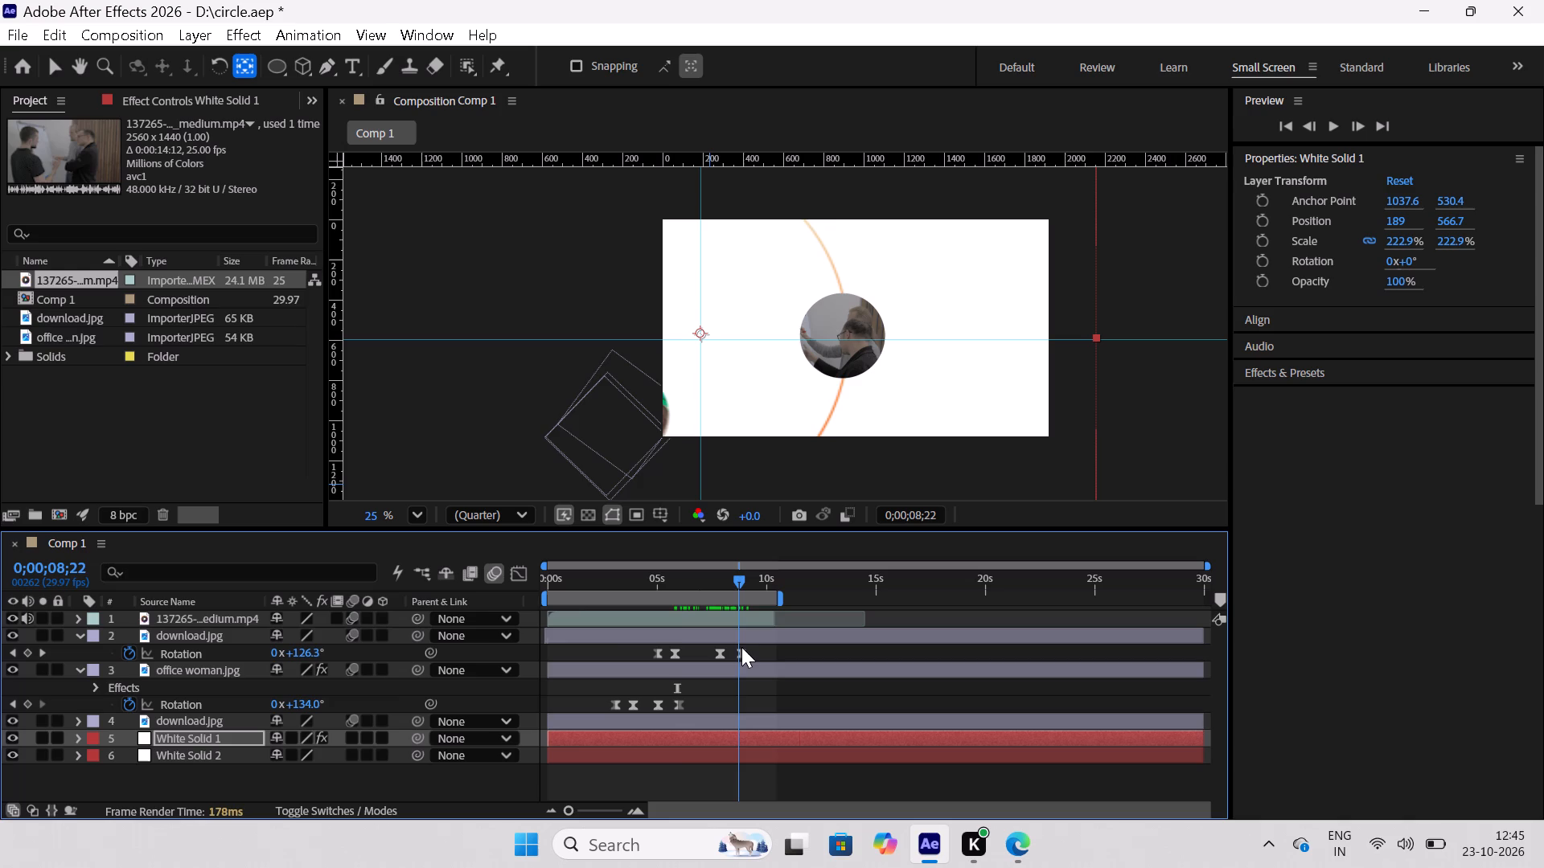
left_click_drag(741, 647, 499, 647)
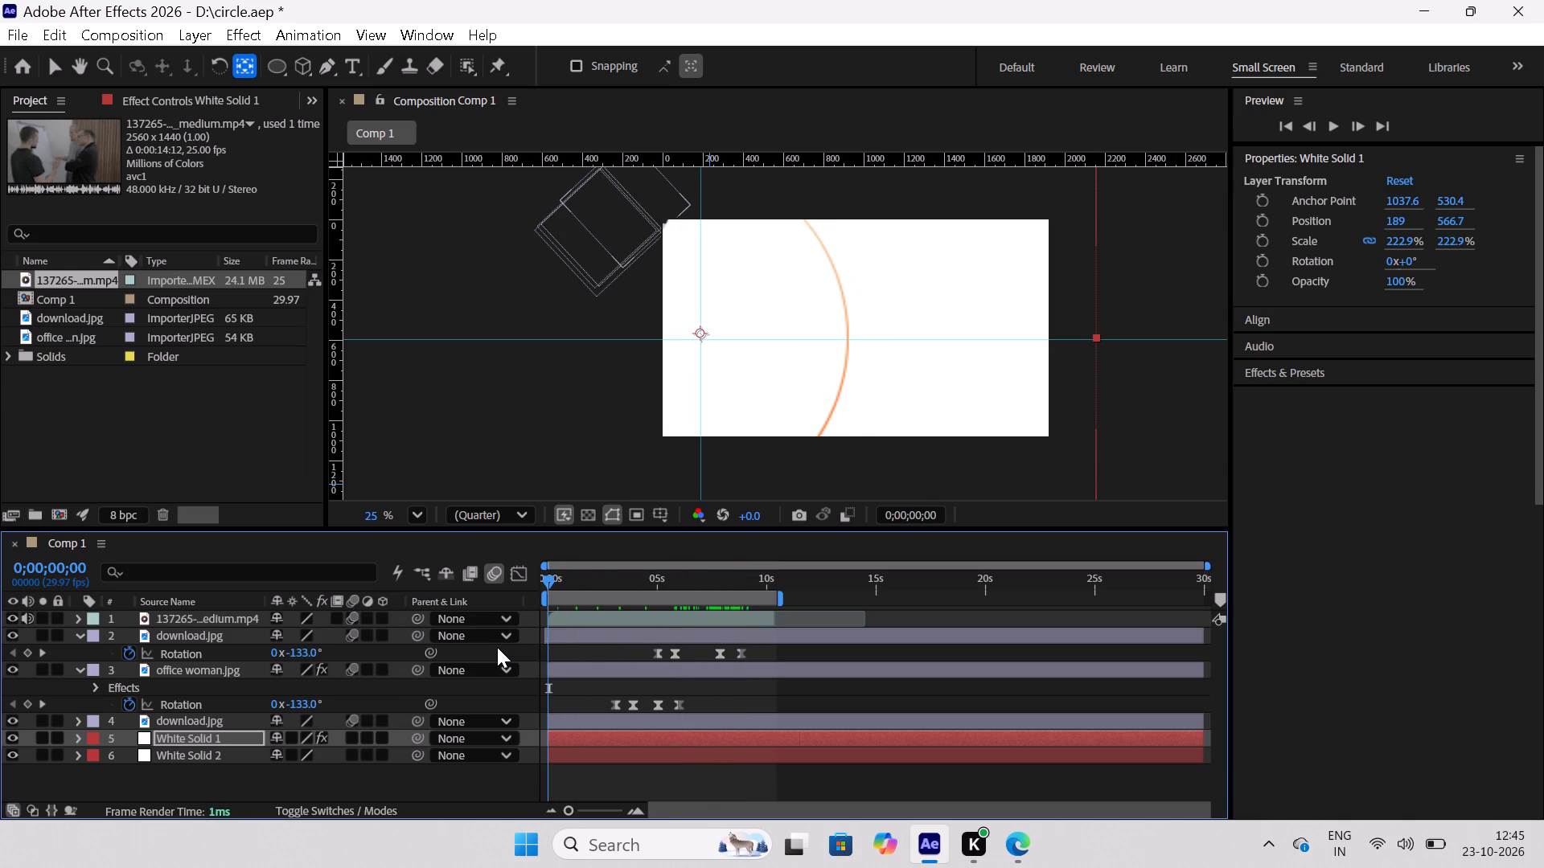
key("space")
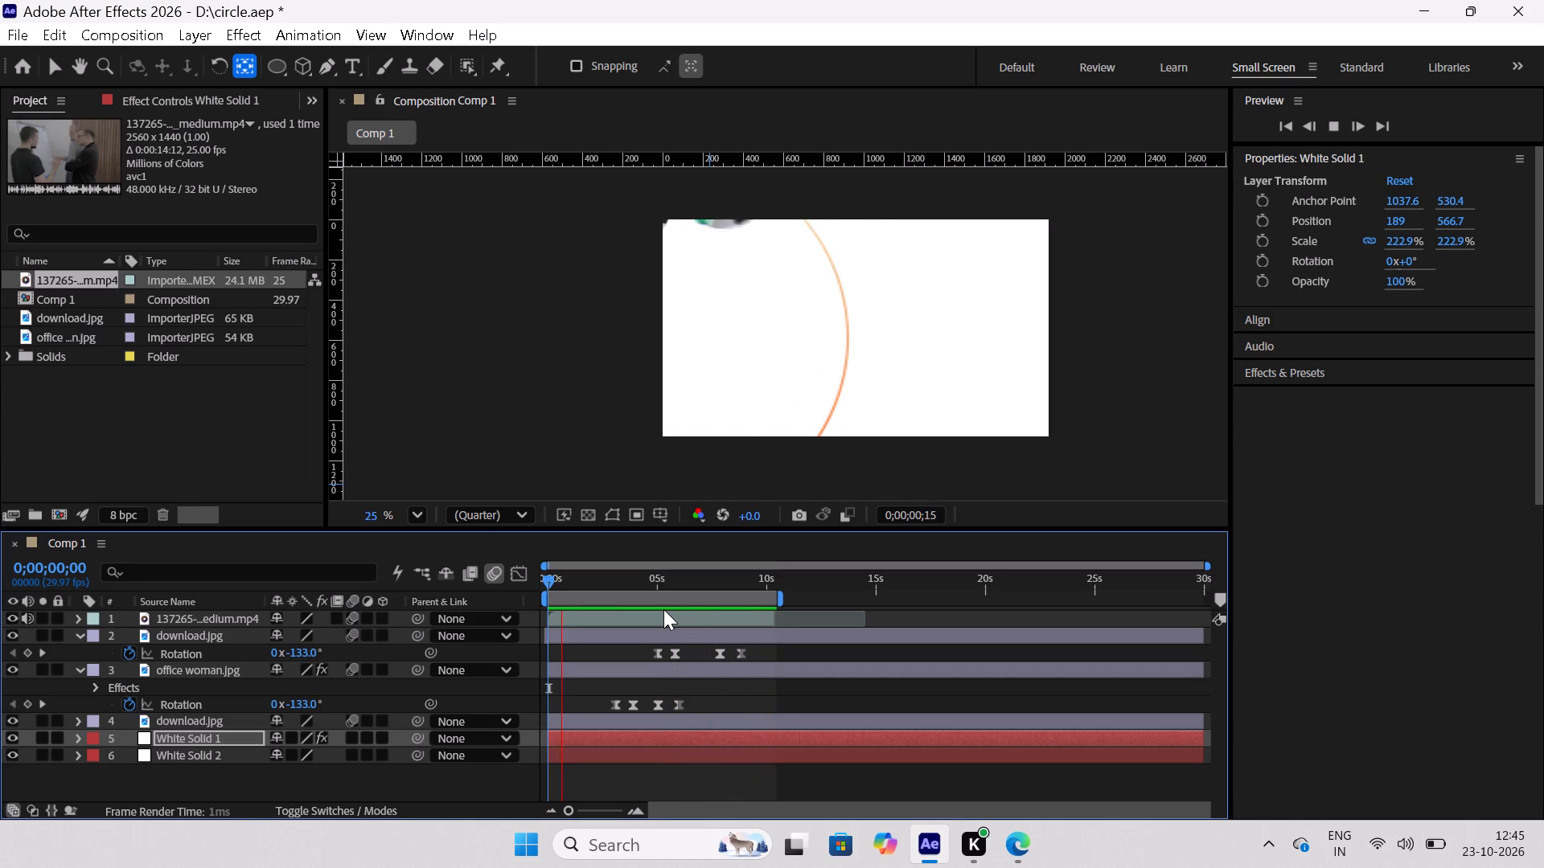
Save the project.
key("ctrl+s")
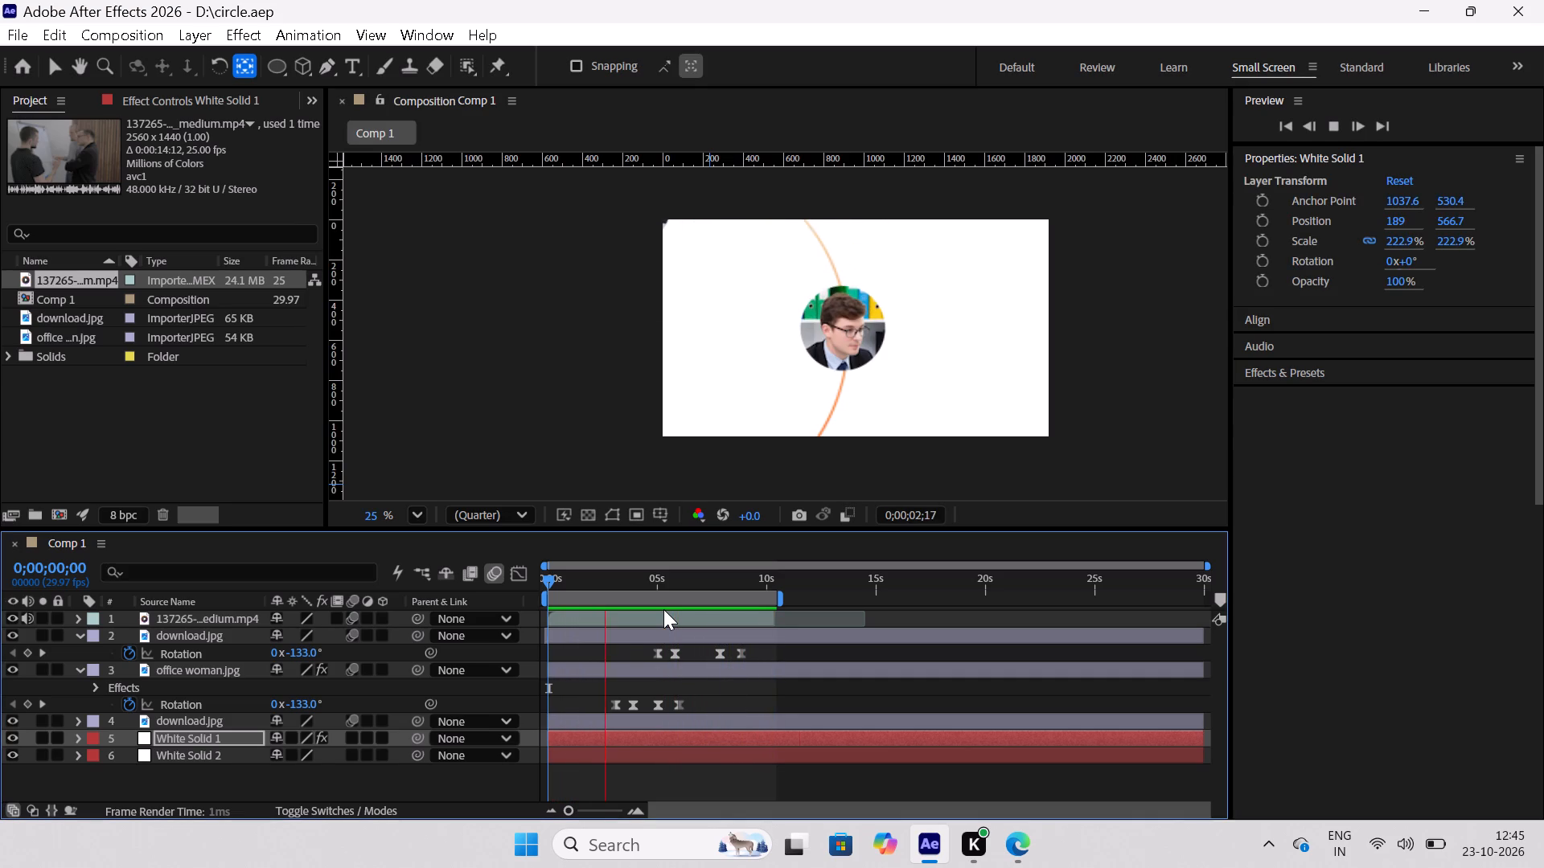
Send the composition to the Adobe Media Encoder queue for export and stop the preview.
left_click(16, 47)
left_click(13, 30)
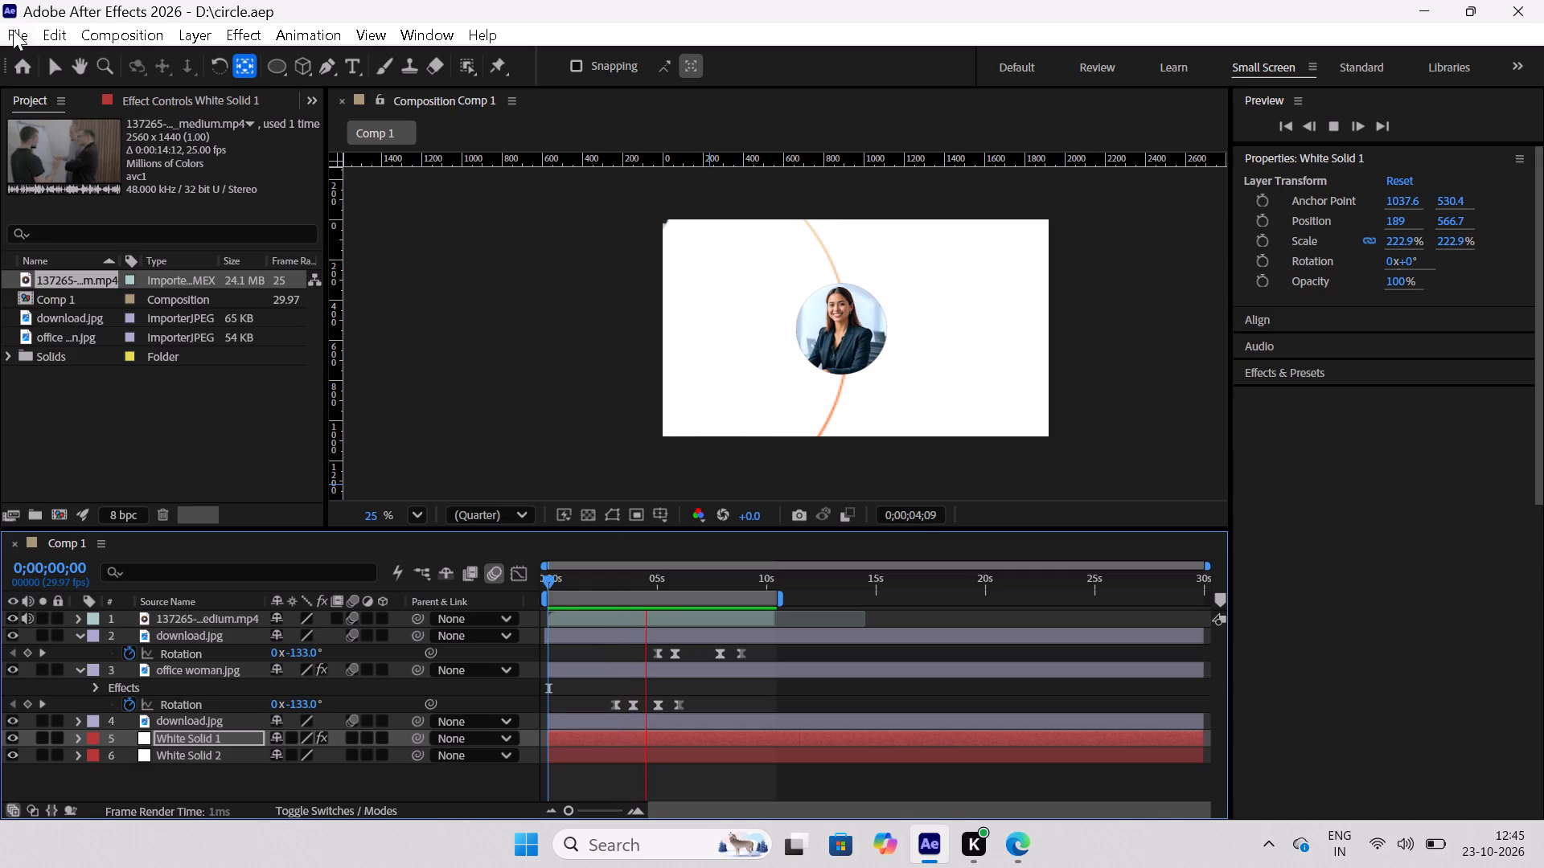
left_click(35, 386)
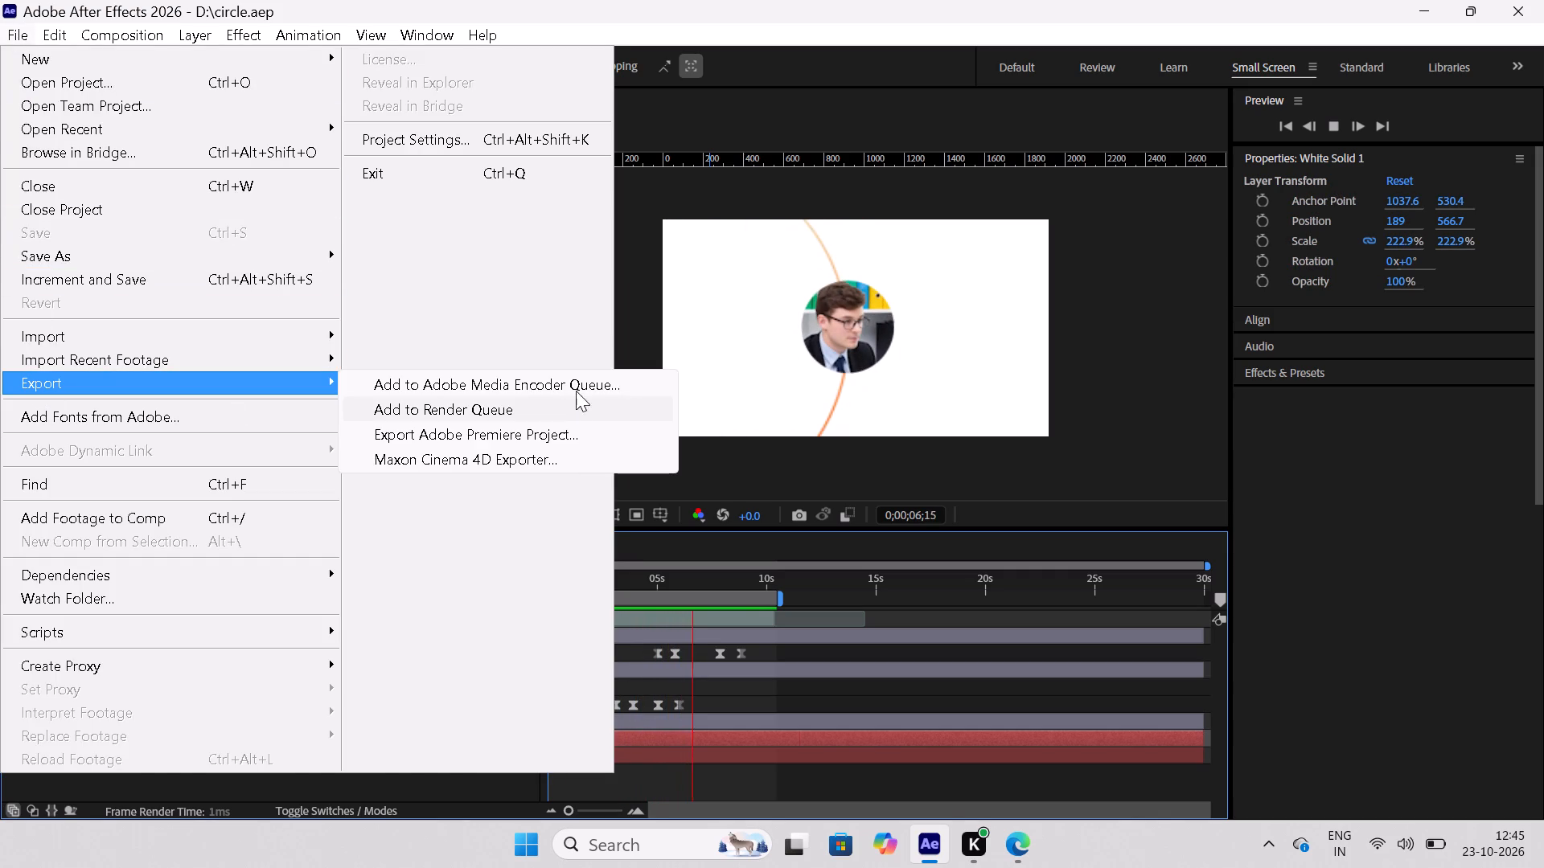
left_click(576, 383)
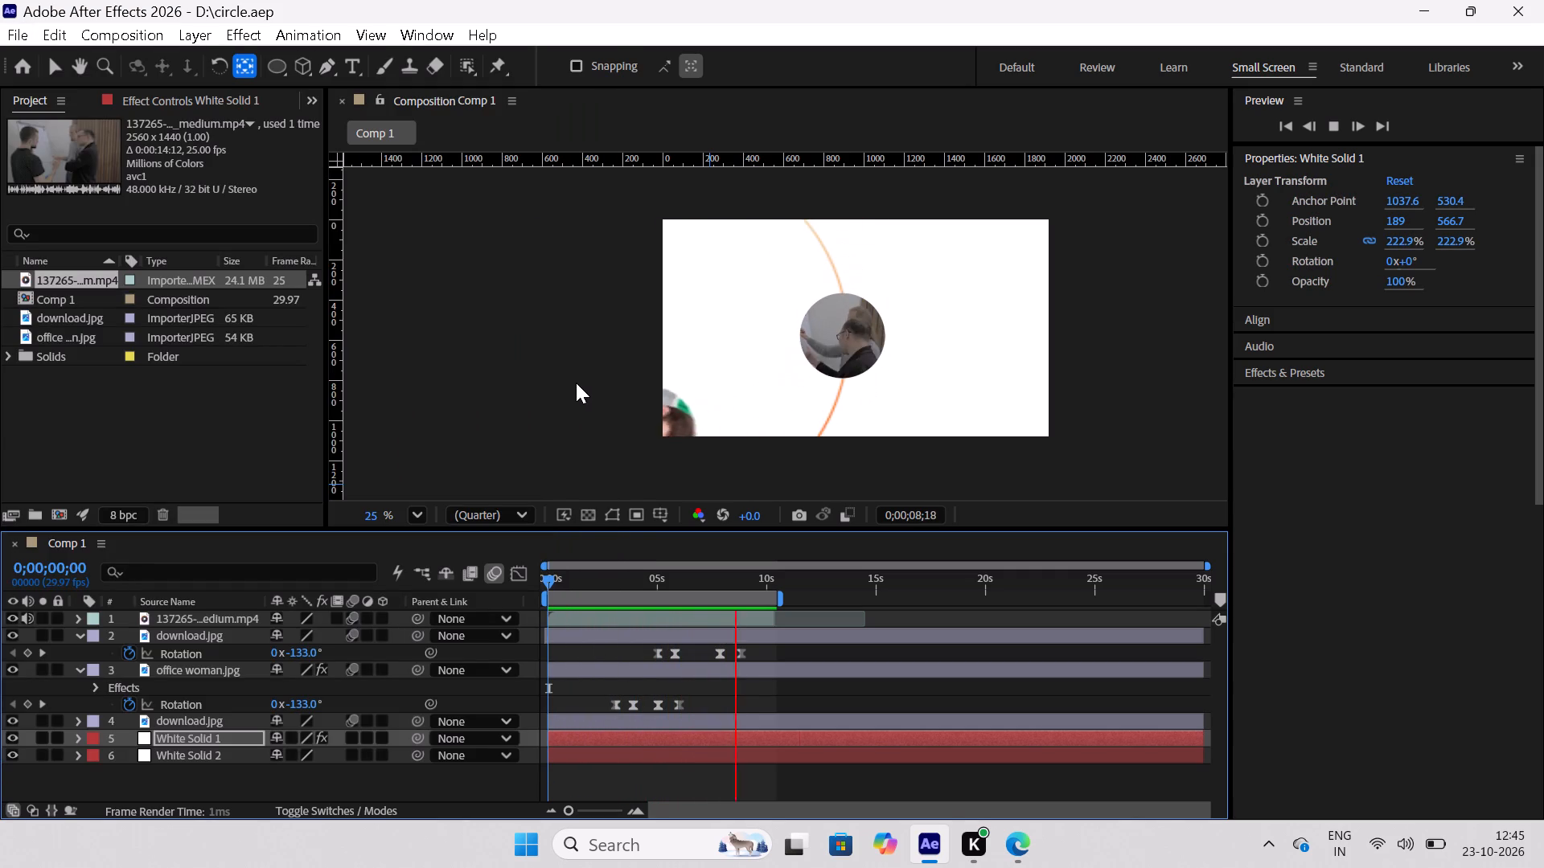
key("space")
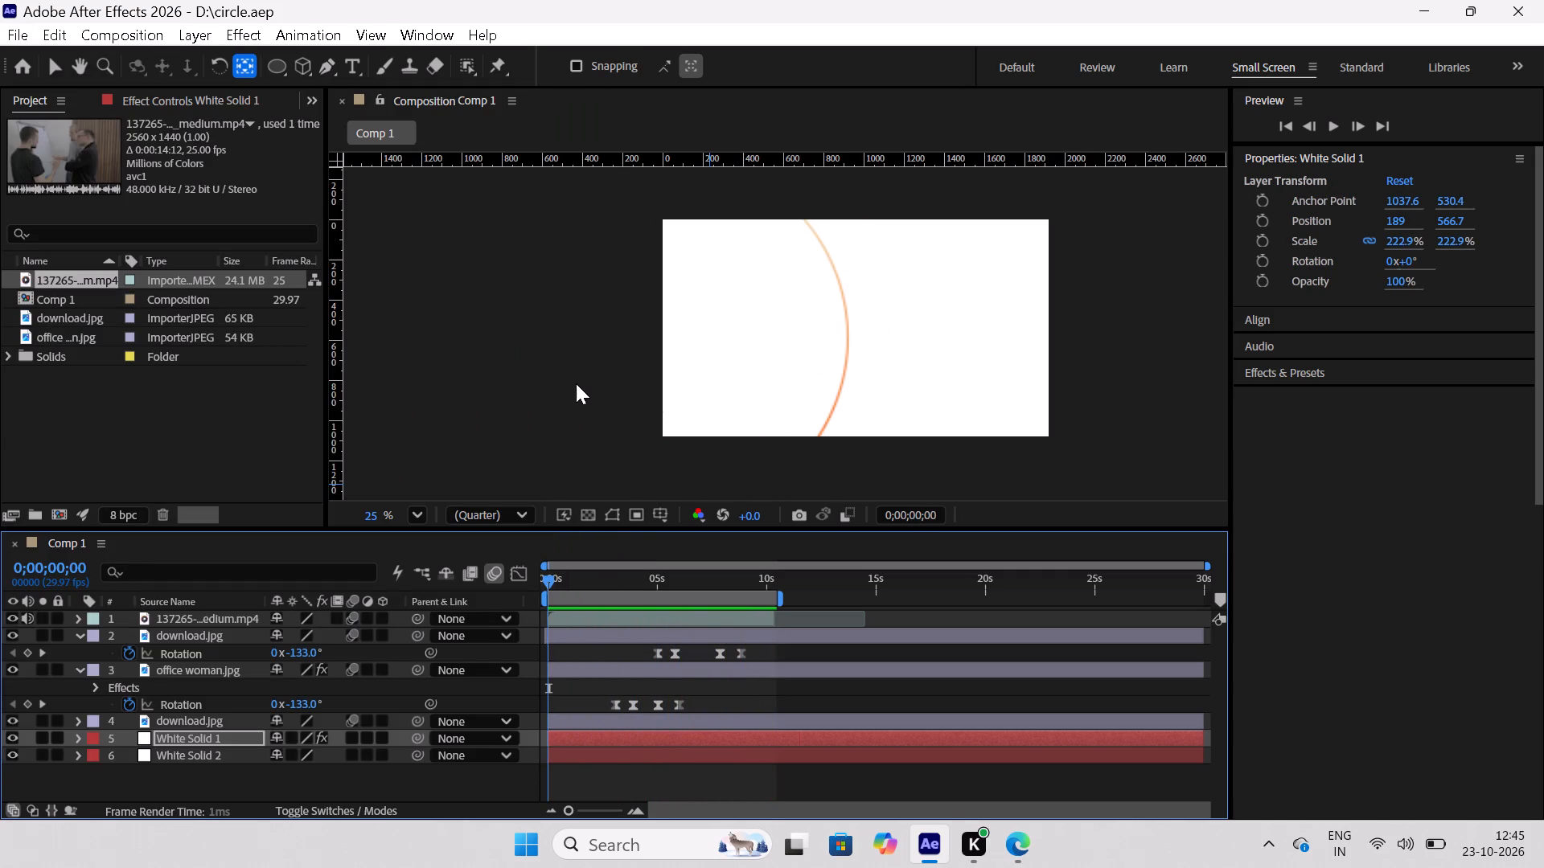
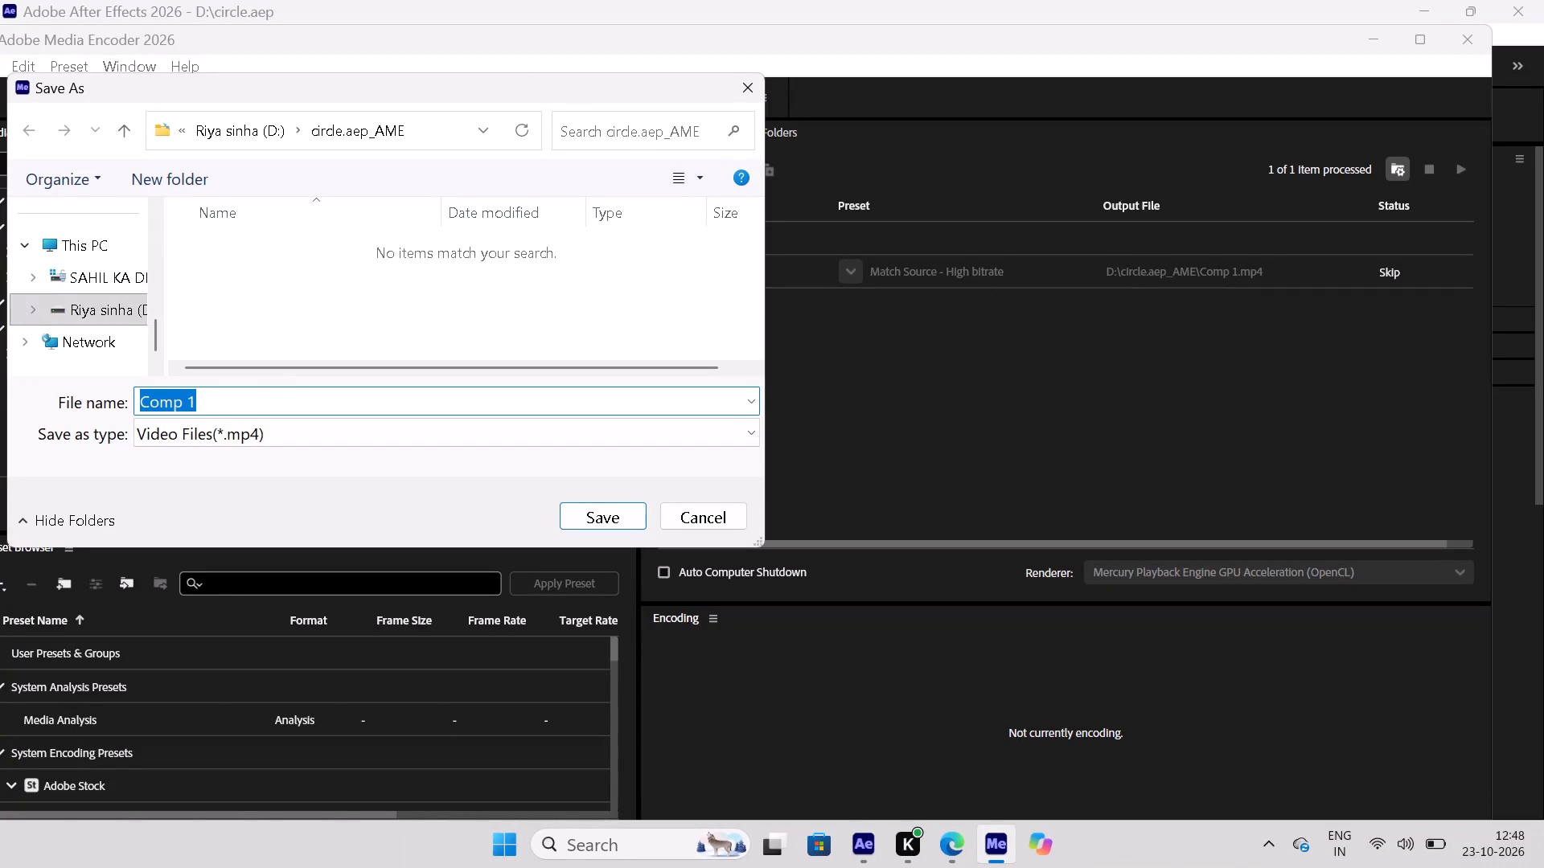
Name the exported MP4 output file cirrr and save it in the circle.aep_AME folder.
key("BackSpace")
type("cirrr")
key("Return")
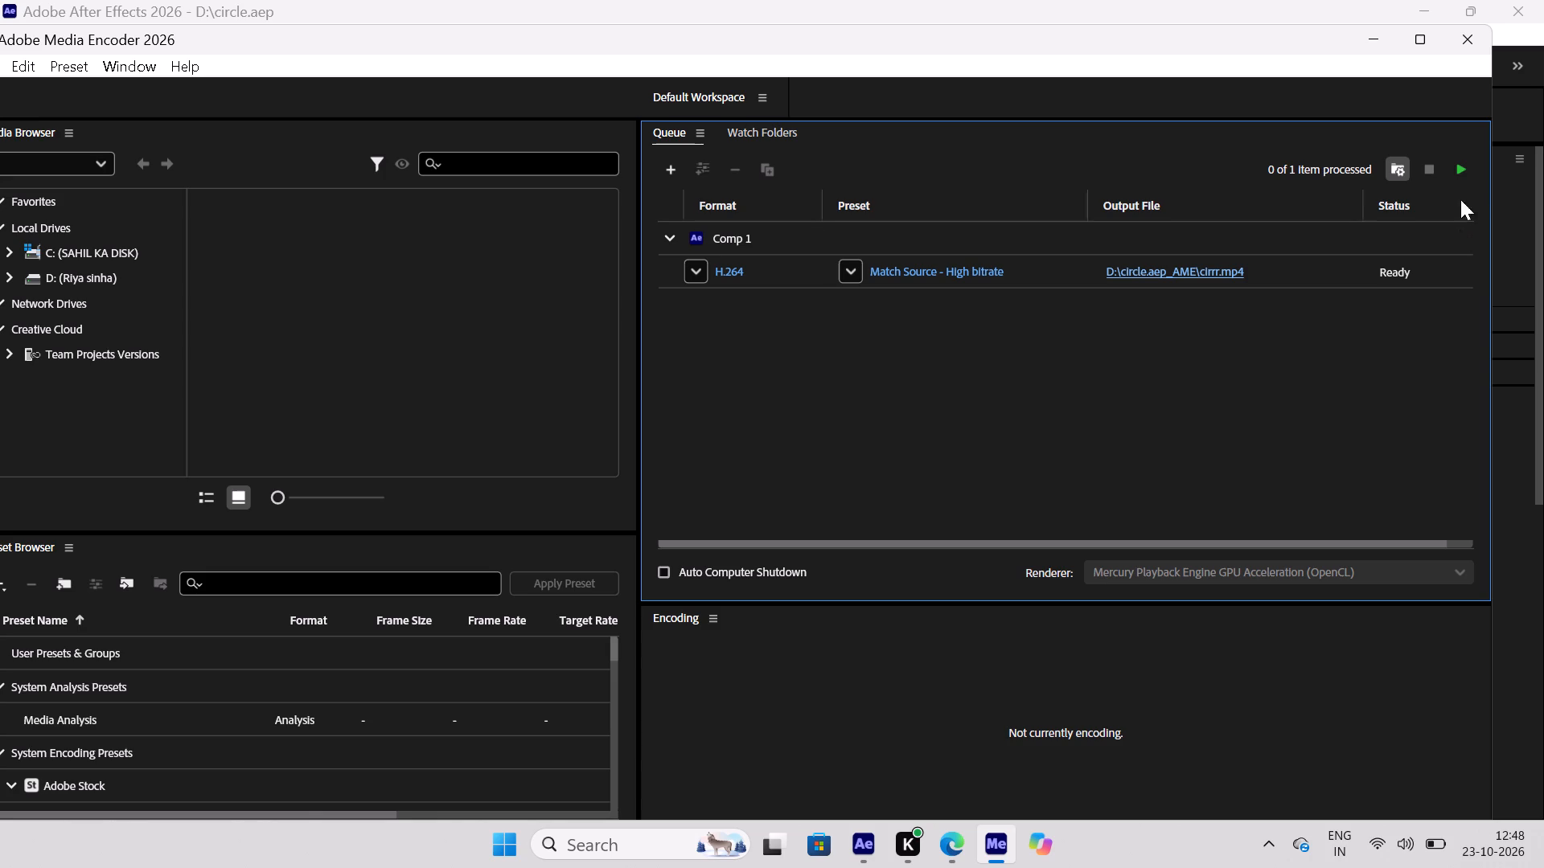
Start encoding the queued Comp 1 with the H.264 format and Match Source - High bitrate preset.
left_click(1464, 174)
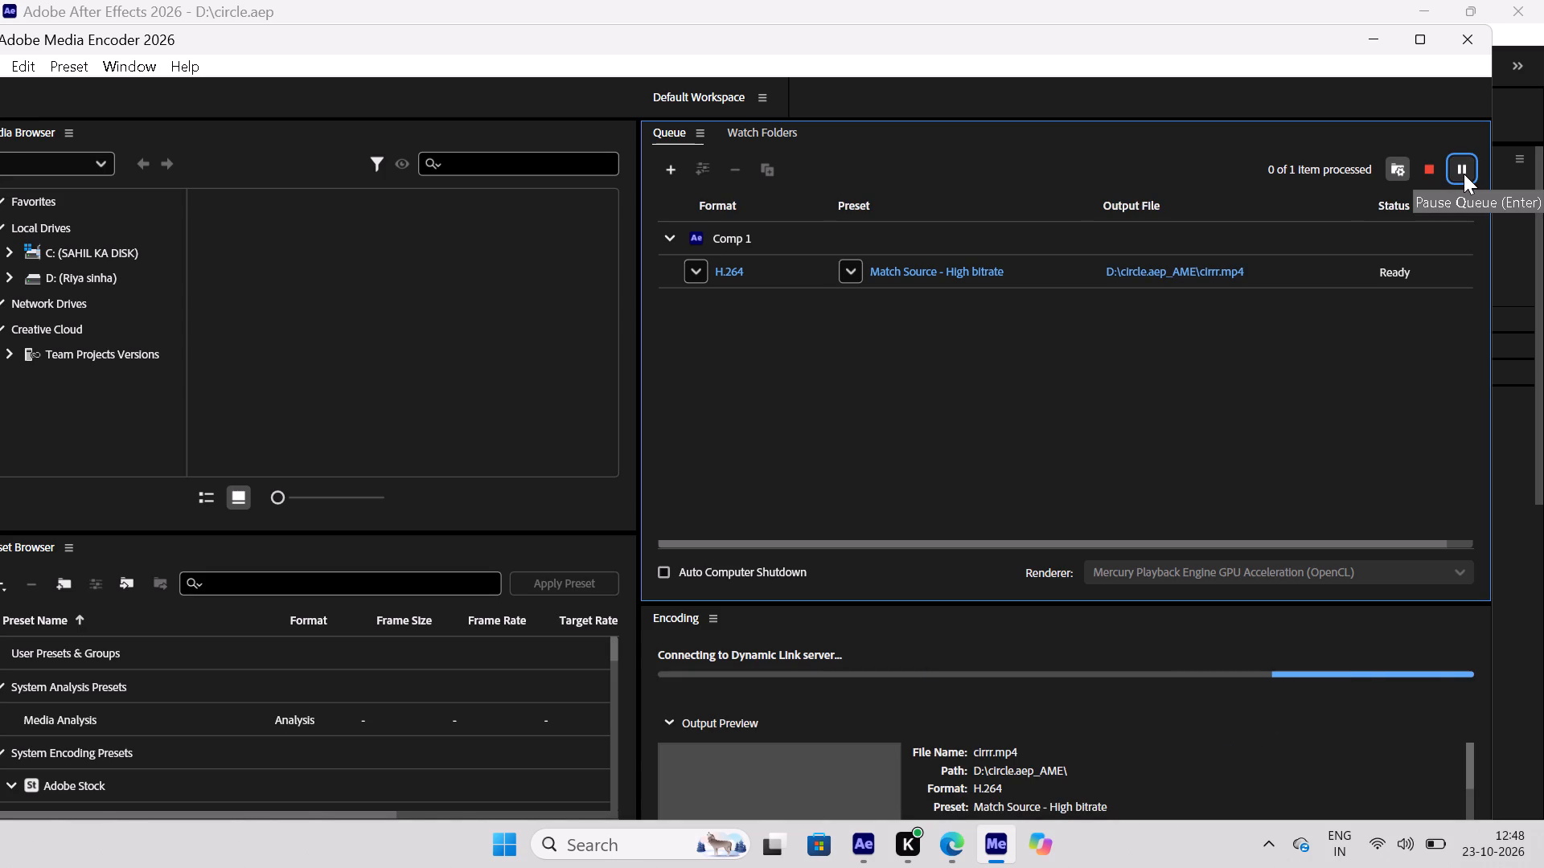